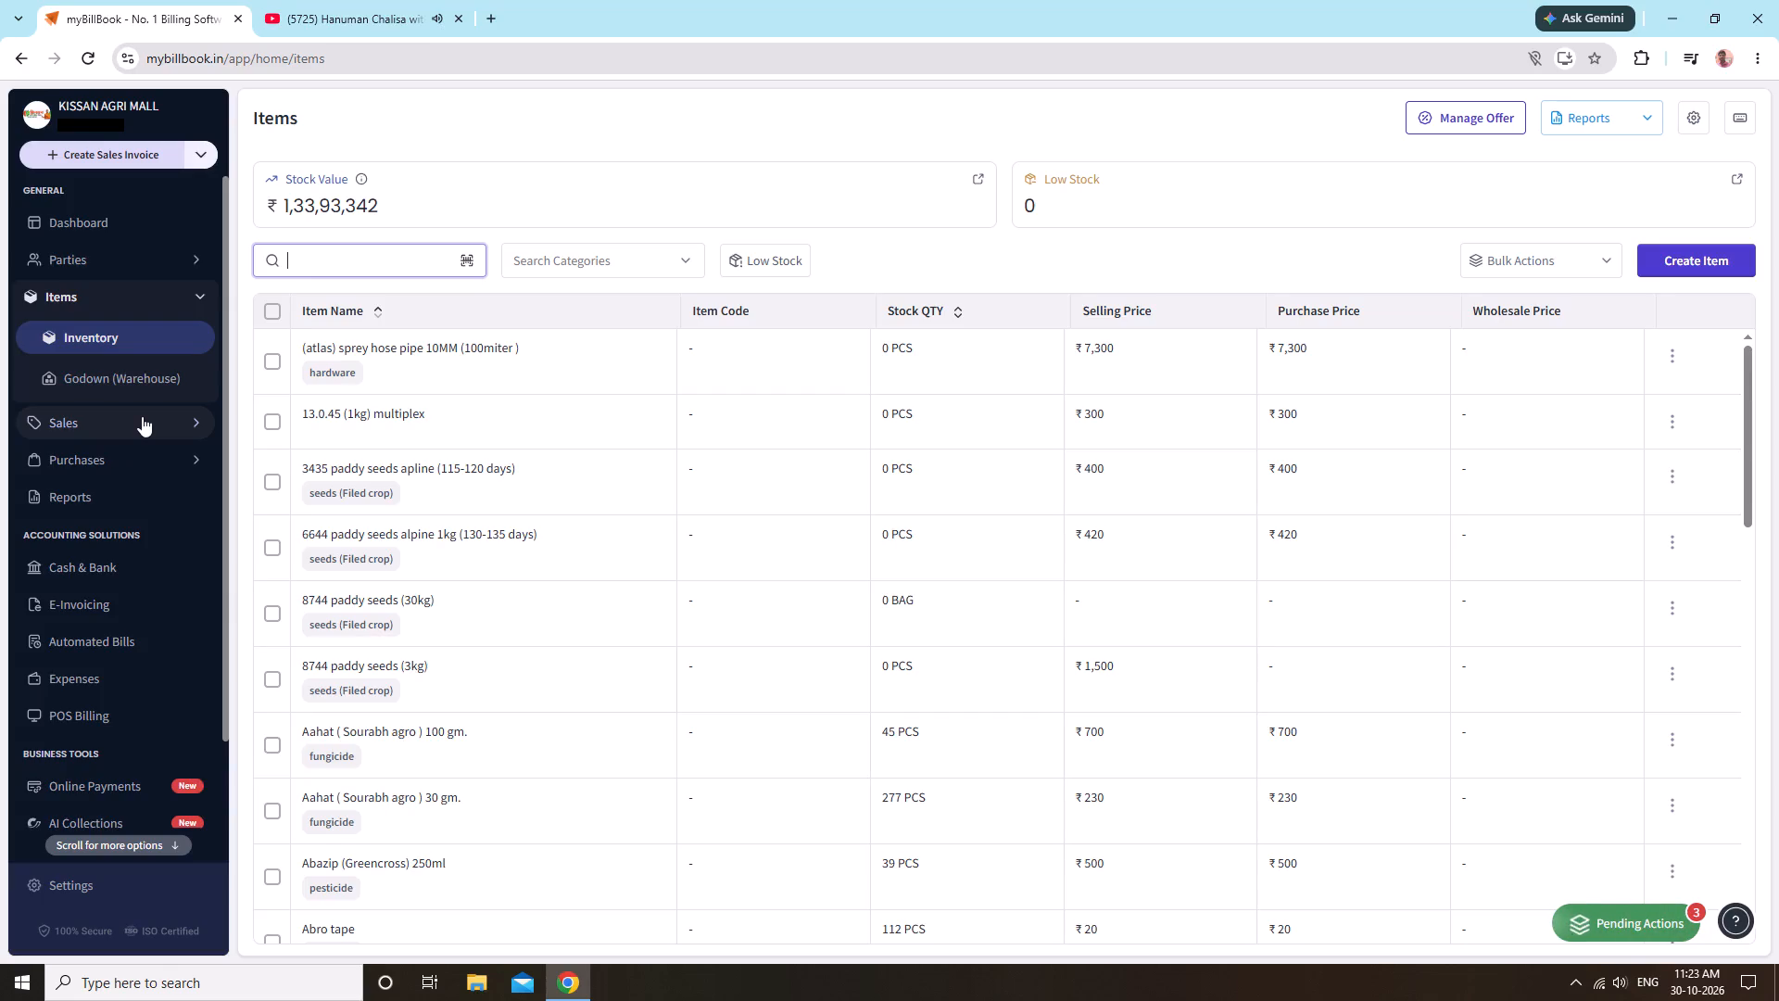
Open the sales invoices list and set its date filter to Today.
{"action": "left_click", "coordinate": [142, 416]}
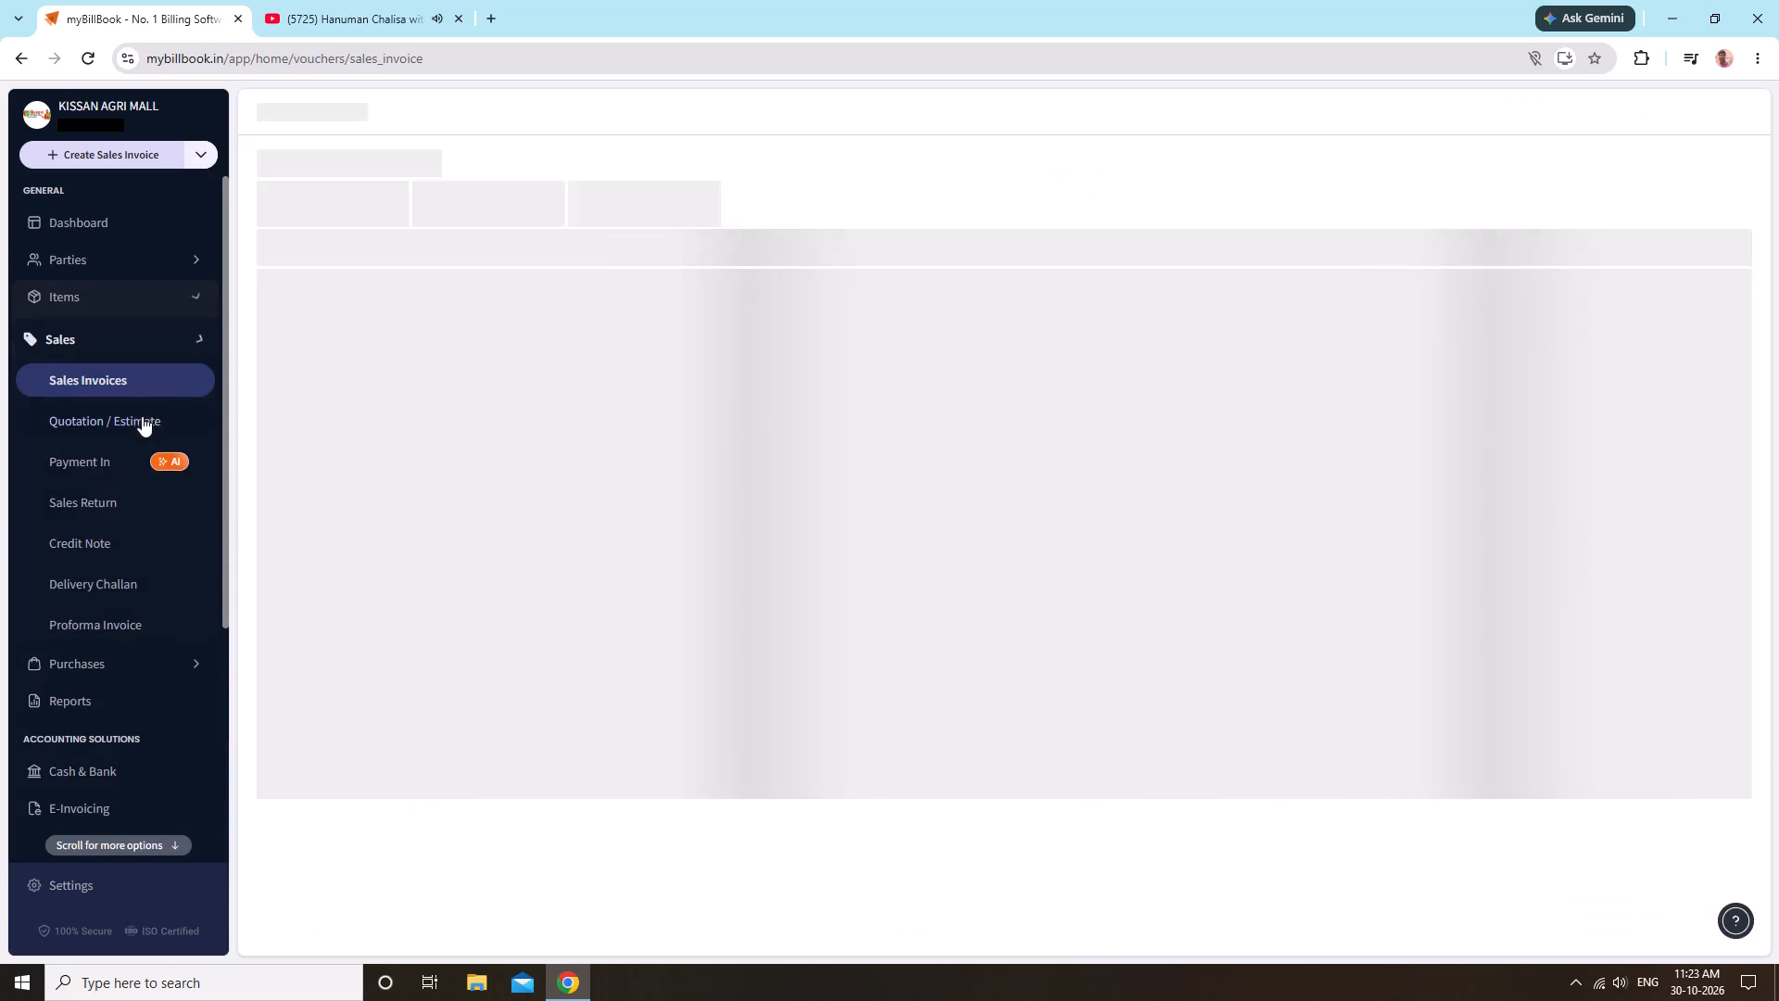
{"action": "left_click", "coordinate": [335, 245]}
{"action": "left_click", "coordinate": [364, 277]}
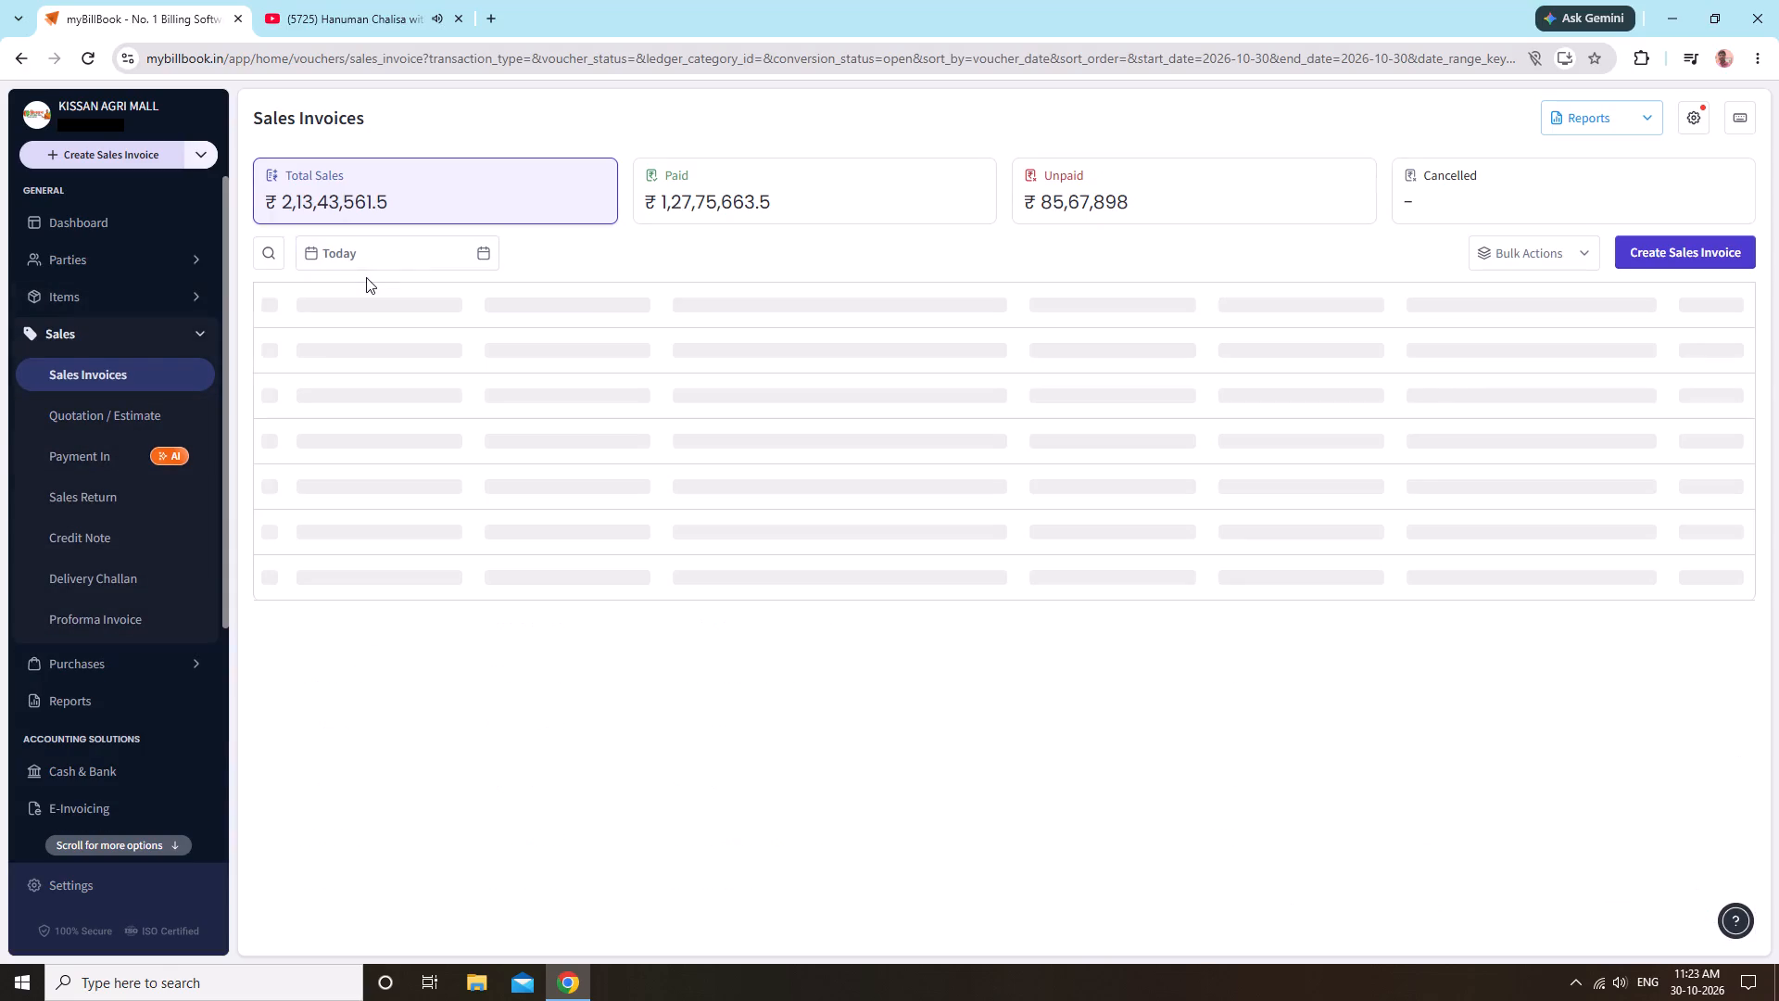
{"action": "left_click", "coordinate": [580, 234]}
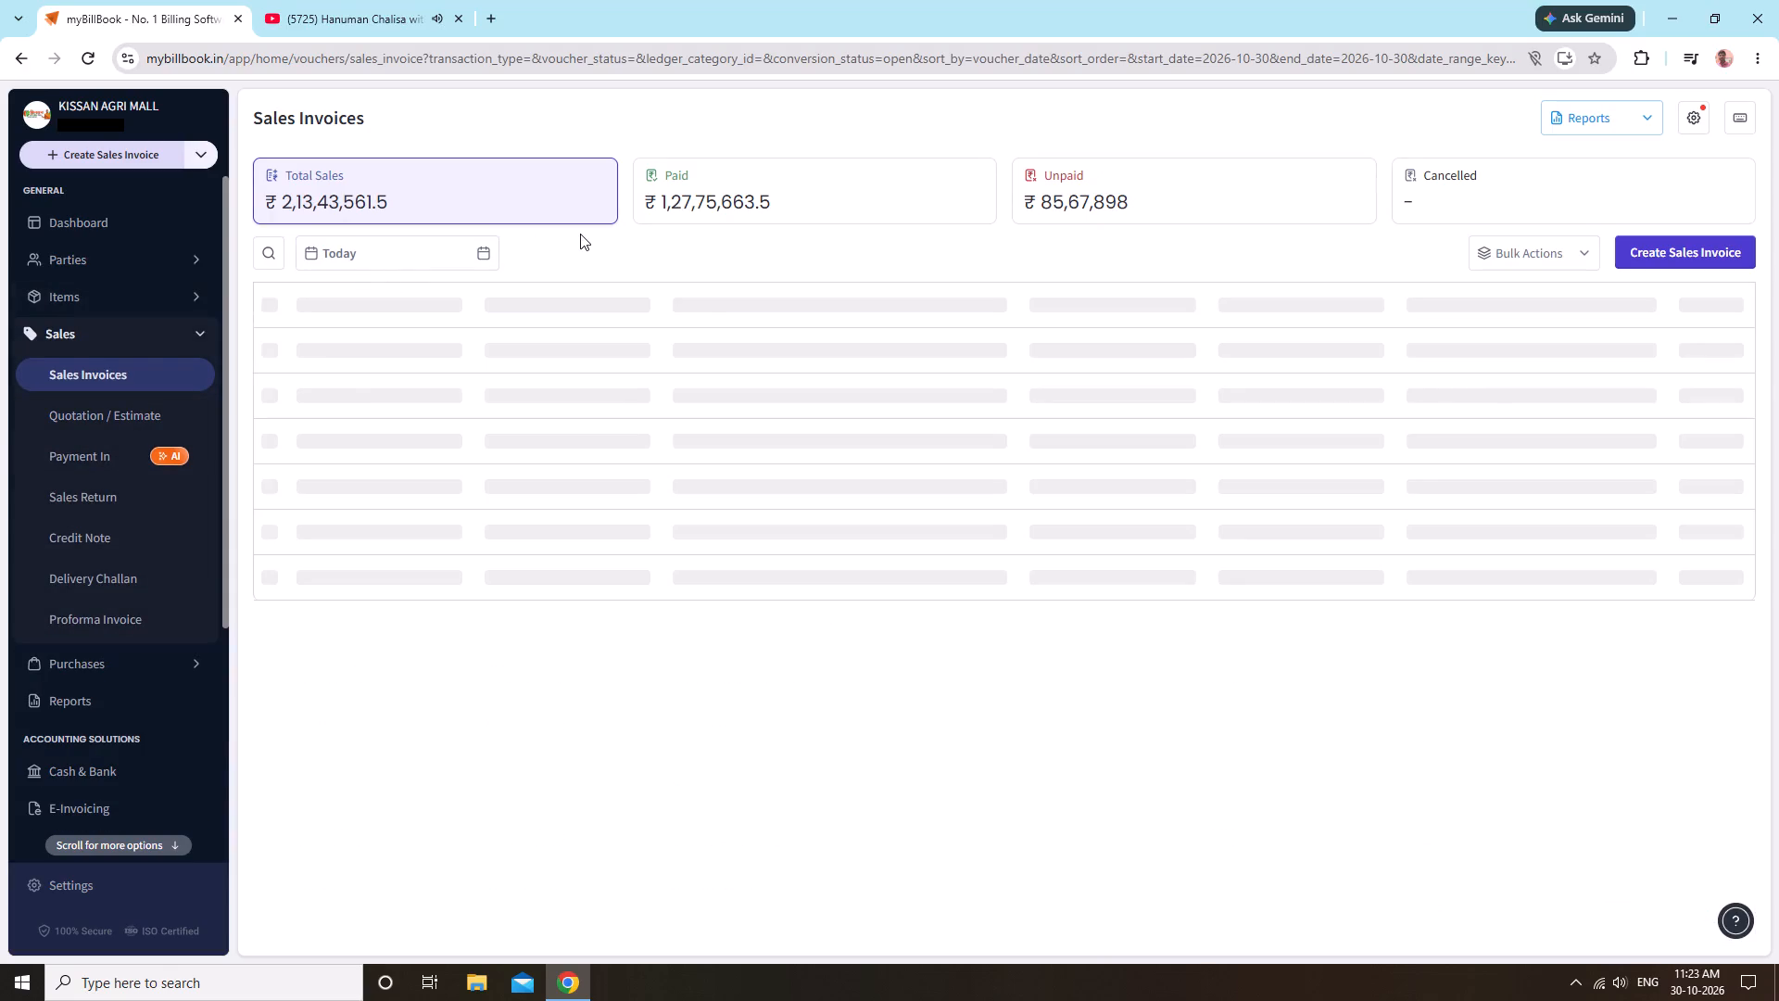
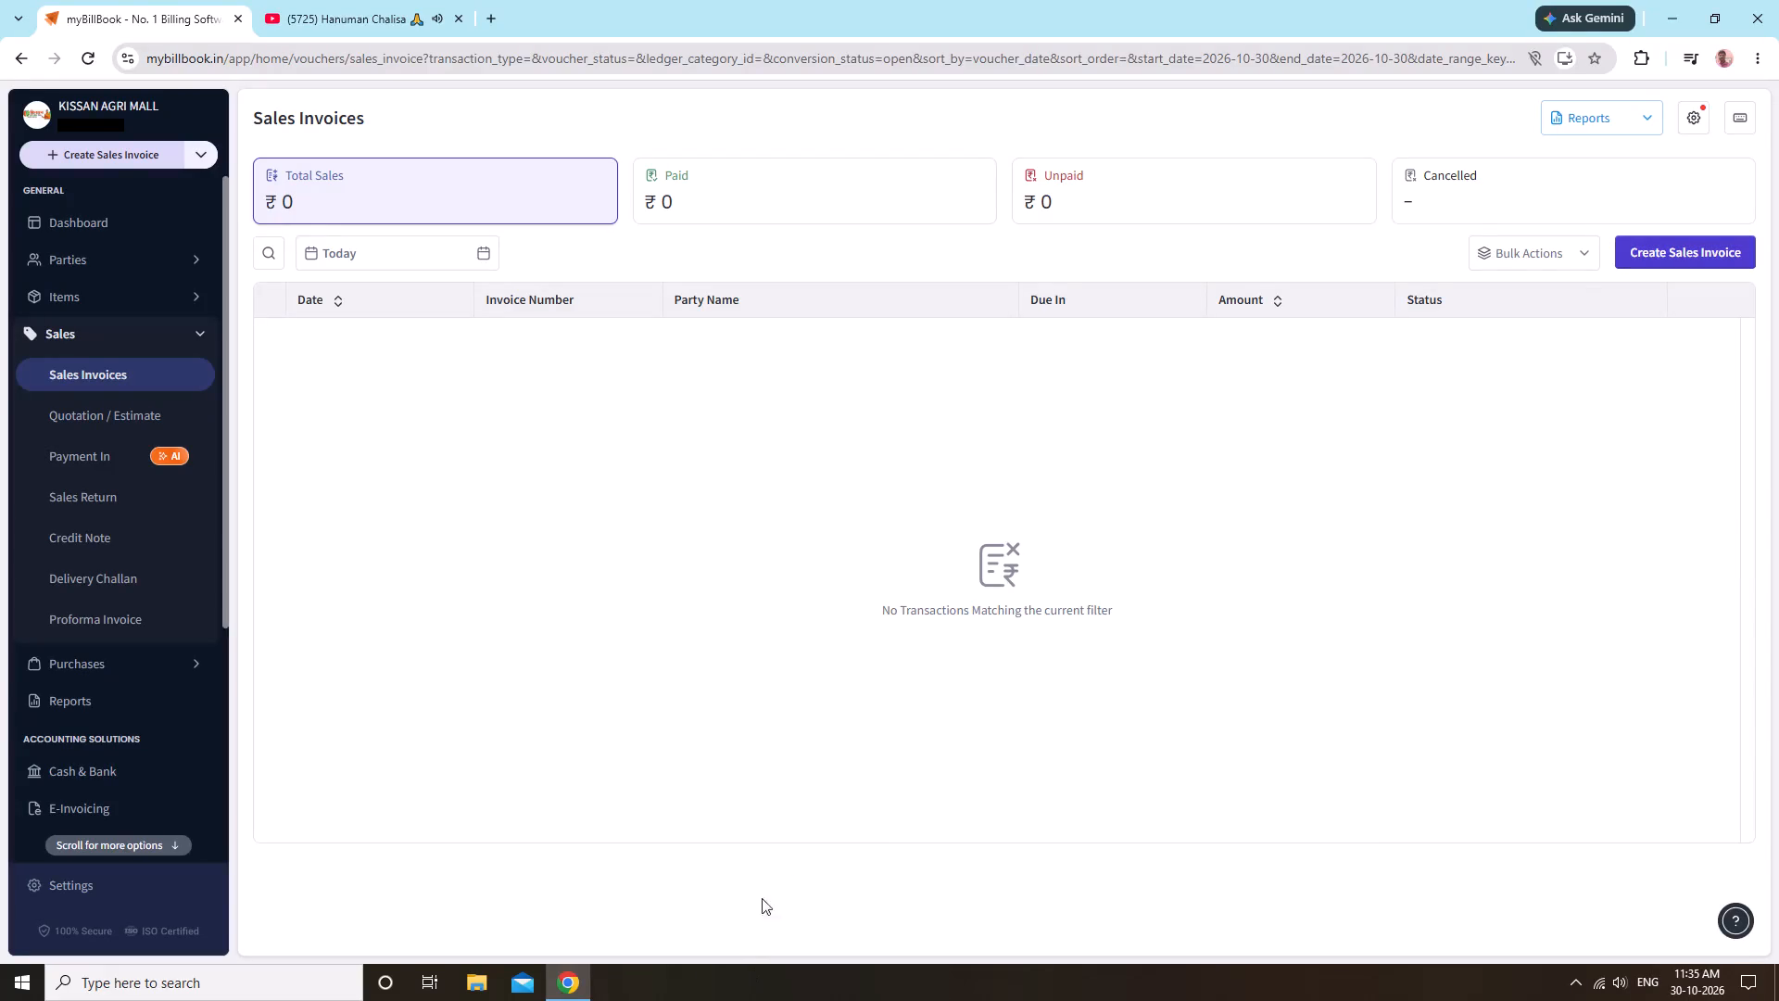
Minimize the browser window showing the sales invoices to get to the desktop.
{"action": "left_click", "coordinate": [1681, 1]}
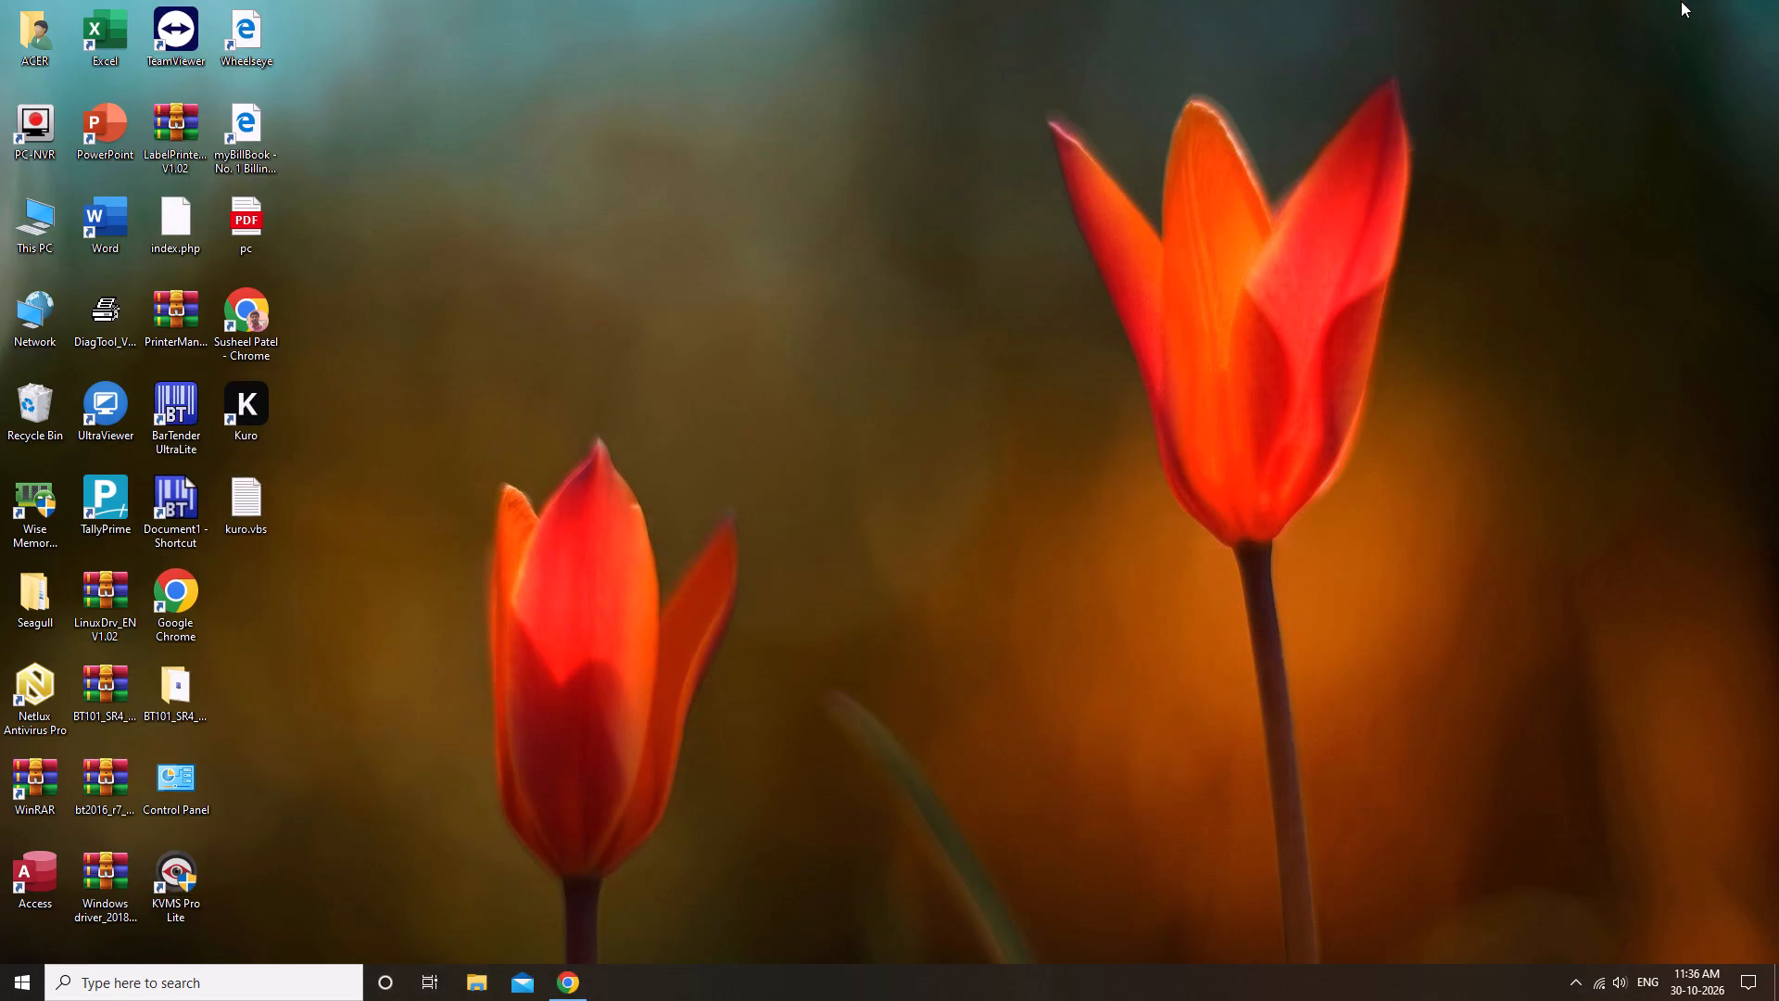
Launch TallyPrime from the desktop.
{"action": "double_click", "coordinate": [109, 497]}
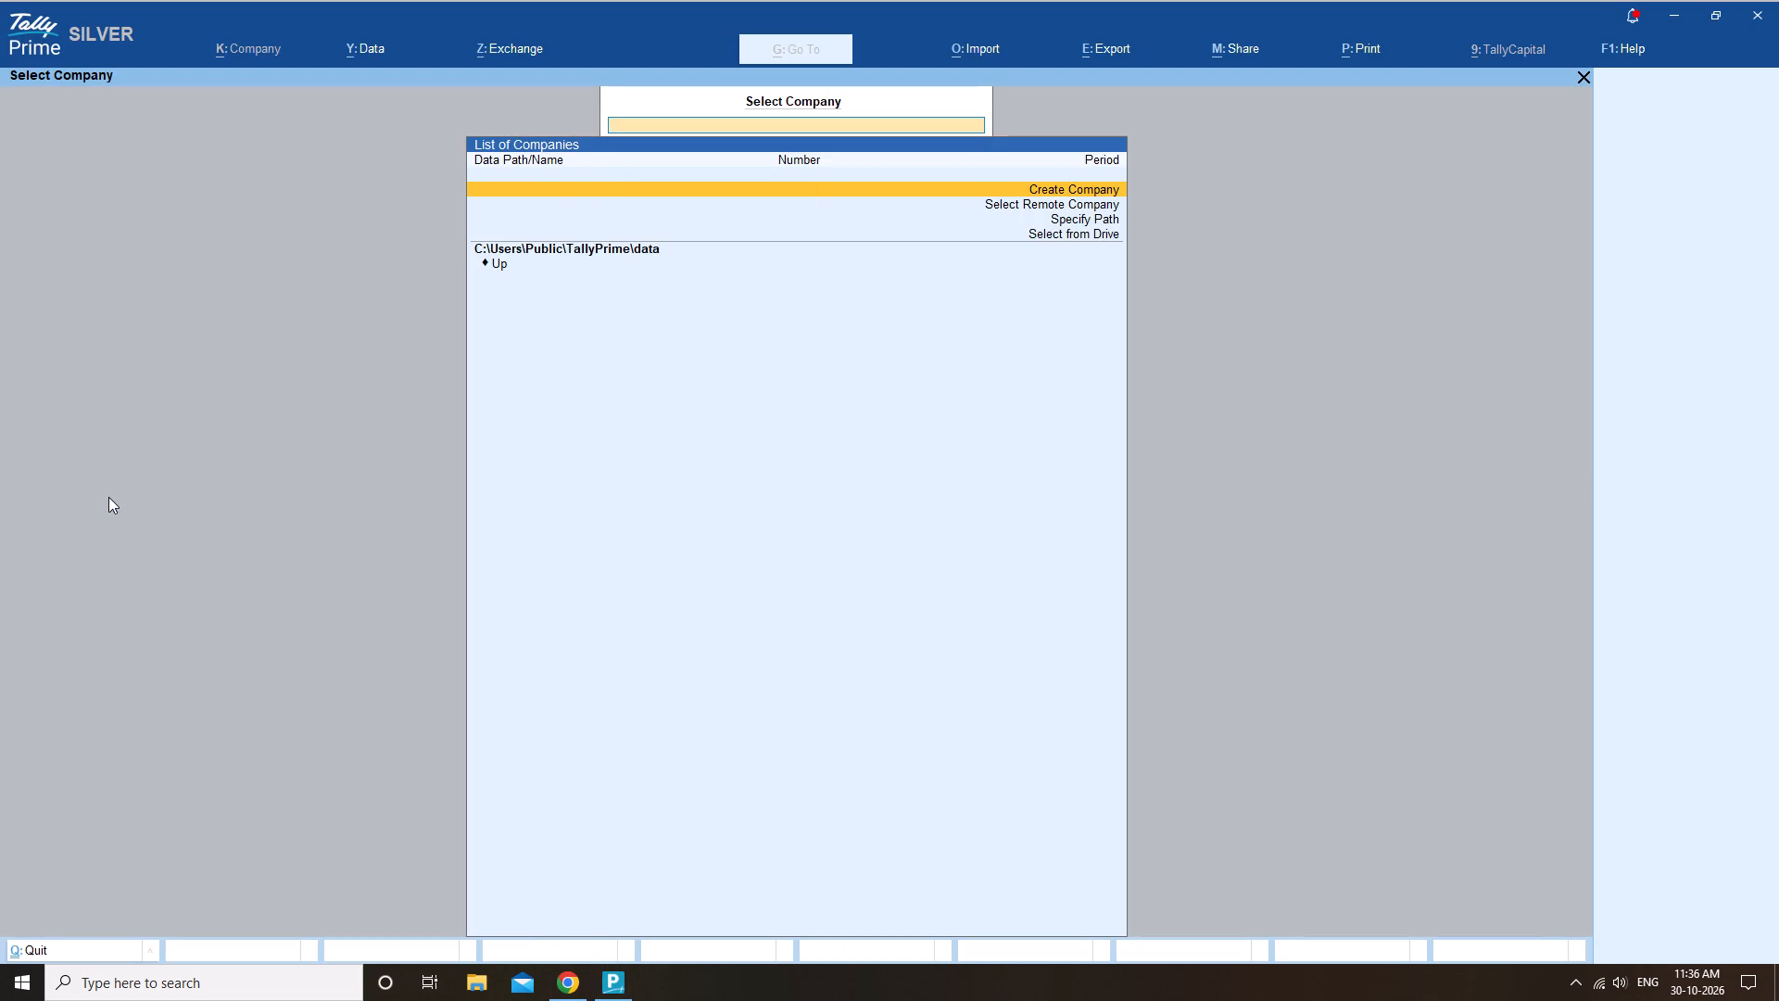
Choose to select a company from a drive and open the G:\ drive to list its companies.
{"action": "key", "text": "Down"}
{"action": "key", "text": "Down"}
{"action": "key", "text": "Down"}
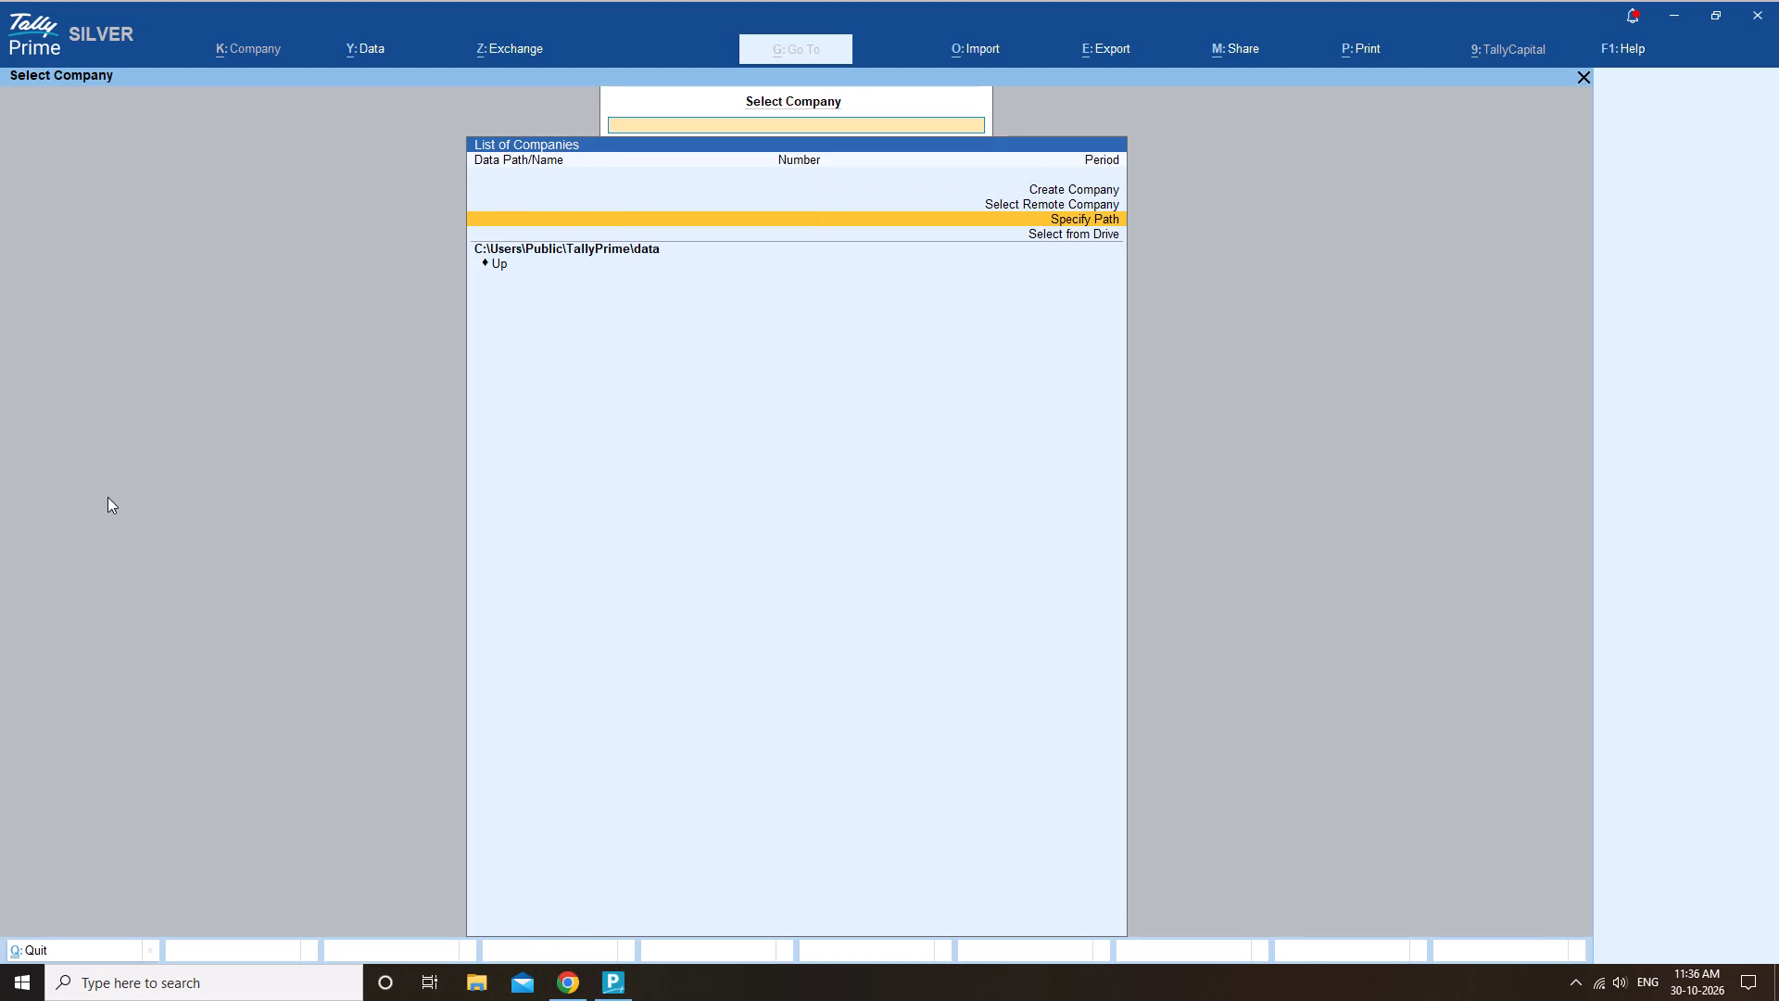
{"action": "key", "text": "Return"}
{"action": "key", "text": "Down"}
{"action": "key", "text": "Down"}
{"action": "key", "text": "Down"}
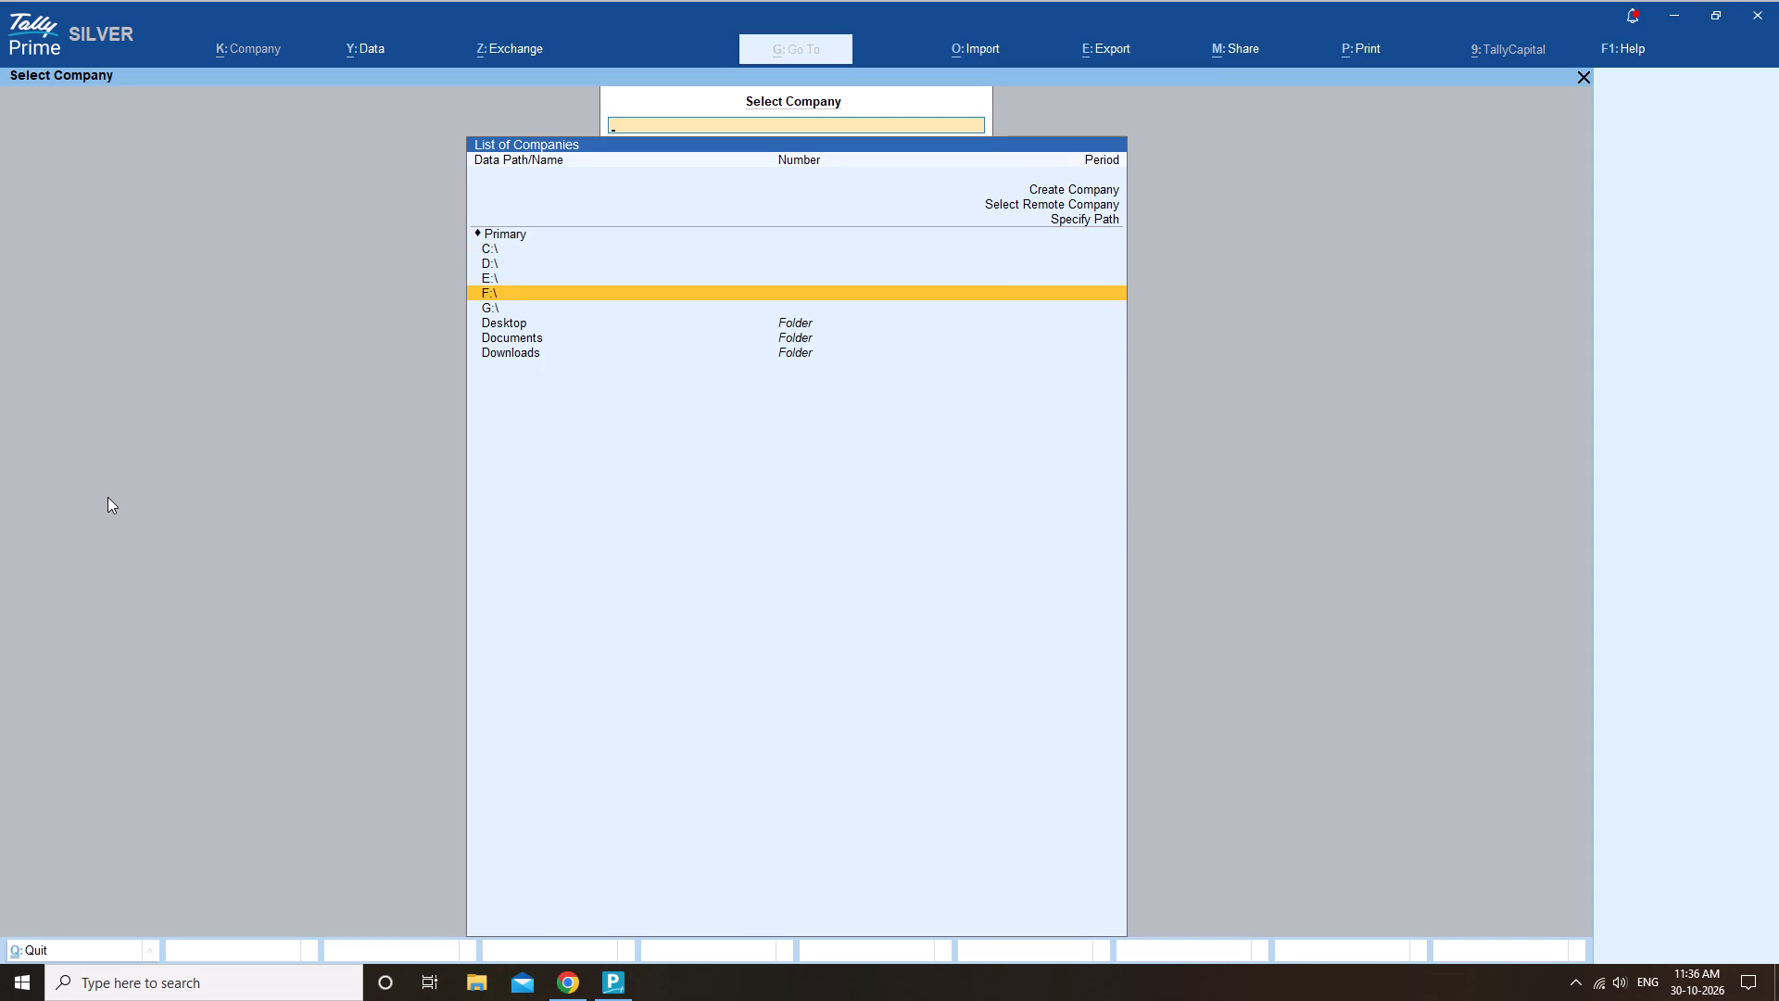
{"action": "key", "text": "Down"}
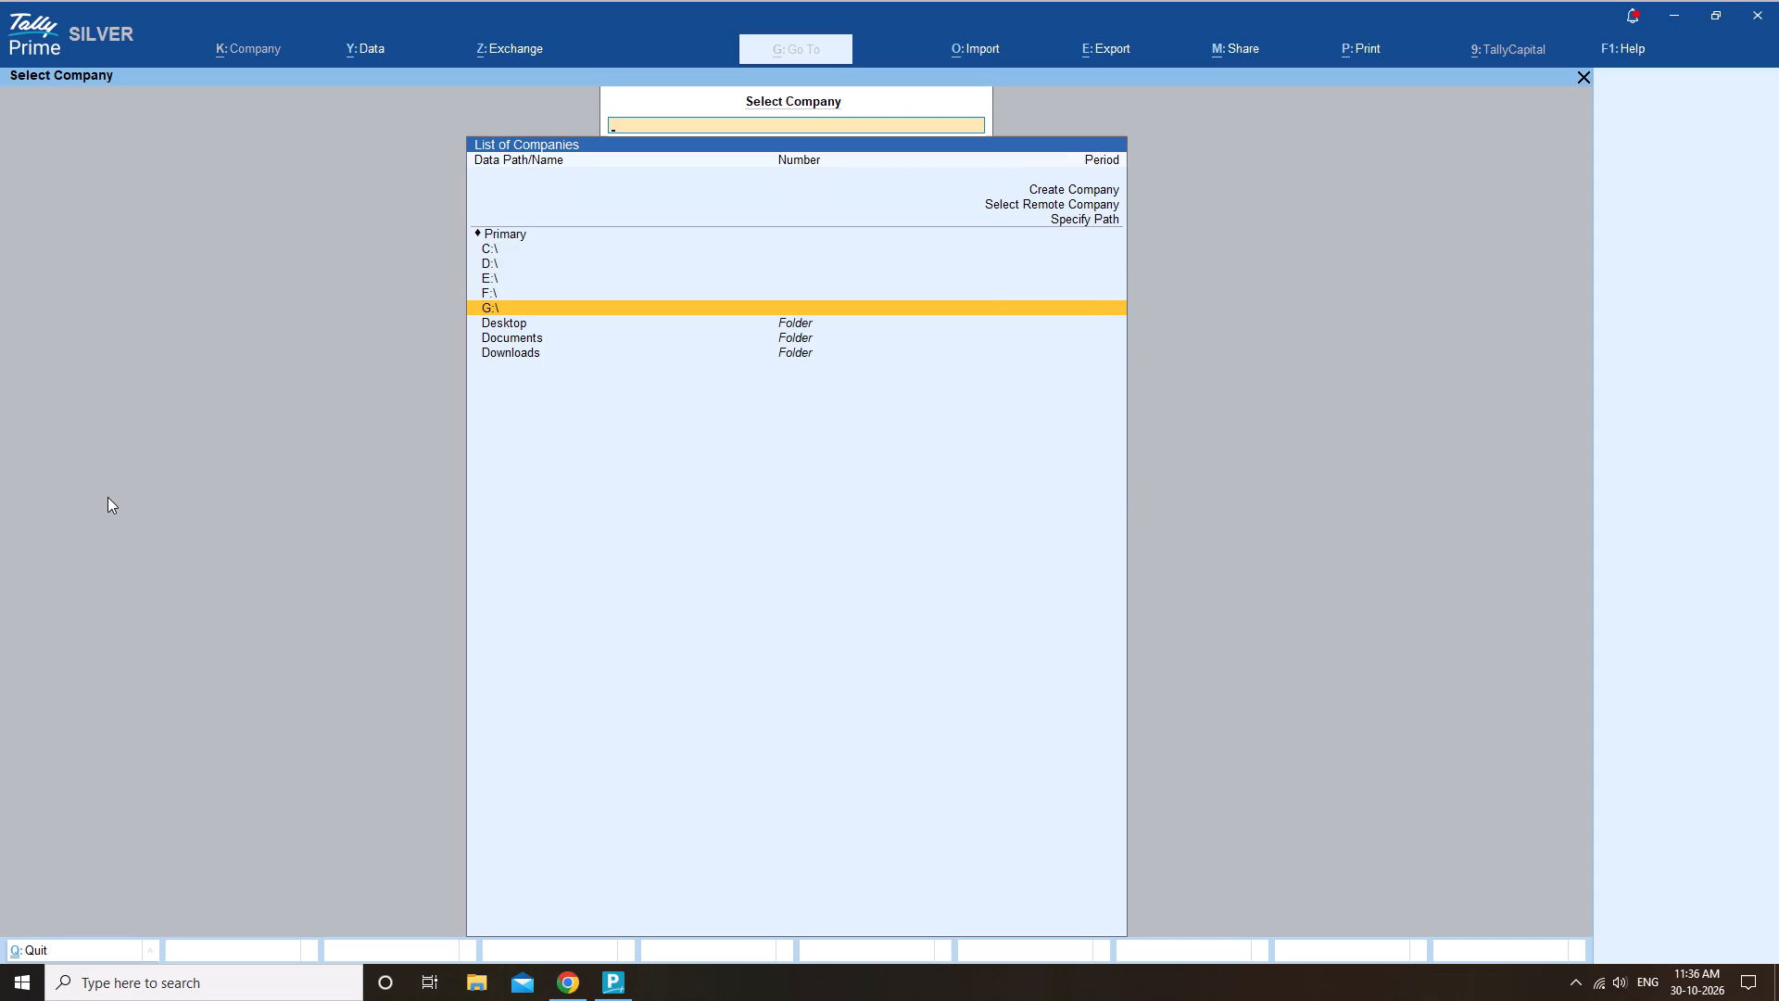
{"action": "key", "text": "Return"}
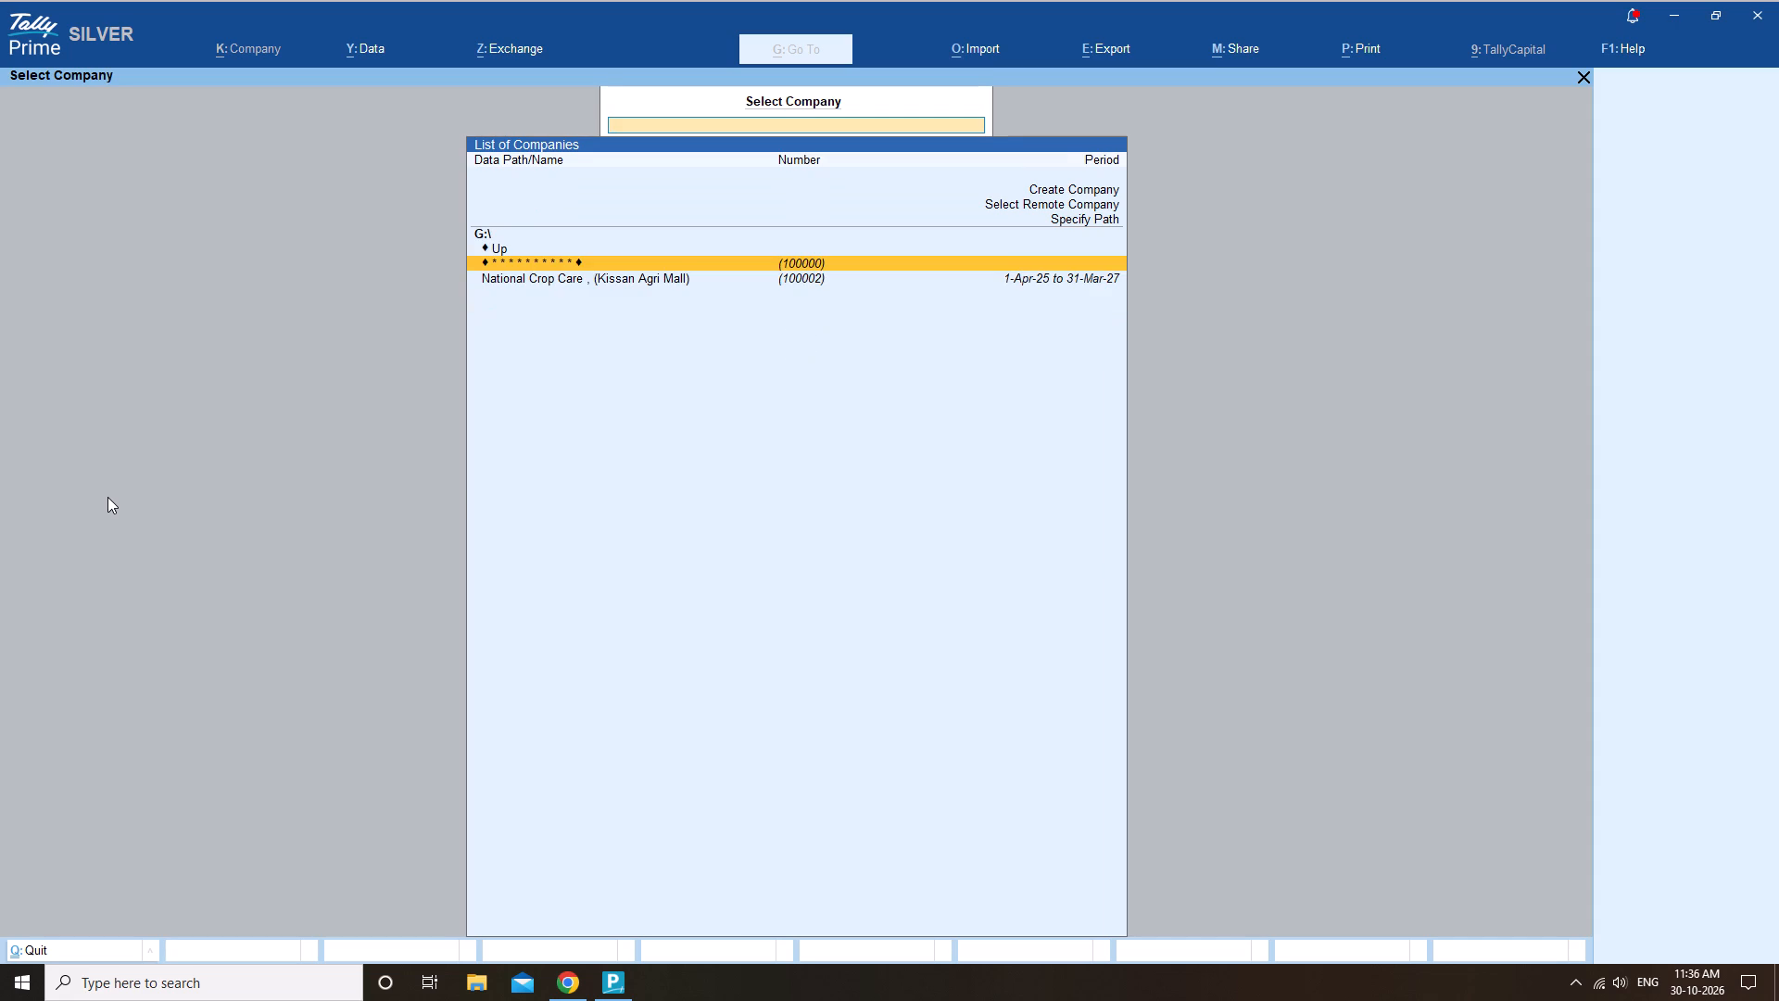
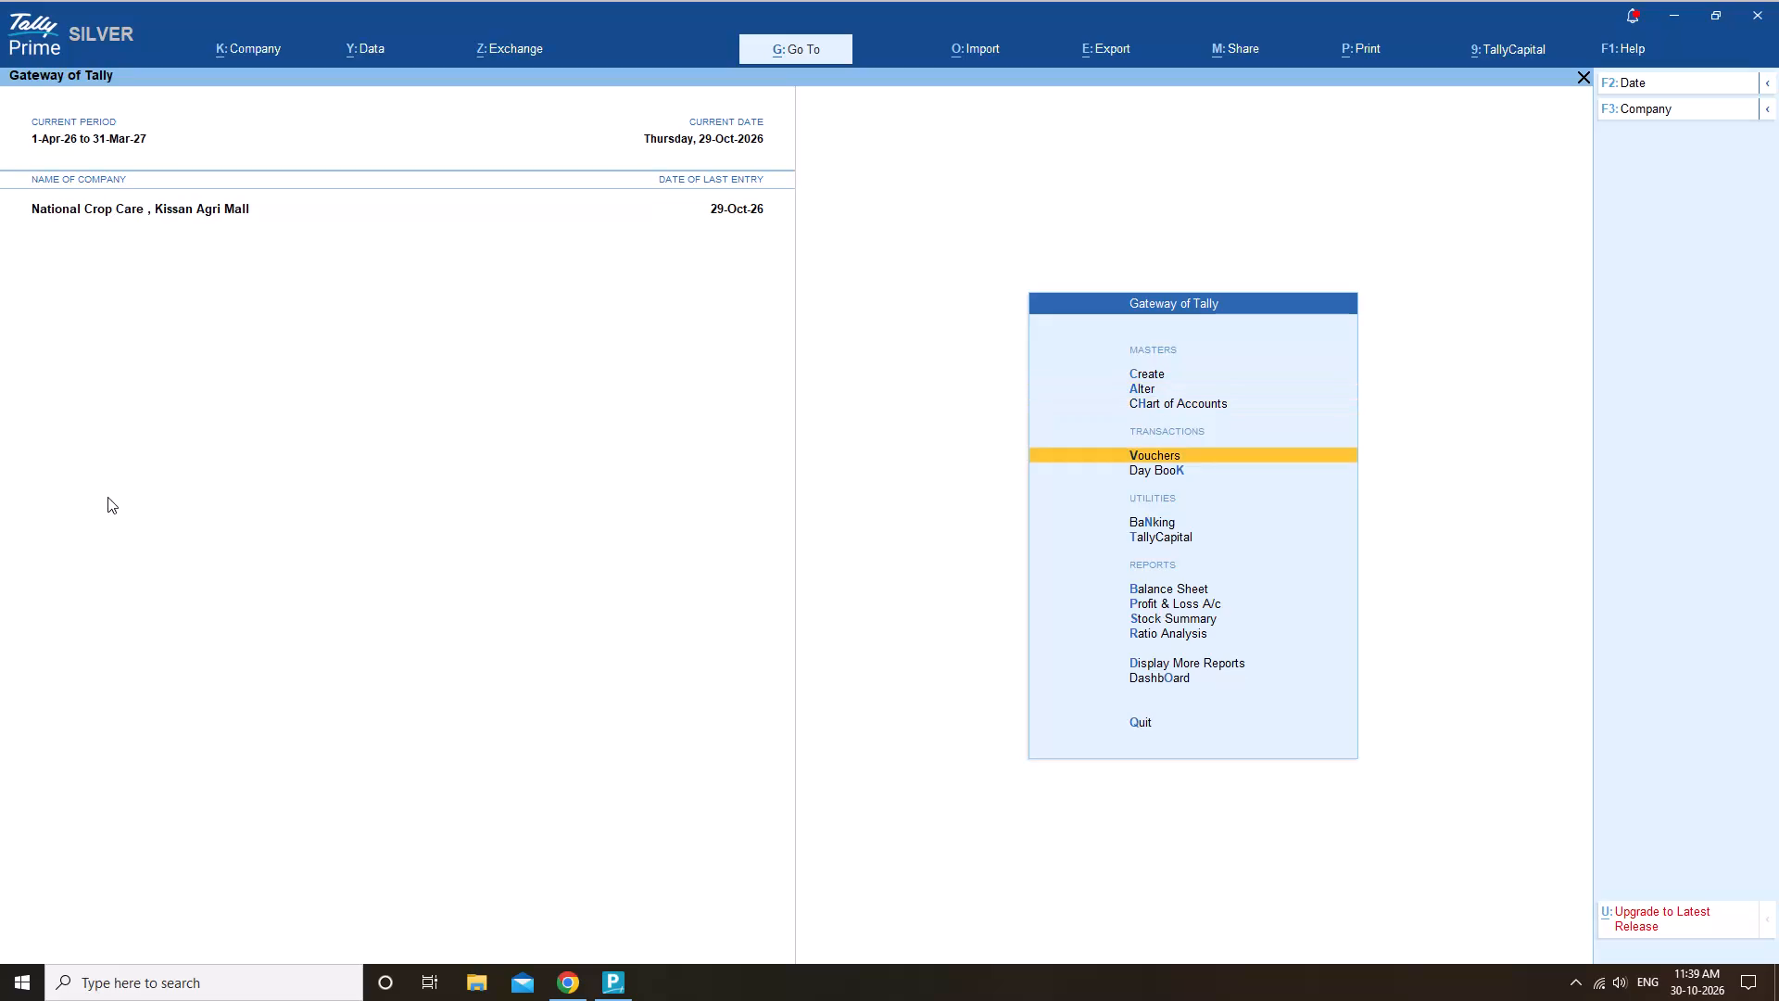
Change the current working date to 30-Oct-2026.
{"action": "key", "text": "Down"}
{"action": "key", "text": "F2"}
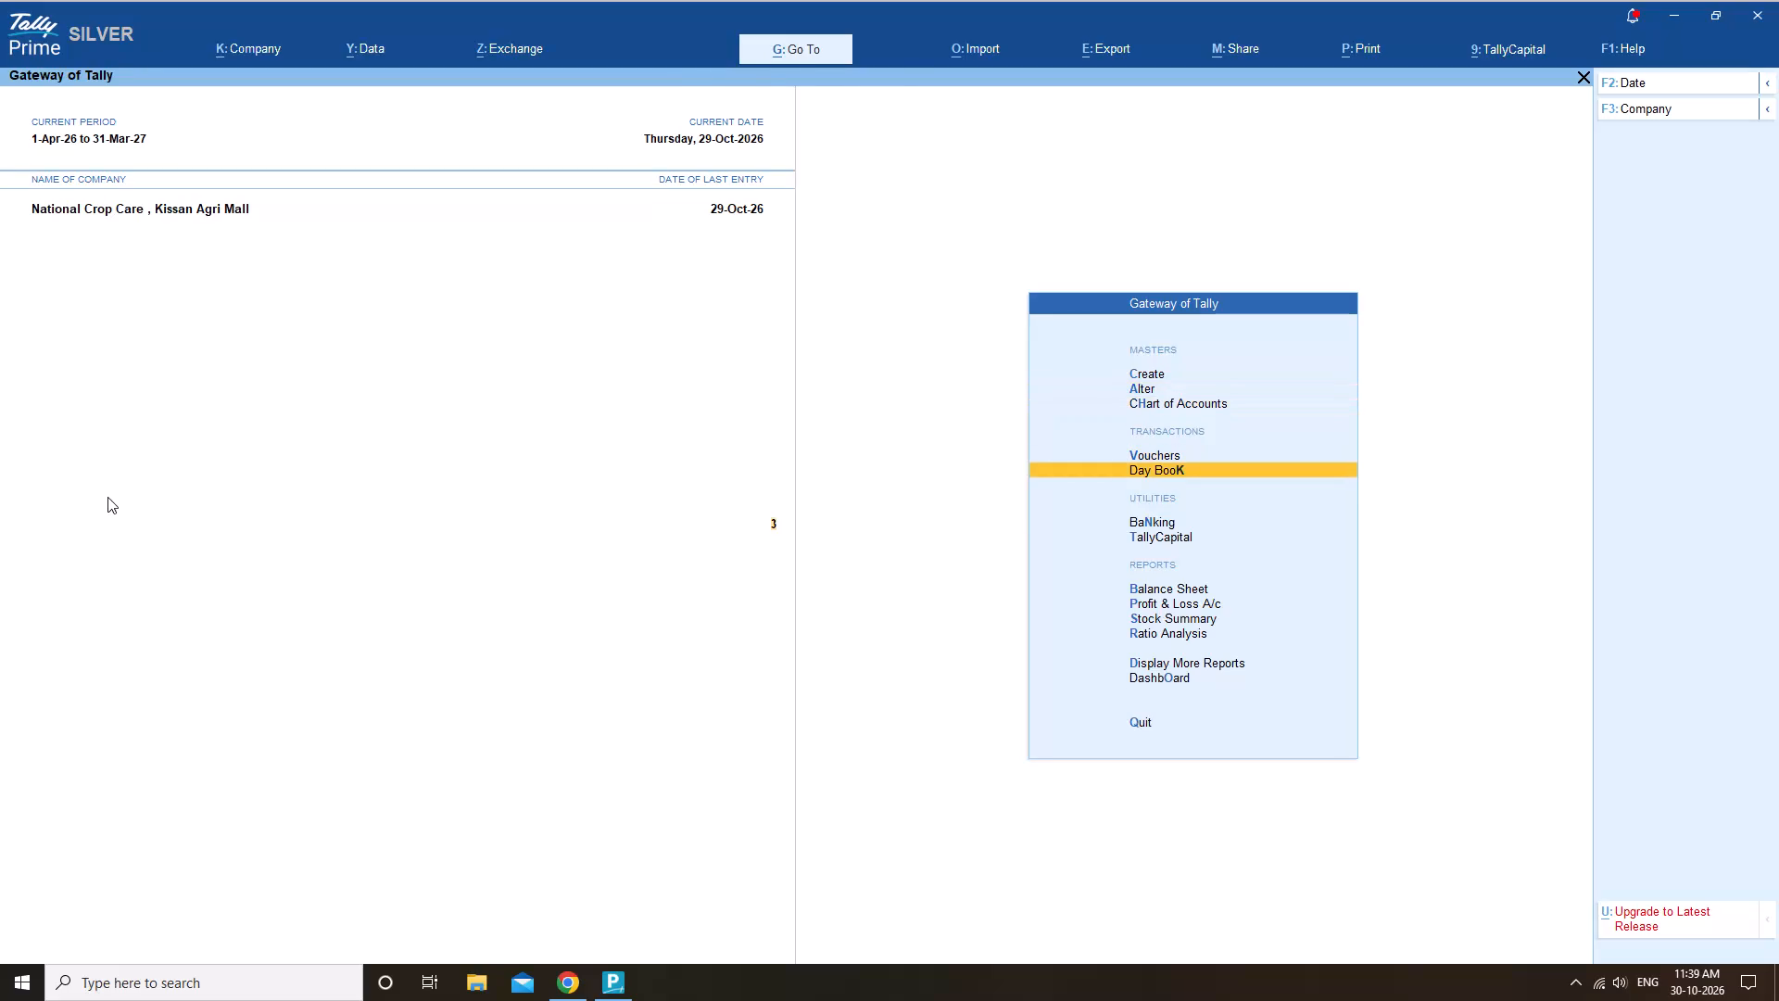
{"action": "key", "text": "Return"}
Open voucher creation and start a new Purchase voucher for National Crop Care, Kissan Agri Mall.
{"action": "key", "text": "Up"}
{"action": "key", "text": "Return"}
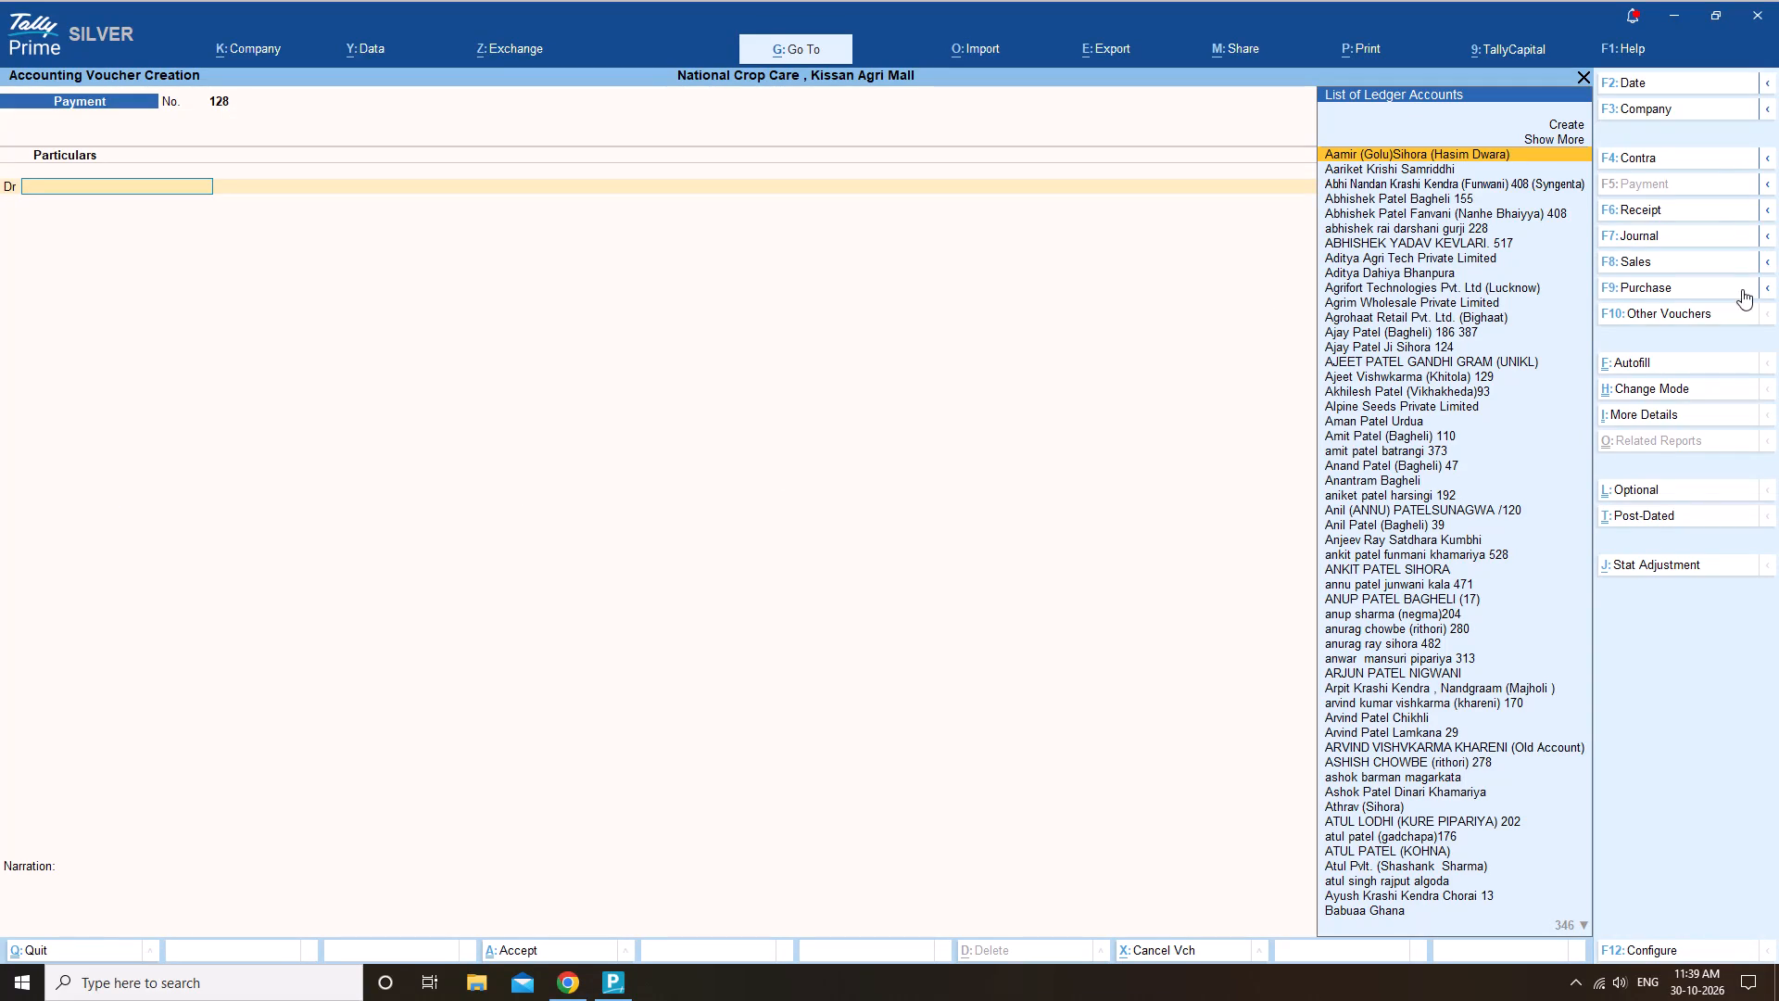
{"action": "left_click", "coordinate": [1742, 289]}
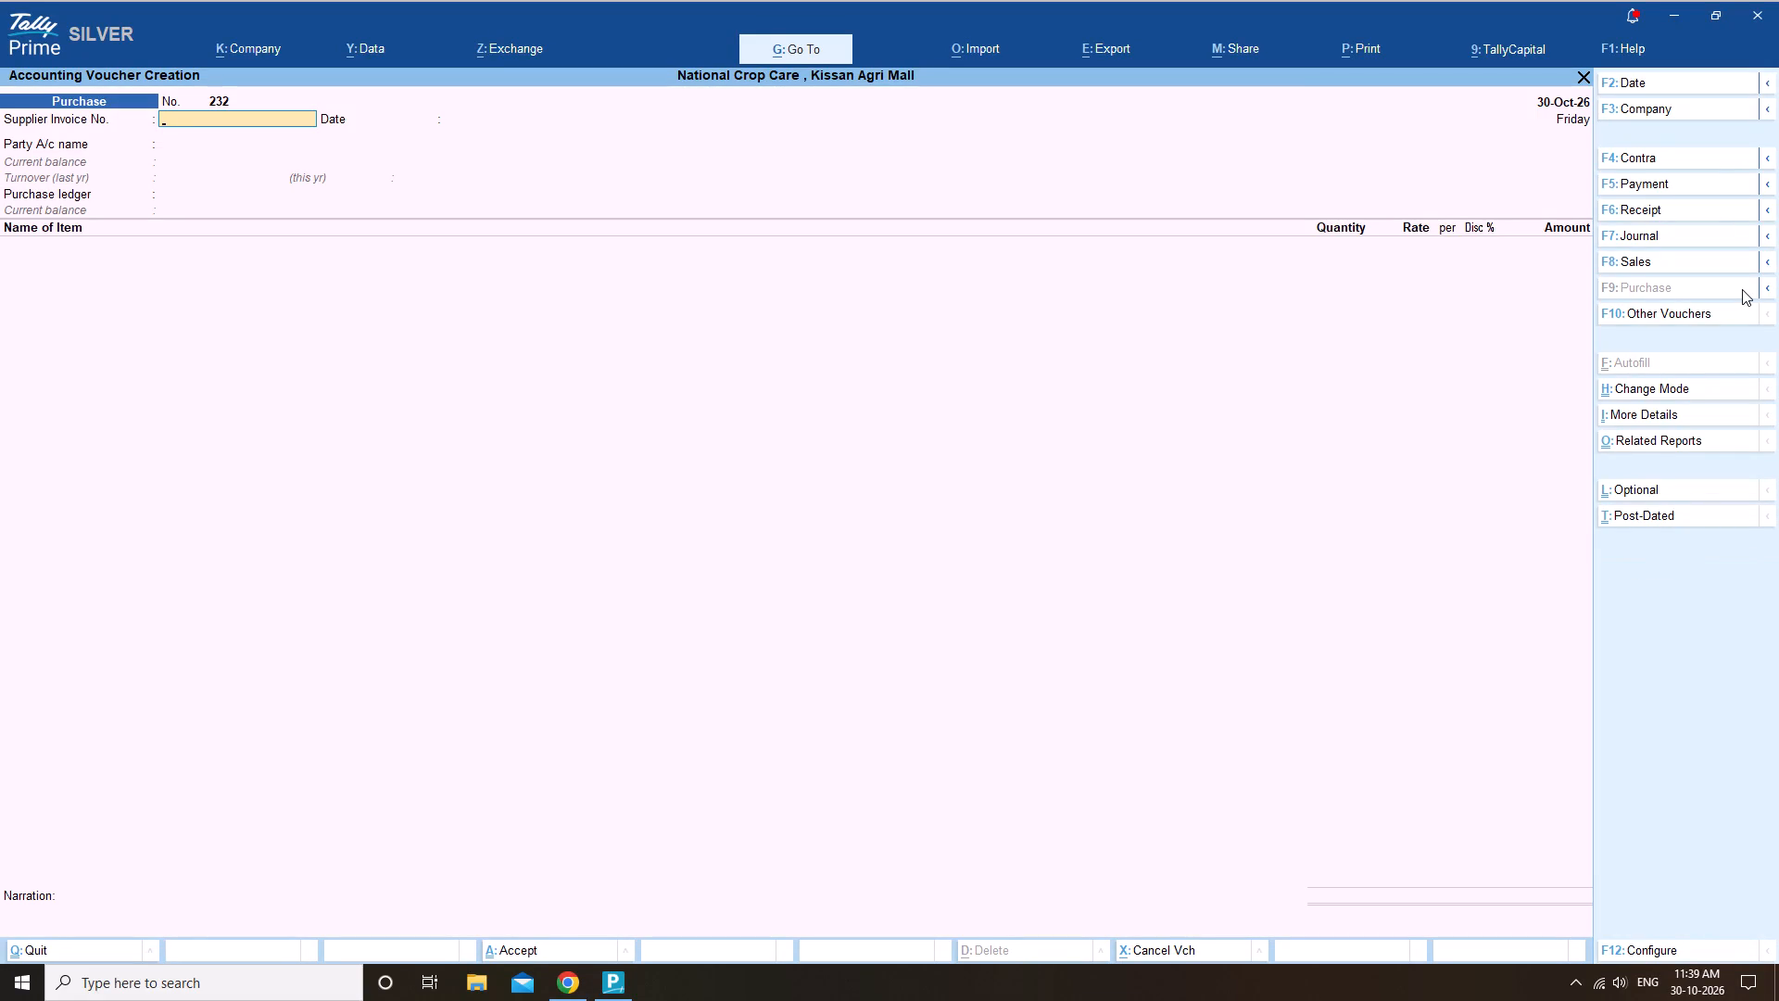
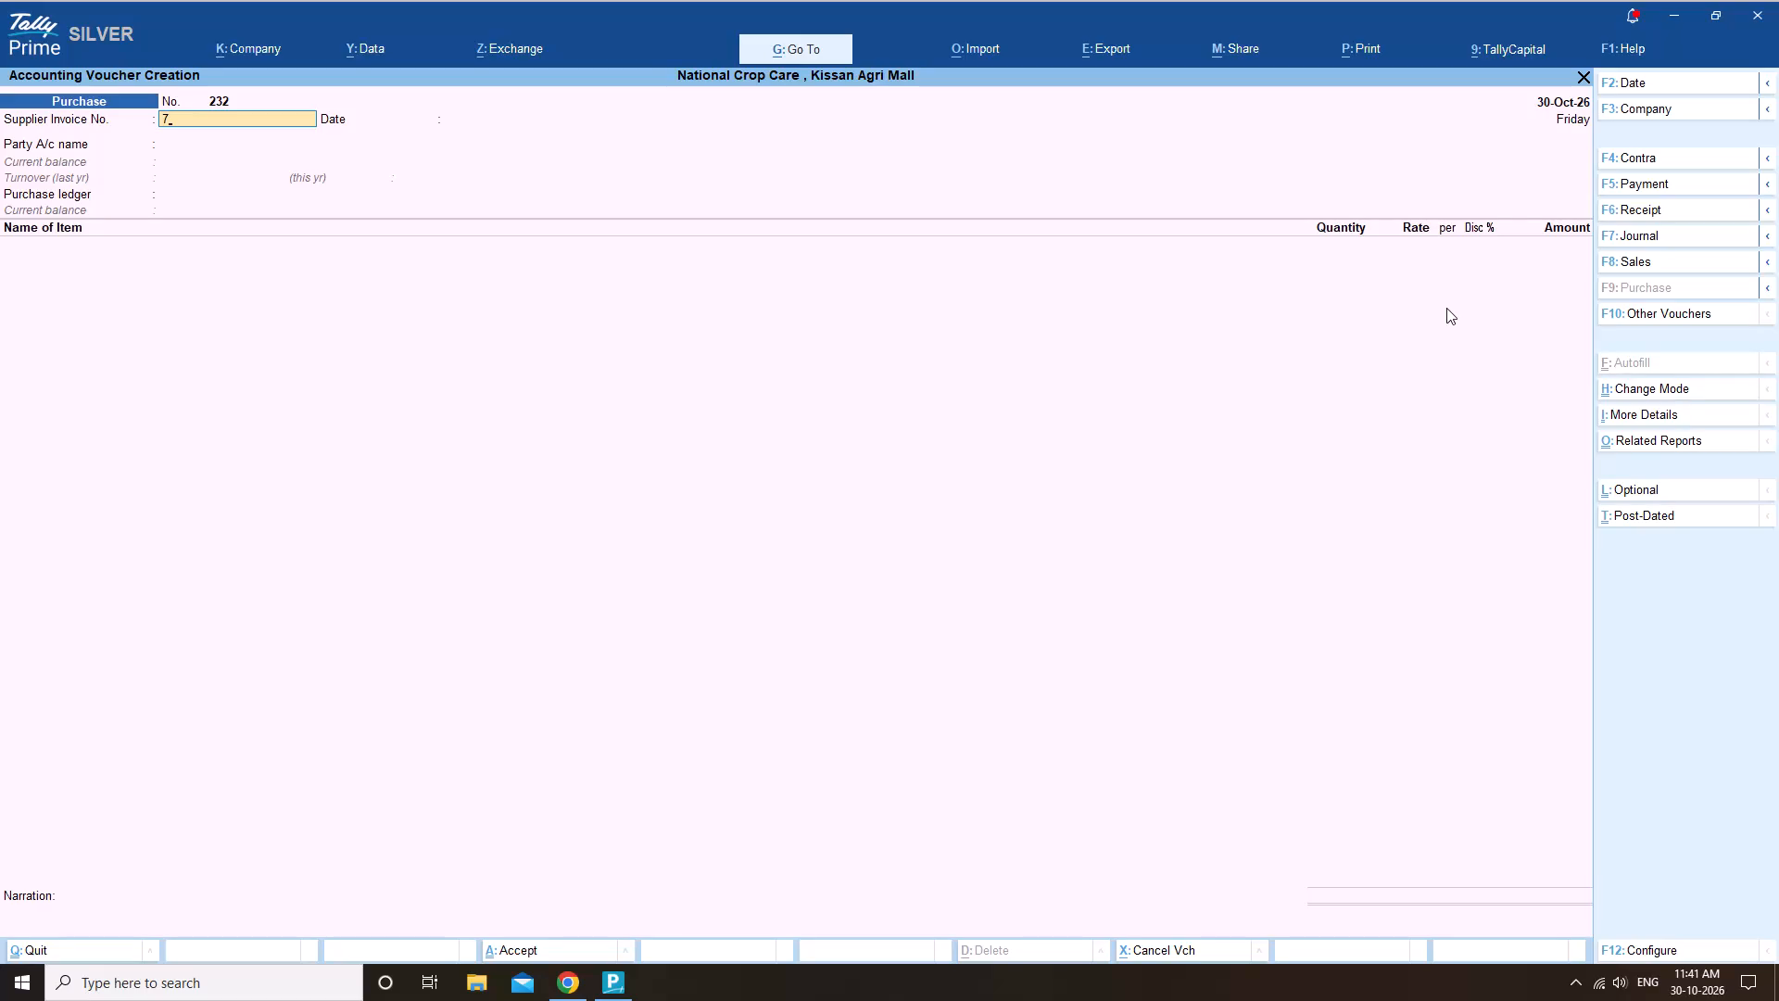
{"action": "key", "text": "9"}
{"action": "key", "text": "5"}
{"action": "key", "text": "8"}
{"action": "key", "text": "1"}
{"action": "key", "text": "5"}
{"action": "type", "text": "9872"}
{"action": "key", "text": "Return"}
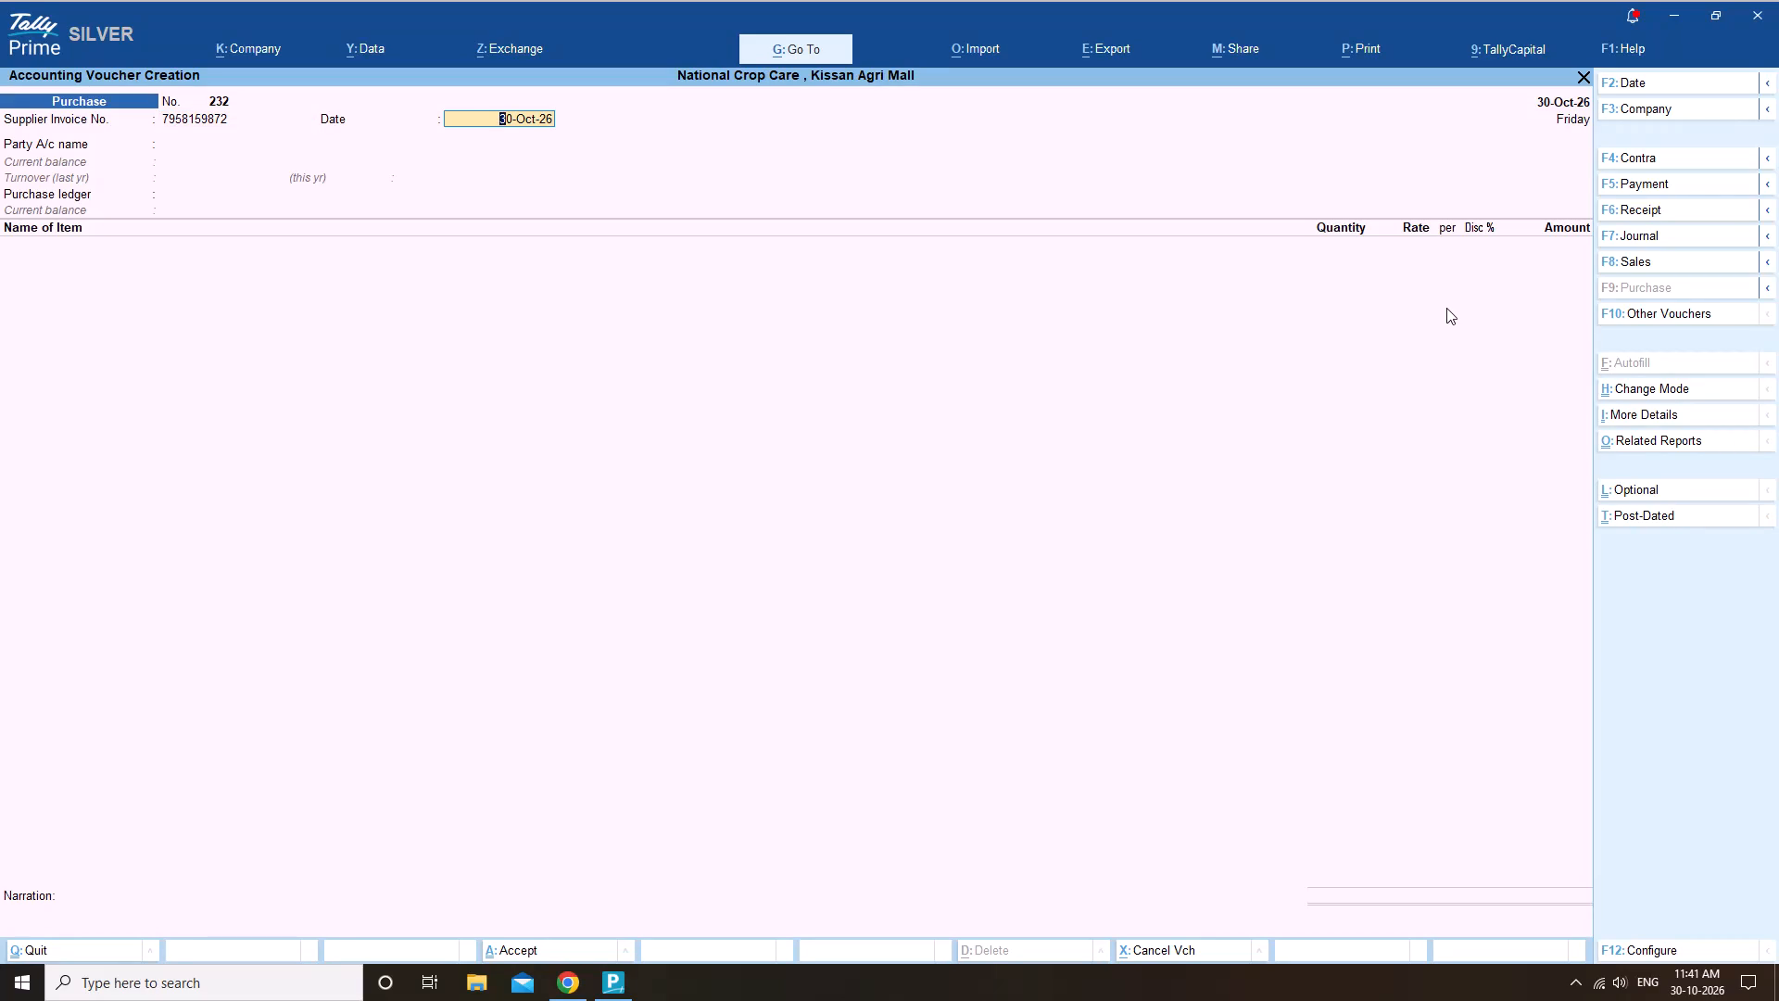
{"action": "key", "text": "Return"}
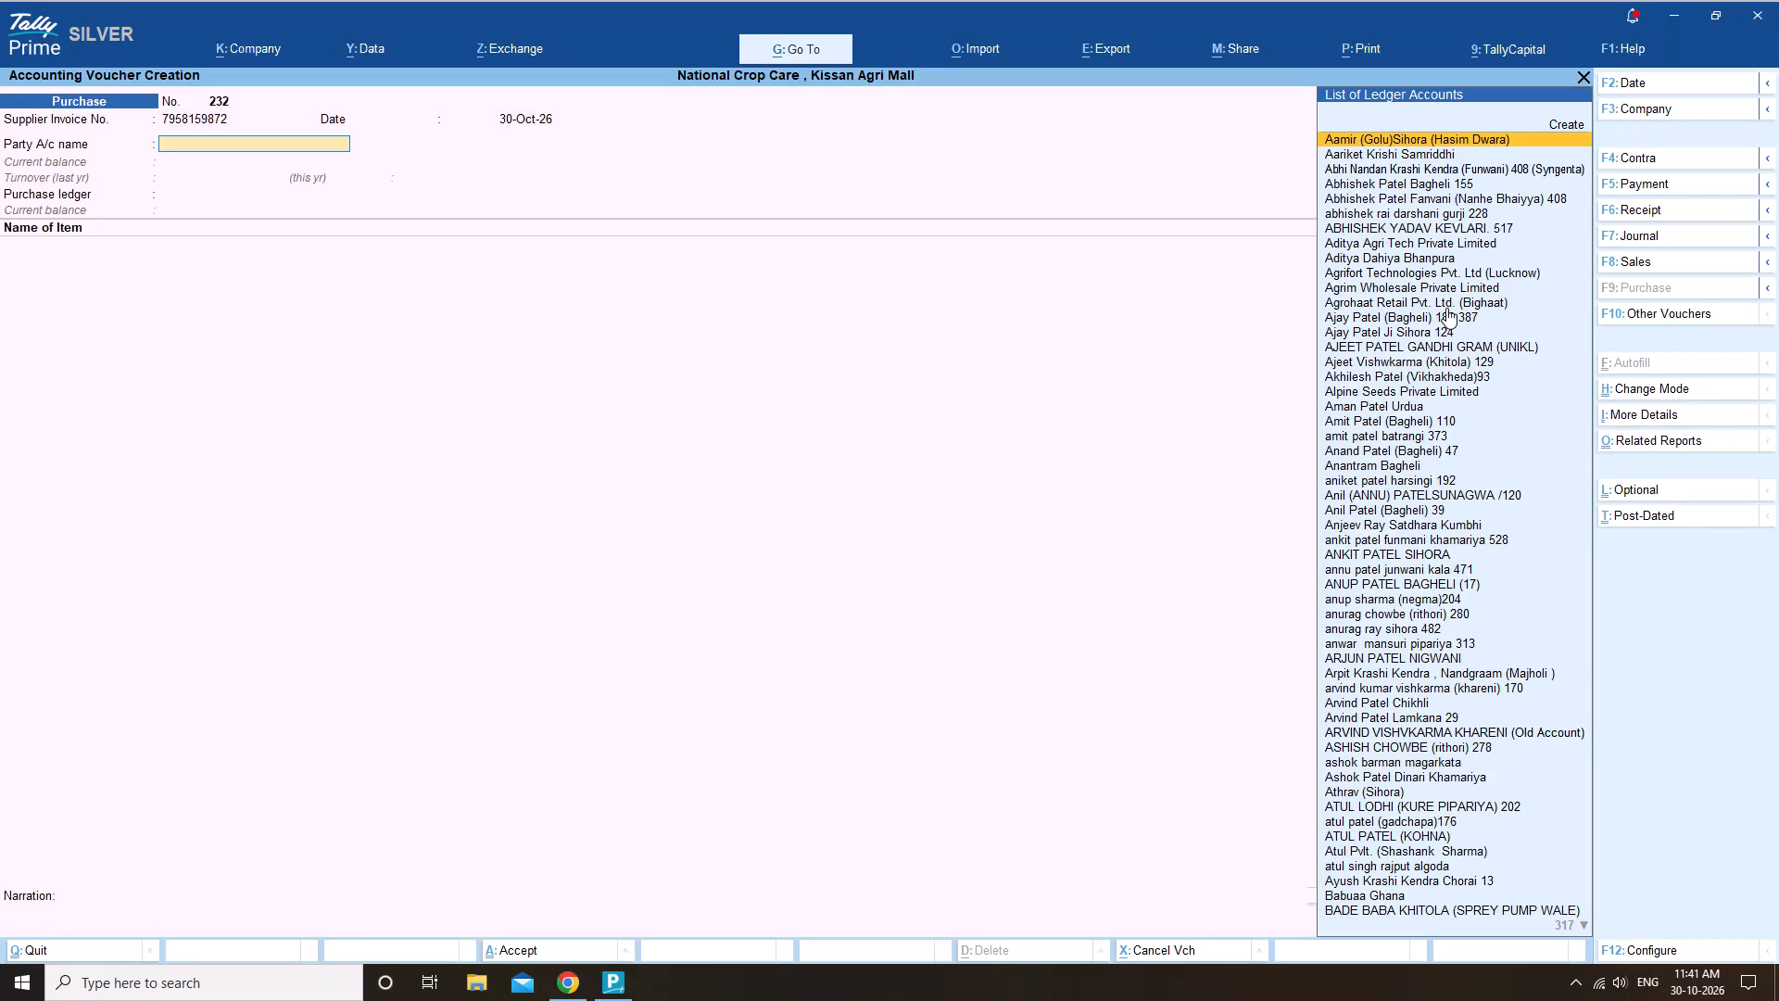
{"action": "key", "text": "BackSpace"}
{"action": "type", "text": "29"}
{"action": "key", "text": "Return"}
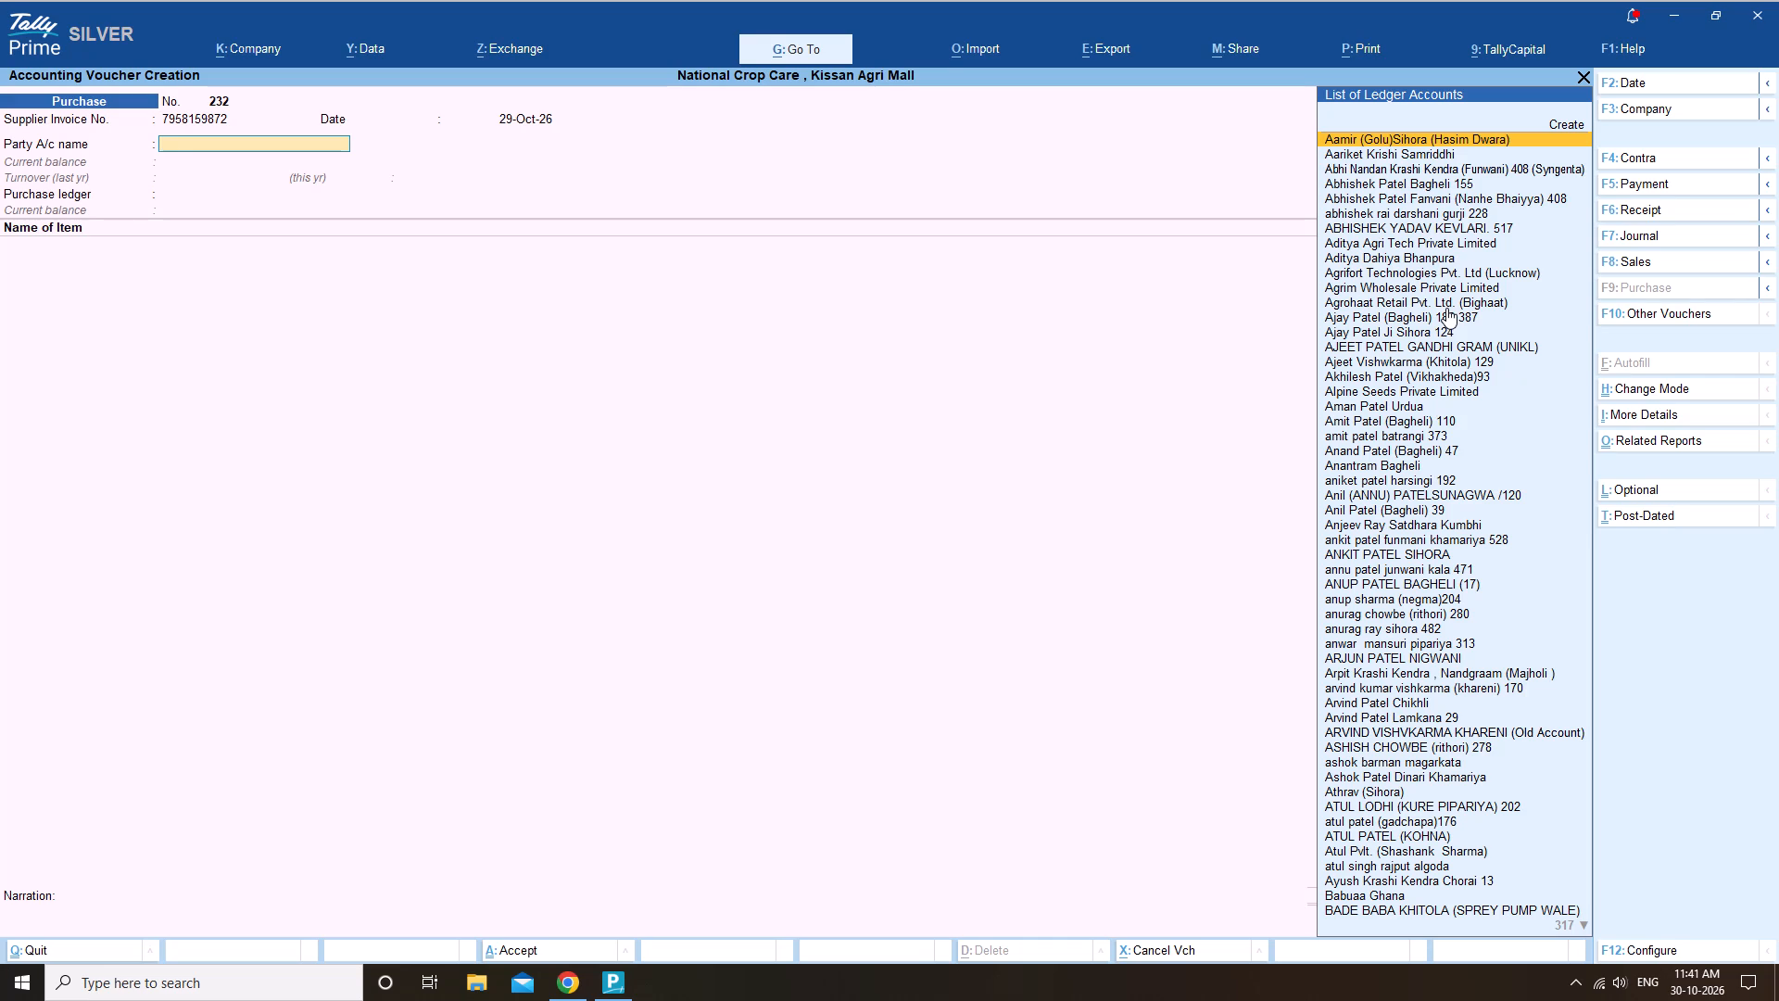
Choose Mankind Agritech Private Limited as the party account of the purchase voucher.
{"action": "type", "text": "mank"}
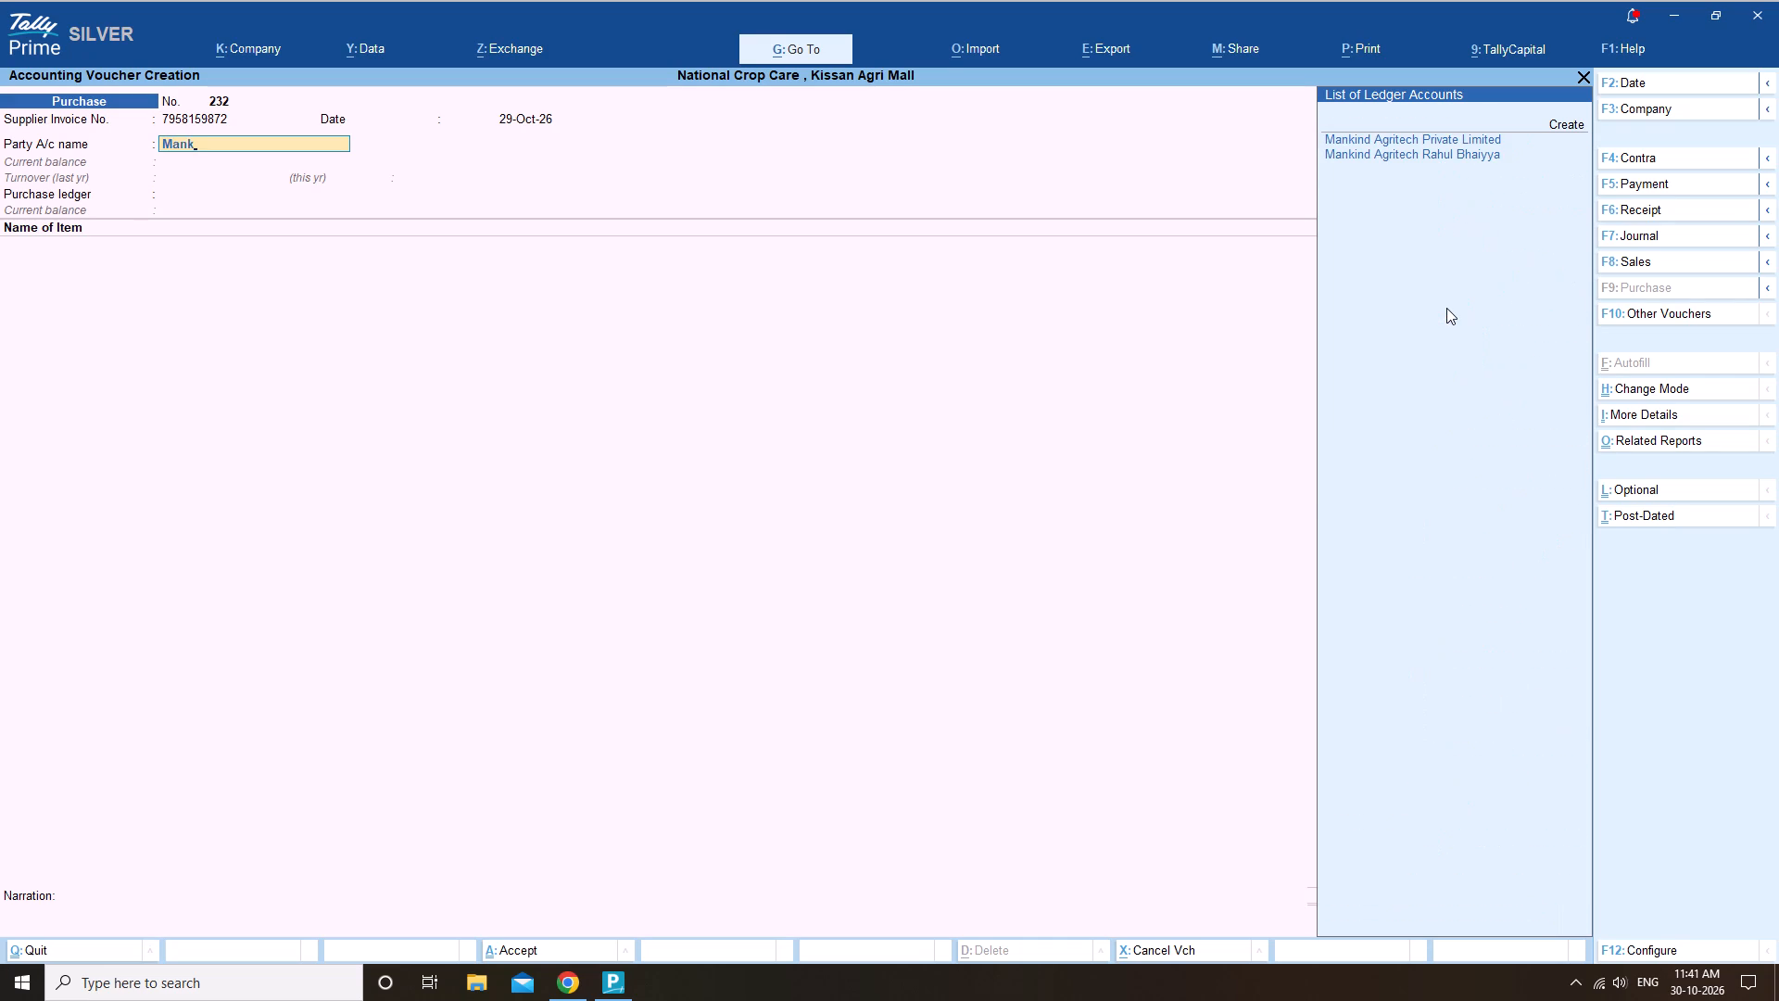
{"action": "key", "text": "Down"}
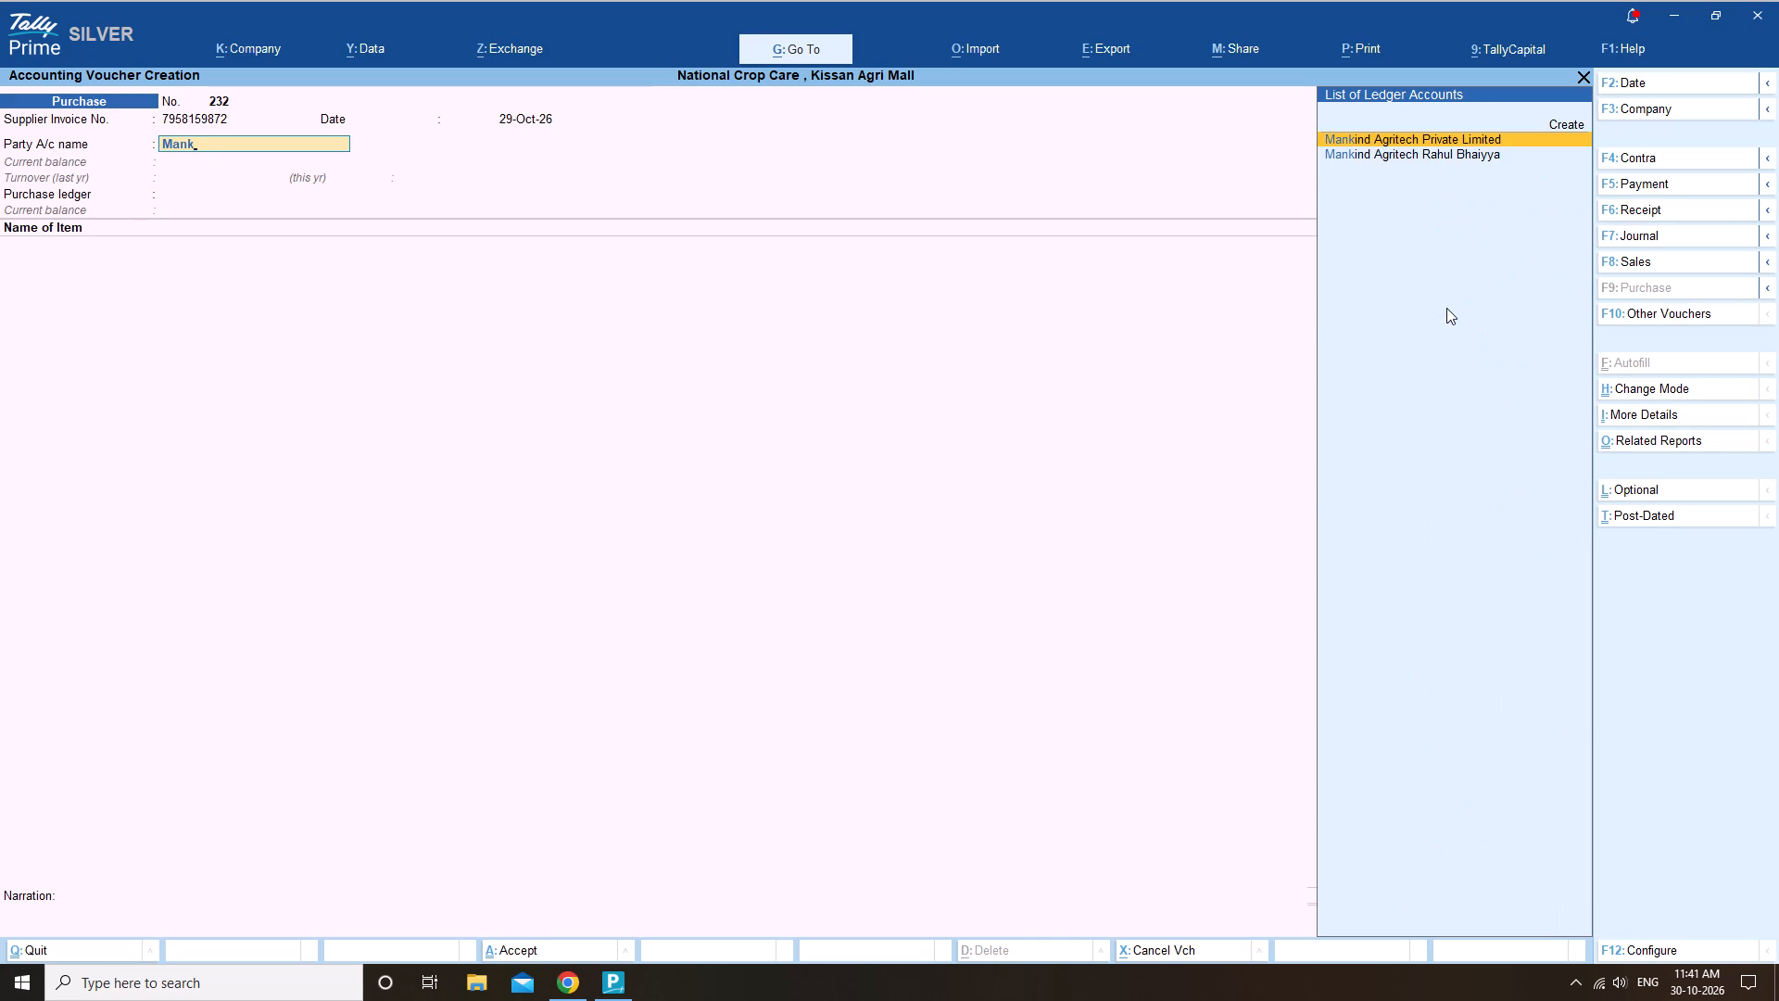
{"action": "key", "text": "Return"}
Leave the receipt and order details blank, set the import details' Country to as India, and accept the default party details.
{"action": "key", "text": "Return"}
{"action": "key", "text": "Return"}
{"action": "key", "text": "Return"}
{"action": "key", "text": "Return"}
{"action": "key", "text": "Return"}
{"action": "key", "text": "Return"}
{"action": "key", "text": "Return"}
{"action": "key", "text": "Return"}
{"action": "key", "text": "Return"}
{"action": "key", "text": "Return"}
{"action": "key", "text": "Return"}
{"action": "key", "text": "Return"}
{"action": "key", "text": "Return"}
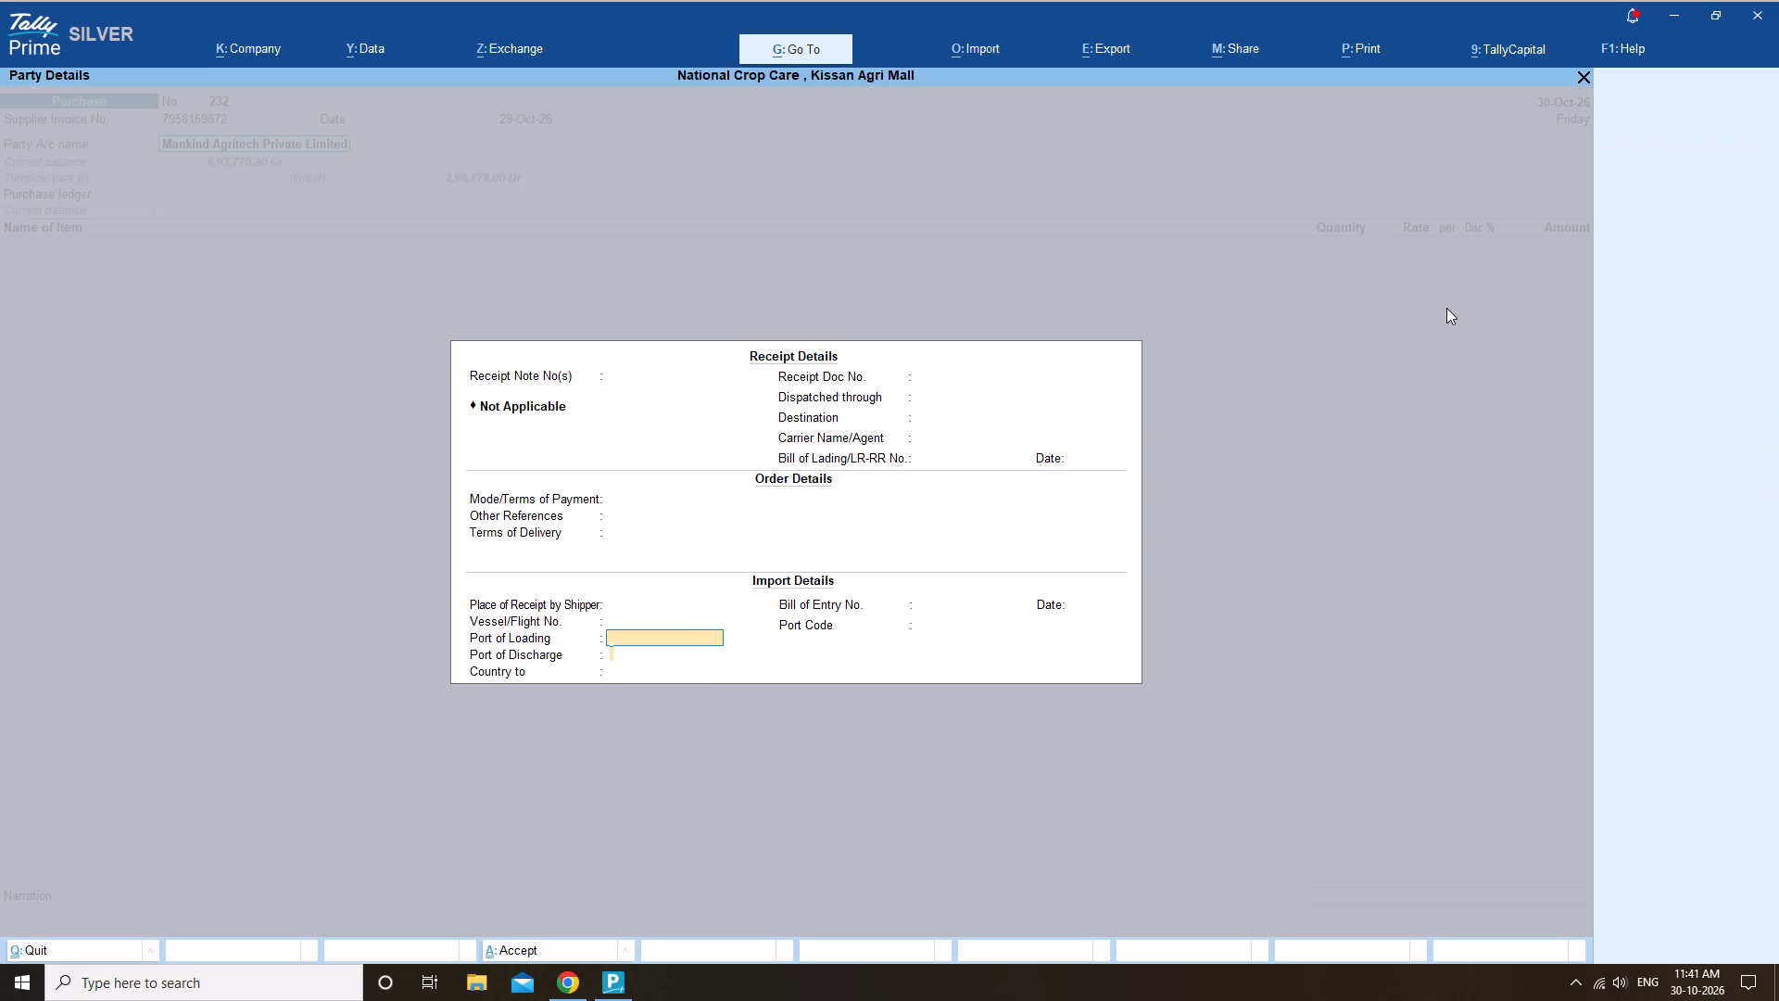
{"action": "key", "text": "Return"}
{"action": "type", "text": "in"}
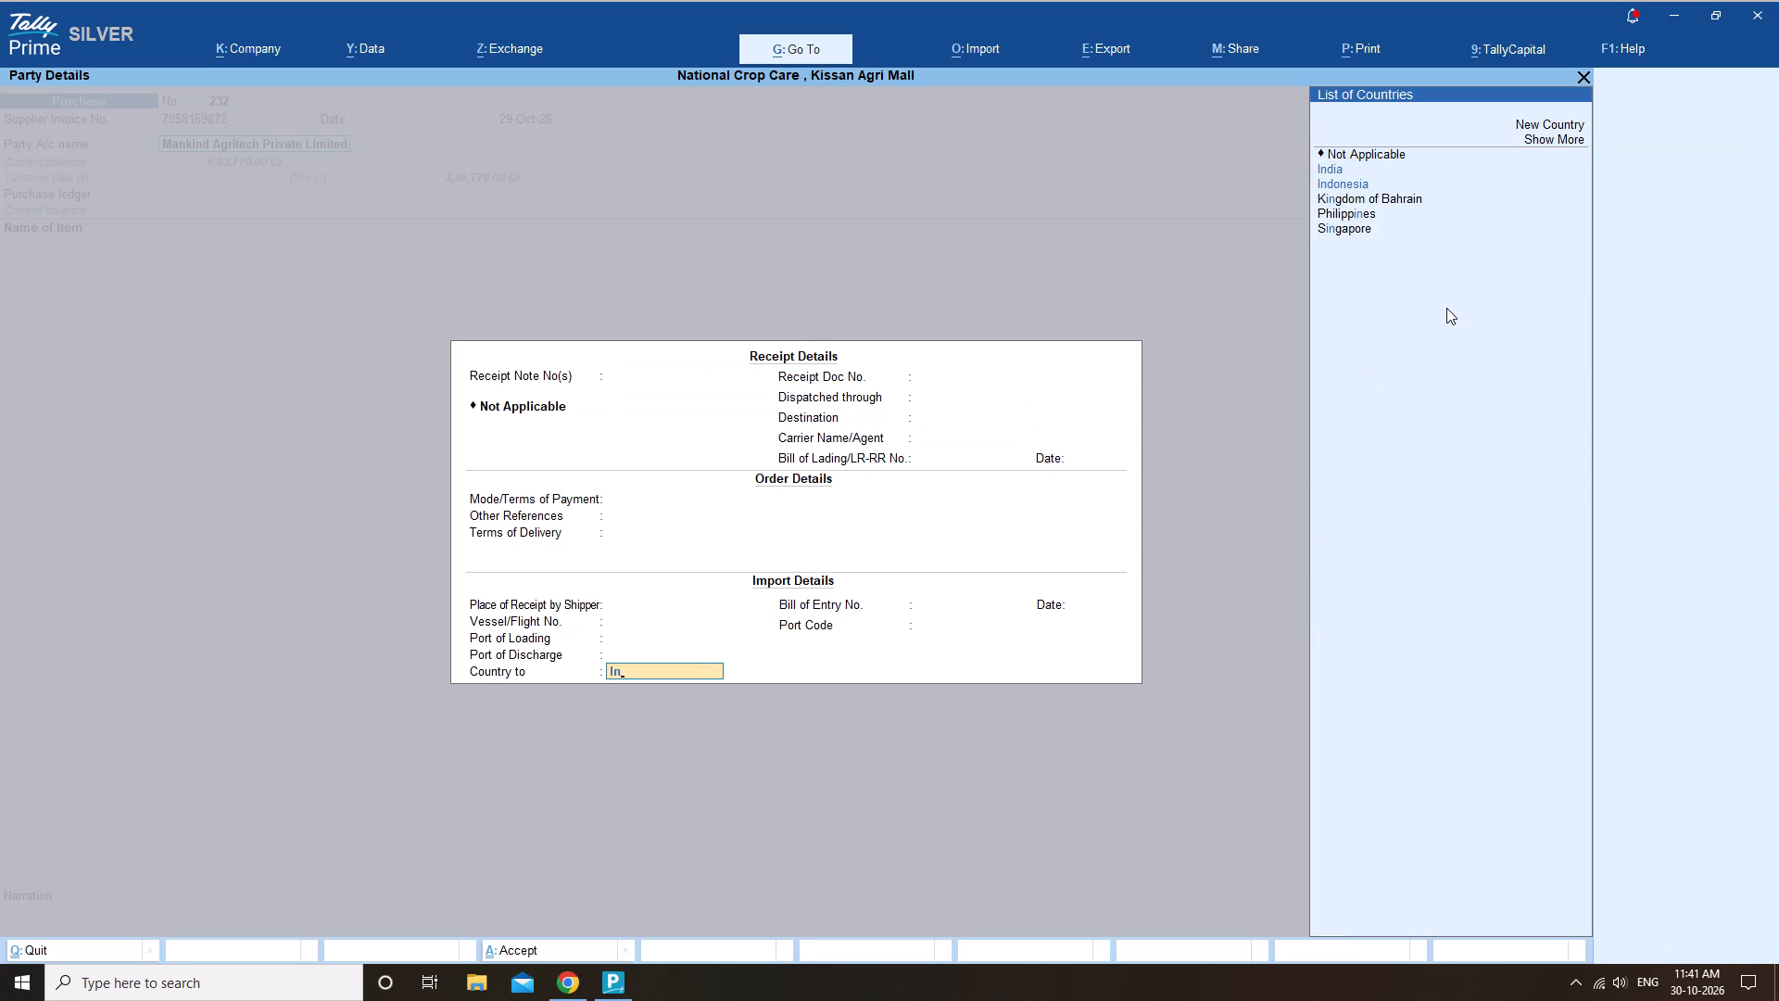
{"action": "key", "text": "Down"}
{"action": "key", "text": "Return"}
{"action": "key", "text": "Return"}
{"action": "key", "text": "Return"}
{"action": "key", "text": "Return"}
{"action": "key", "text": "Return"}
{"action": "key", "text": "Return"}
{"action": "key", "text": "Return"}
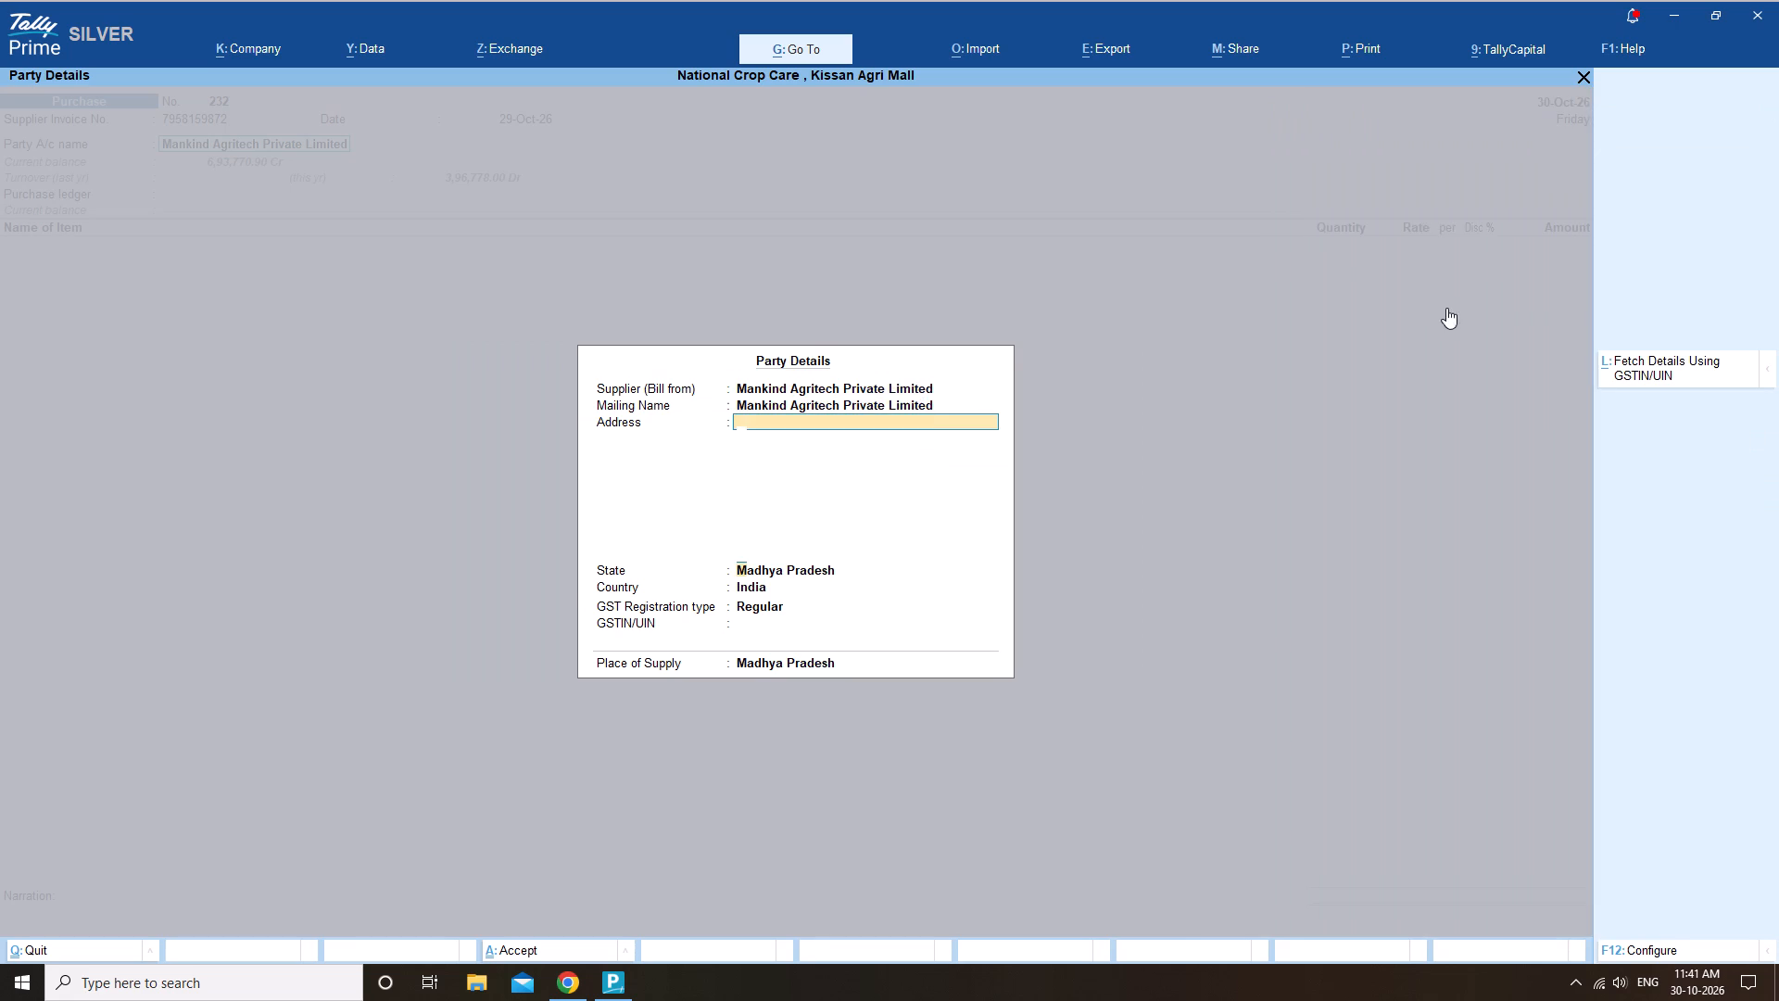
{"action": "key", "text": "Return"}
{"action": "key", "text": "Return"}
{"action": "key", "text": "Return"}
{"action": "key", "text": "Return"}
Select GST BILL PURCHASE as the purchase ledger.
{"action": "key", "text": "Down"}
{"action": "key", "text": "Down"}
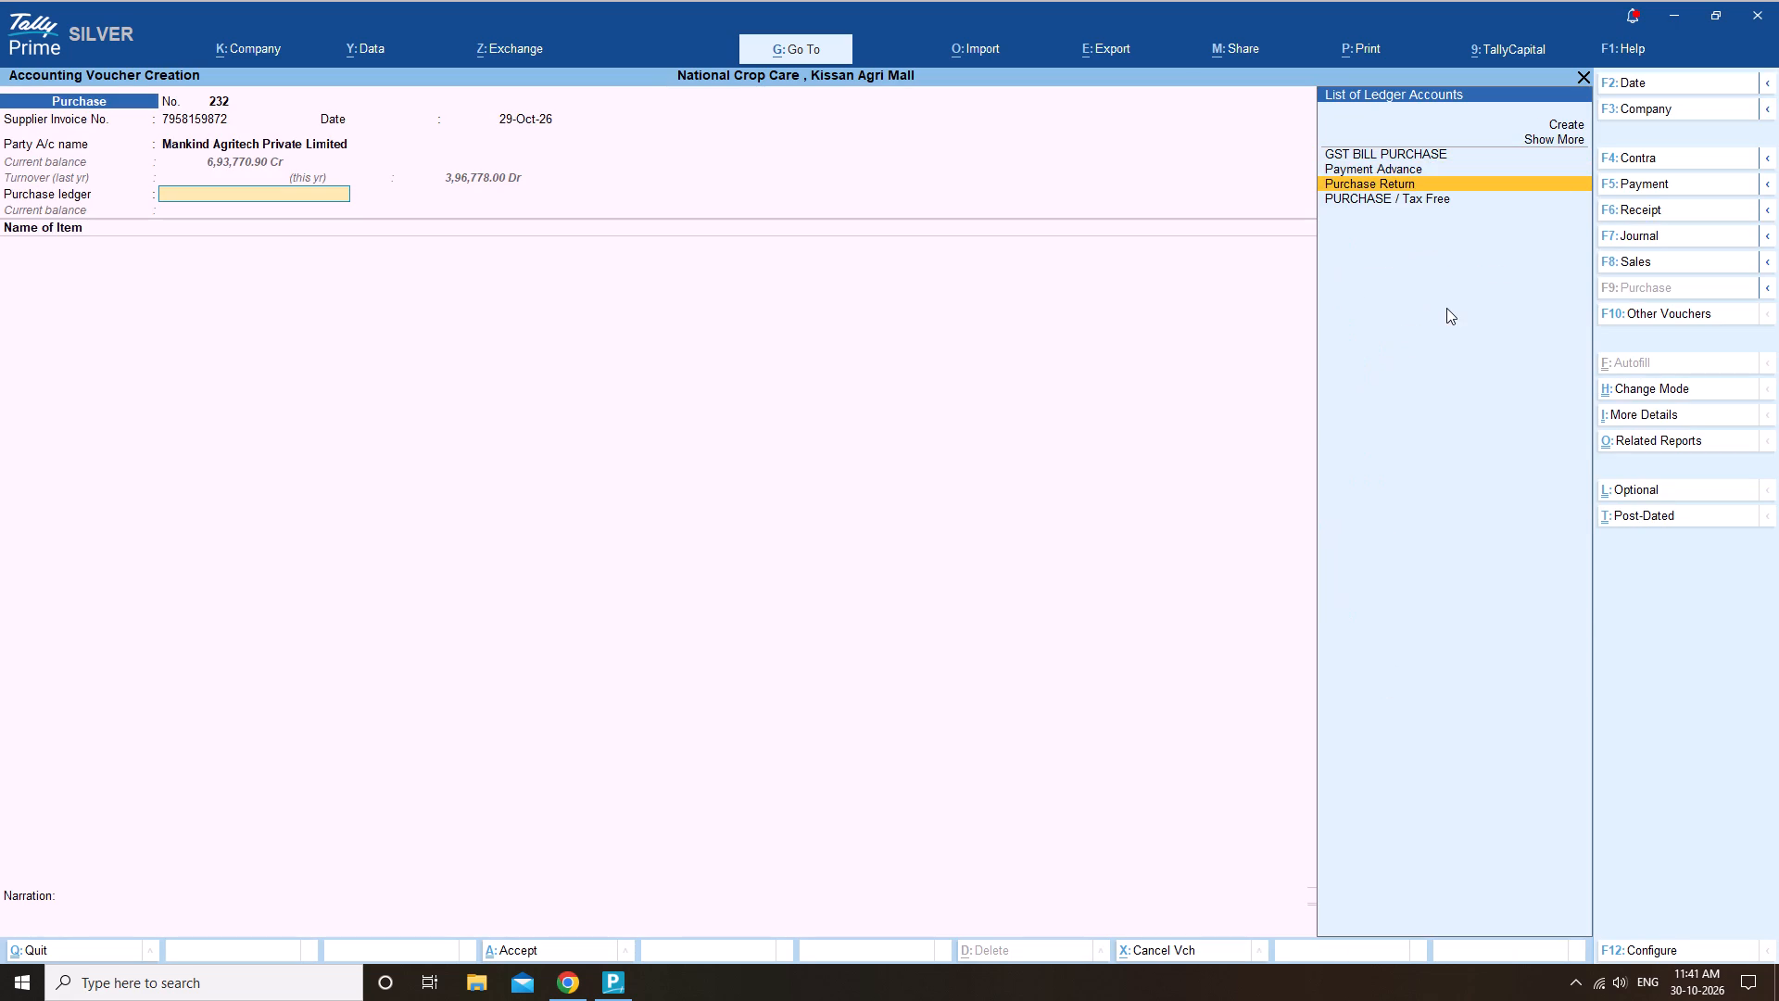
{"action": "key", "text": "Up"}
{"action": "key", "text": "Up"}
{"action": "key", "text": "Return"}
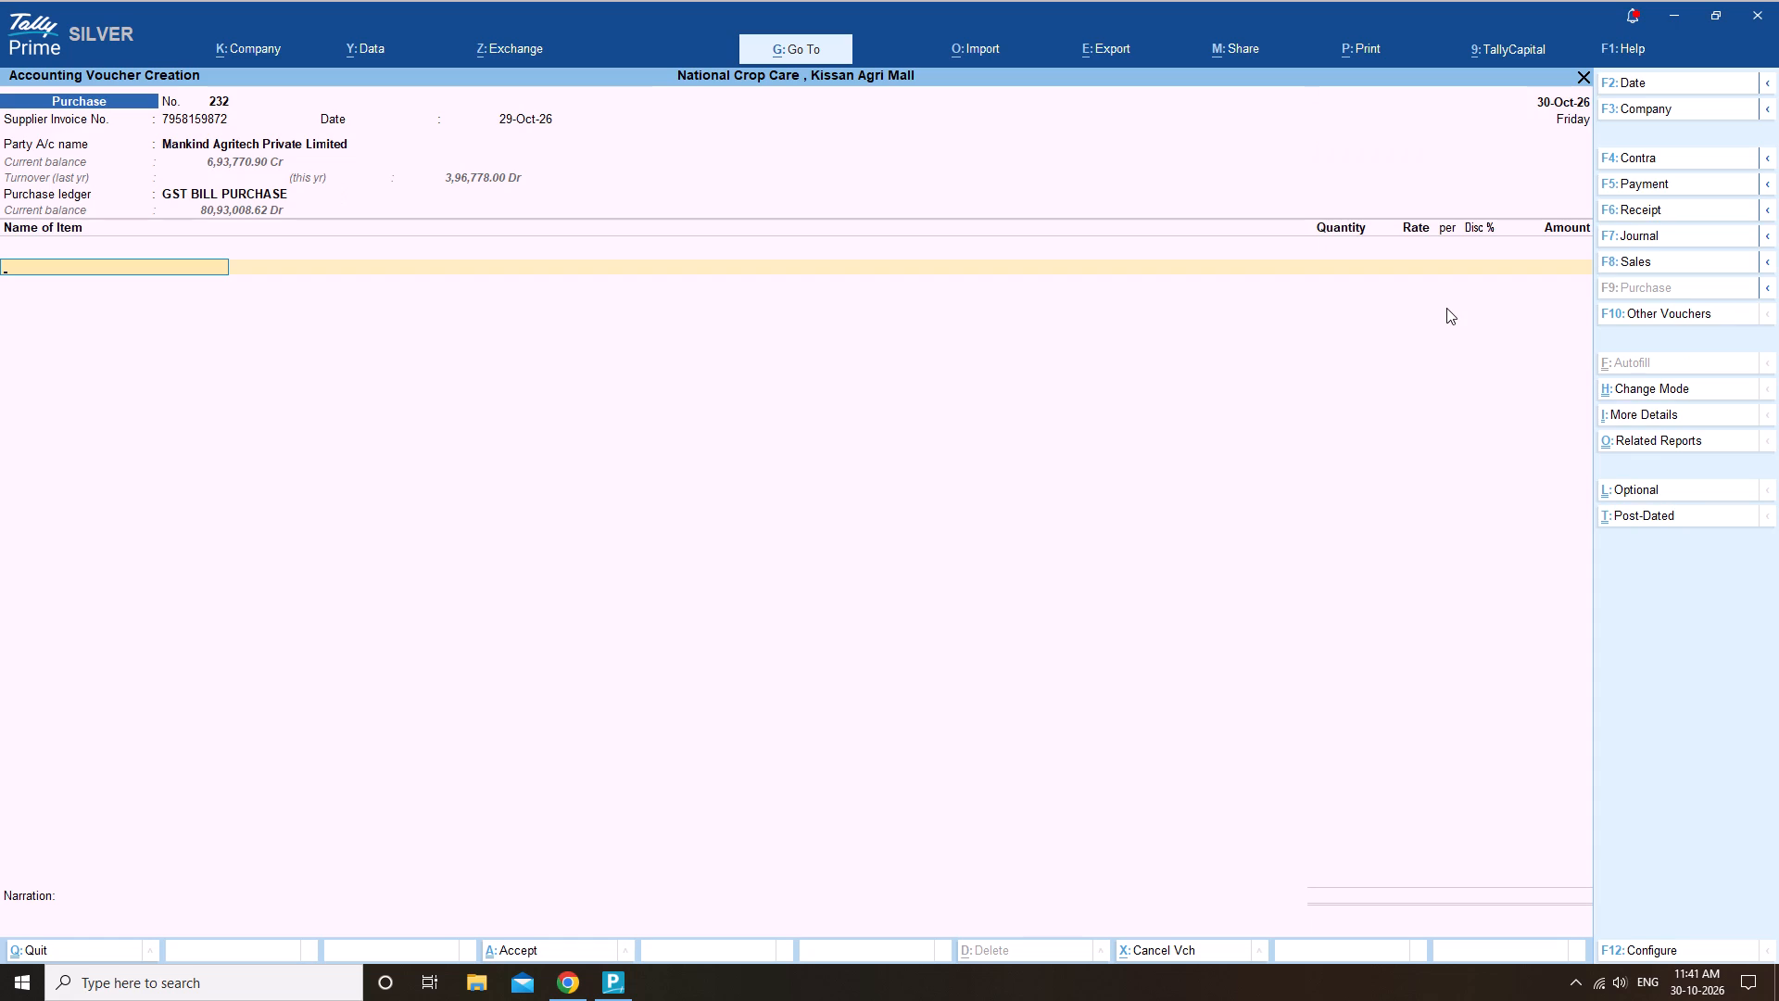
Look for the seed product among the stock items and start creating a new stock item named Seedkind TCP.
{"action": "key", "text": "s"}
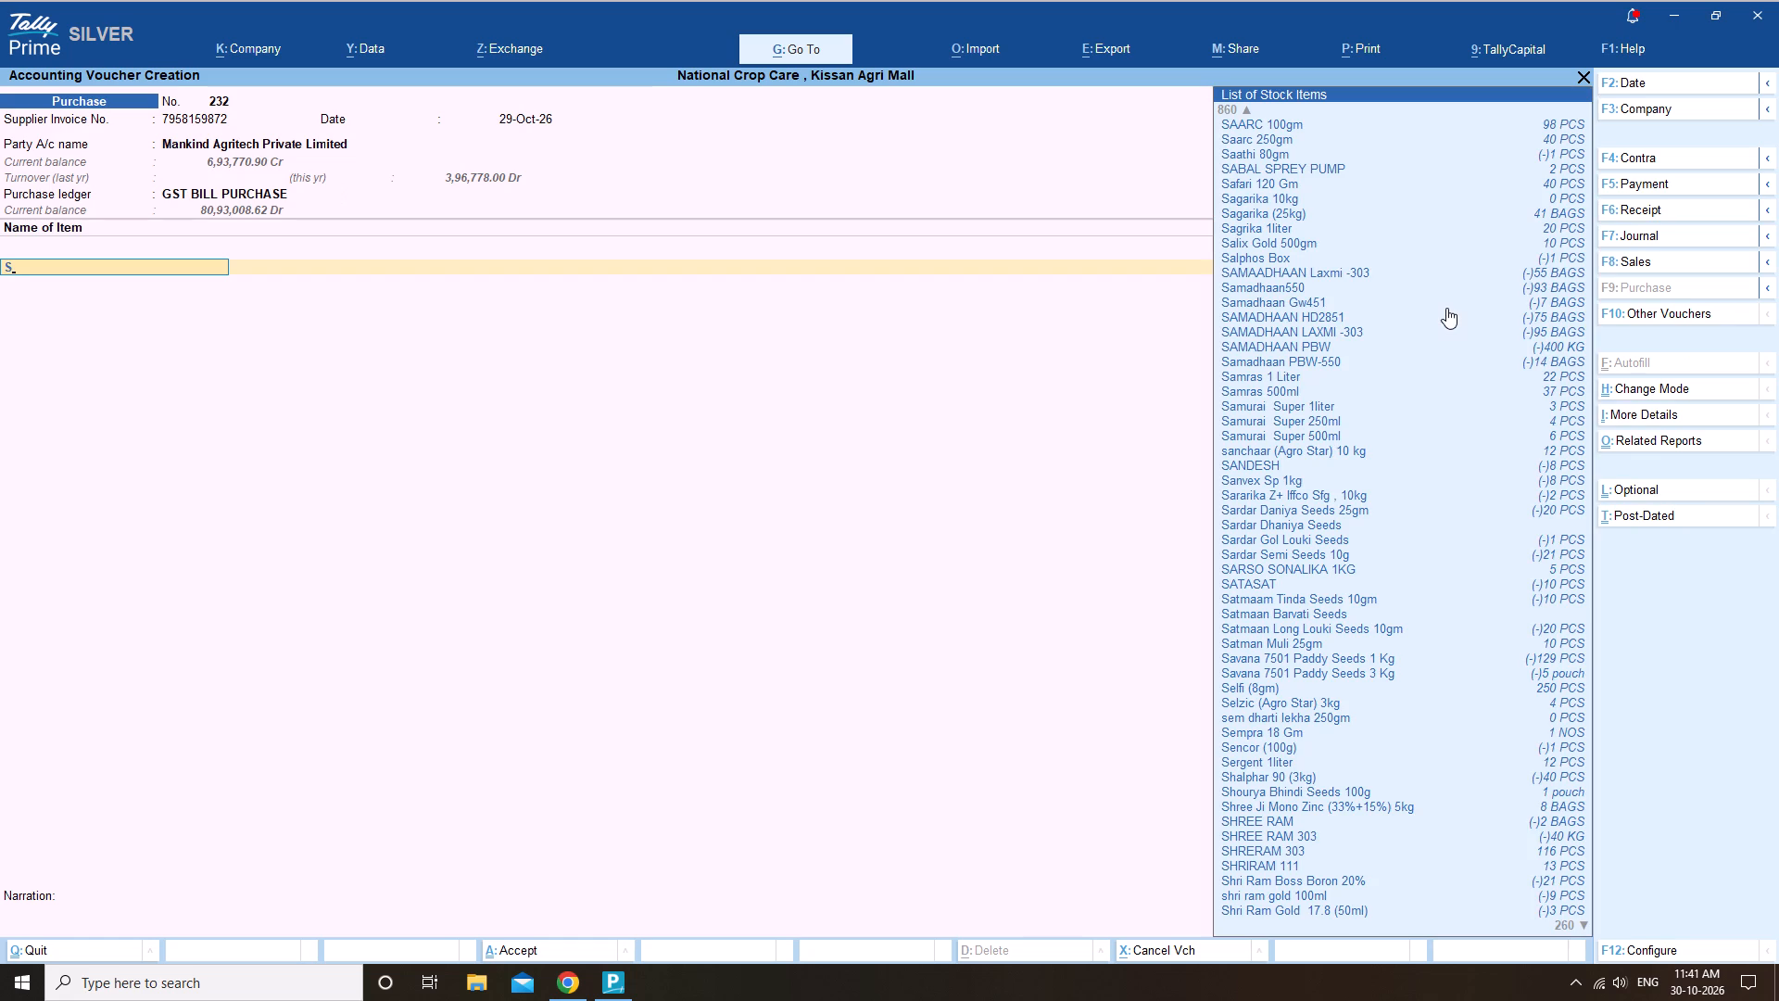
{"action": "type", "text": "eee"}
{"action": "key", "text": "d"}
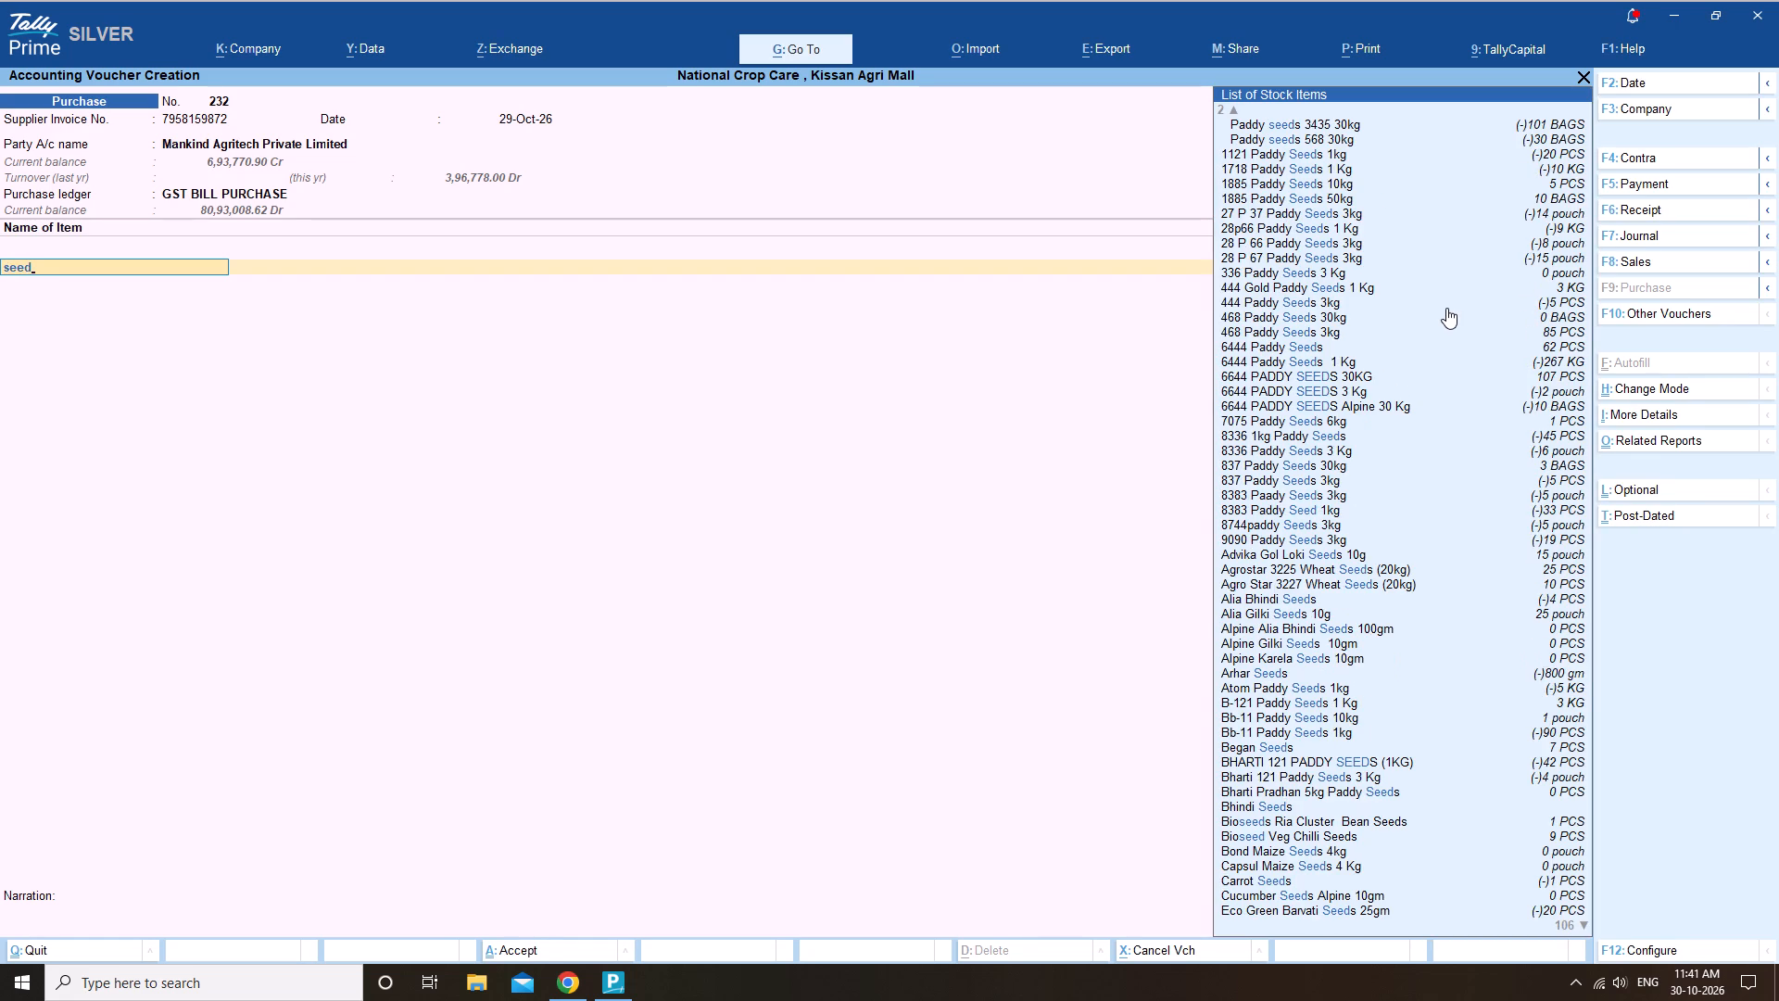
{"action": "key", "text": "c"}
{"action": "key", "text": "alt+c"}
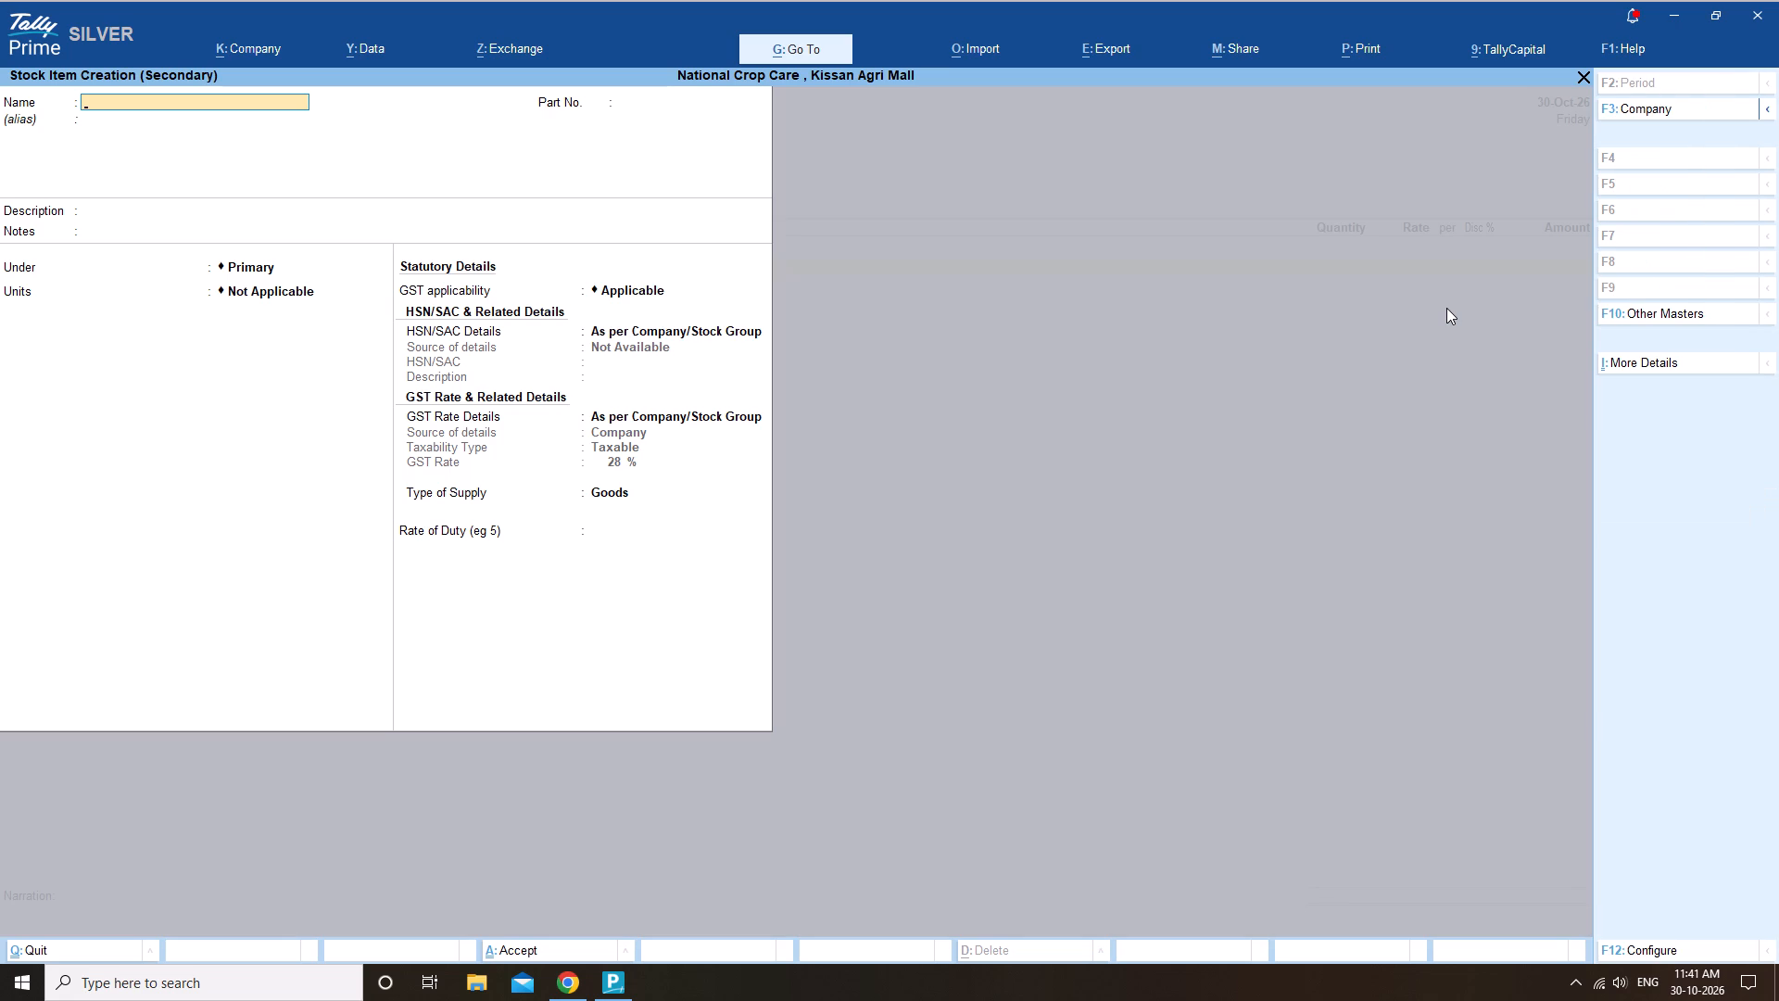
{"action": "type", "text": "Se"}
{"action": "type", "text": "ed"}
{"action": "type", "text": "kind"}
{"action": "key", "text": "space"}
{"action": "type", "text": "TCP"}
{"action": "key", "text": "space"}
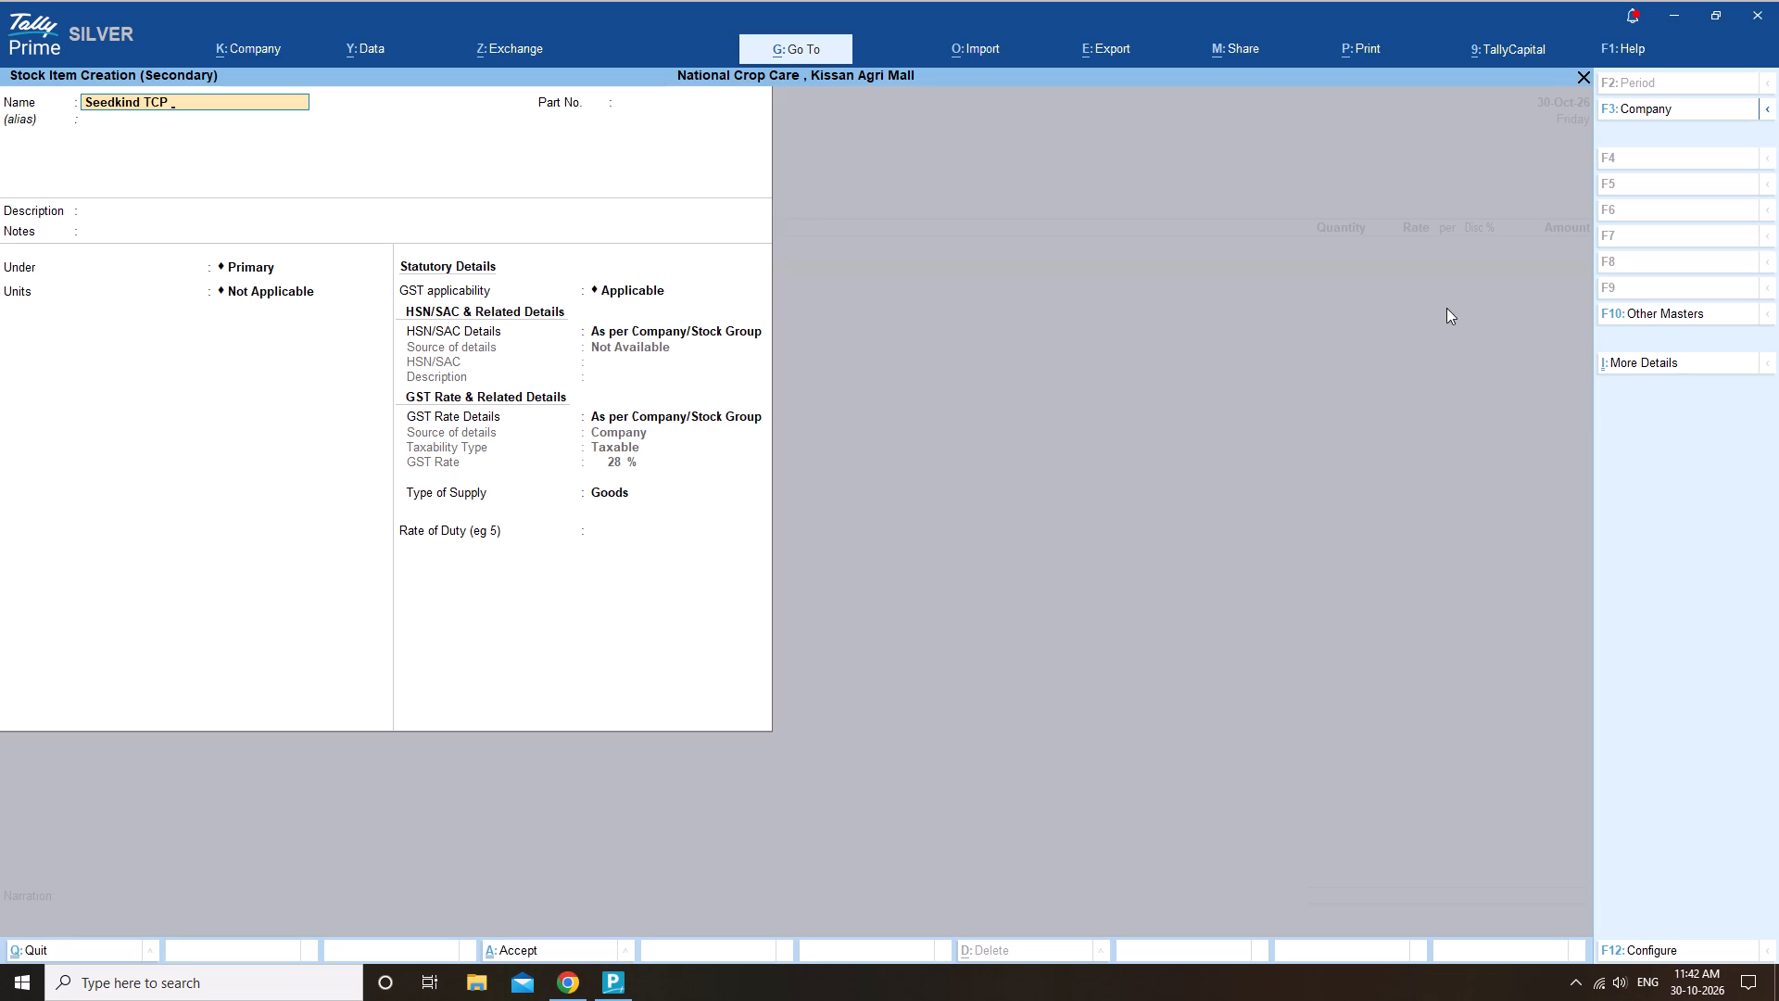
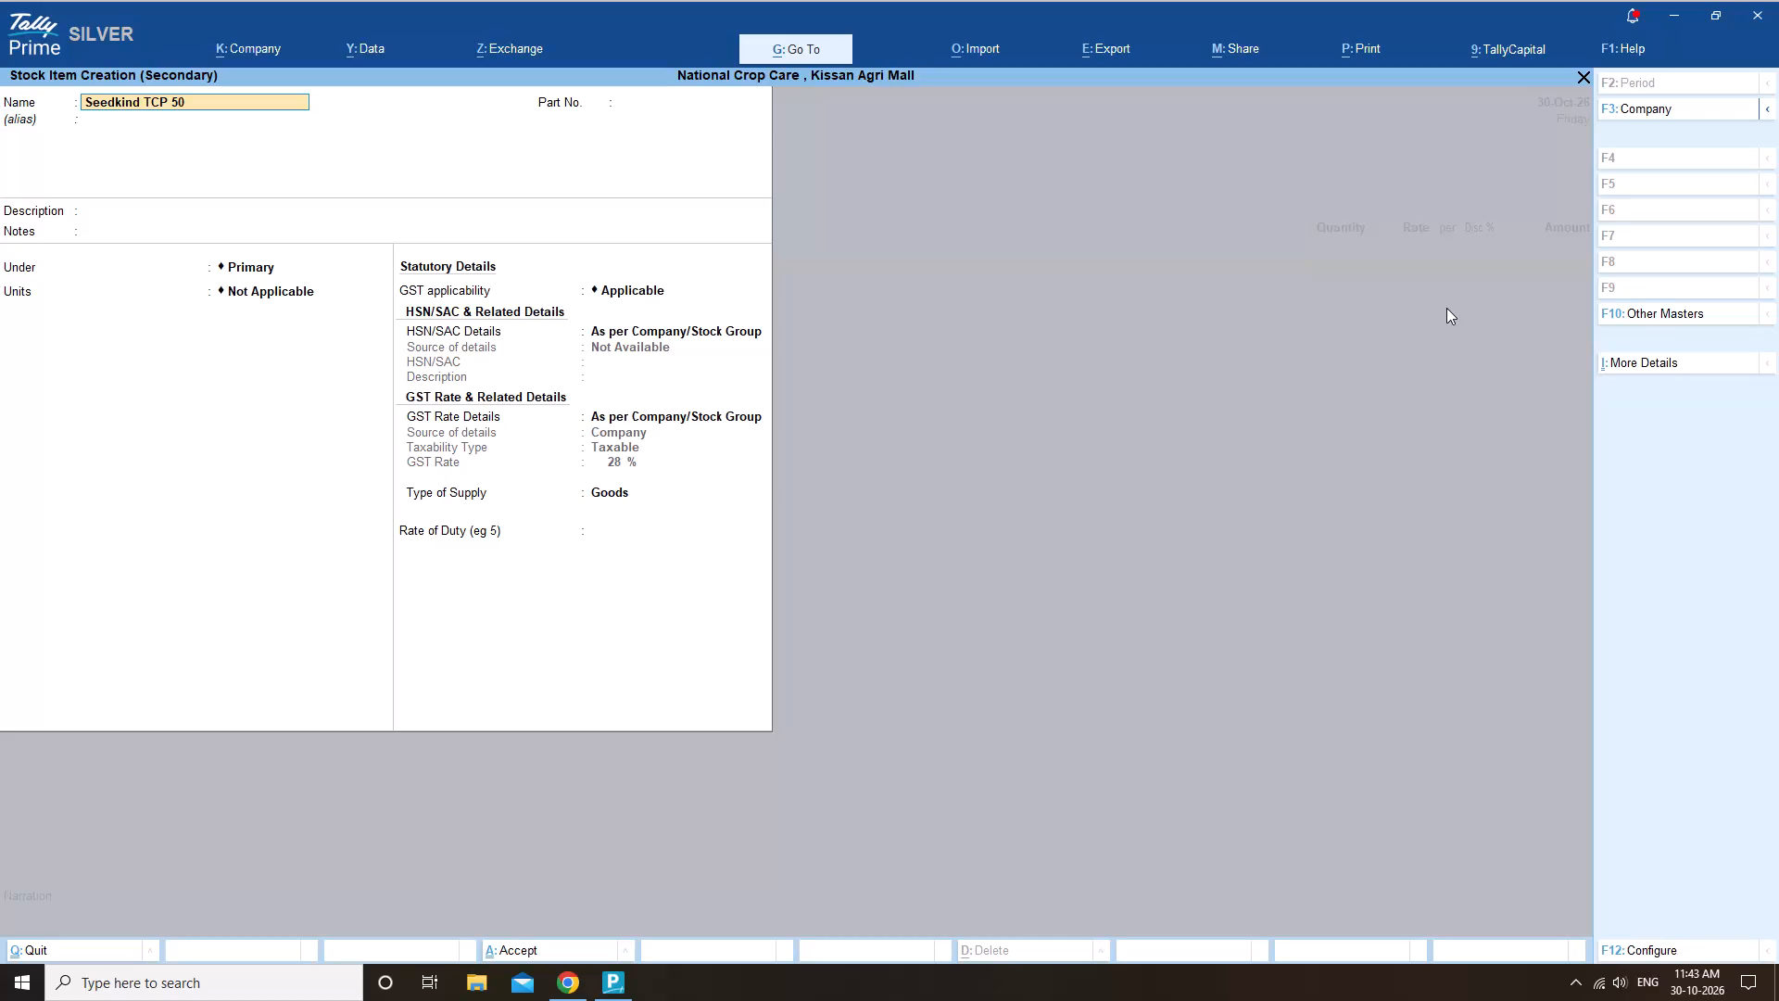
Complete the new stock item's name as Seedkind TCP 50ml.
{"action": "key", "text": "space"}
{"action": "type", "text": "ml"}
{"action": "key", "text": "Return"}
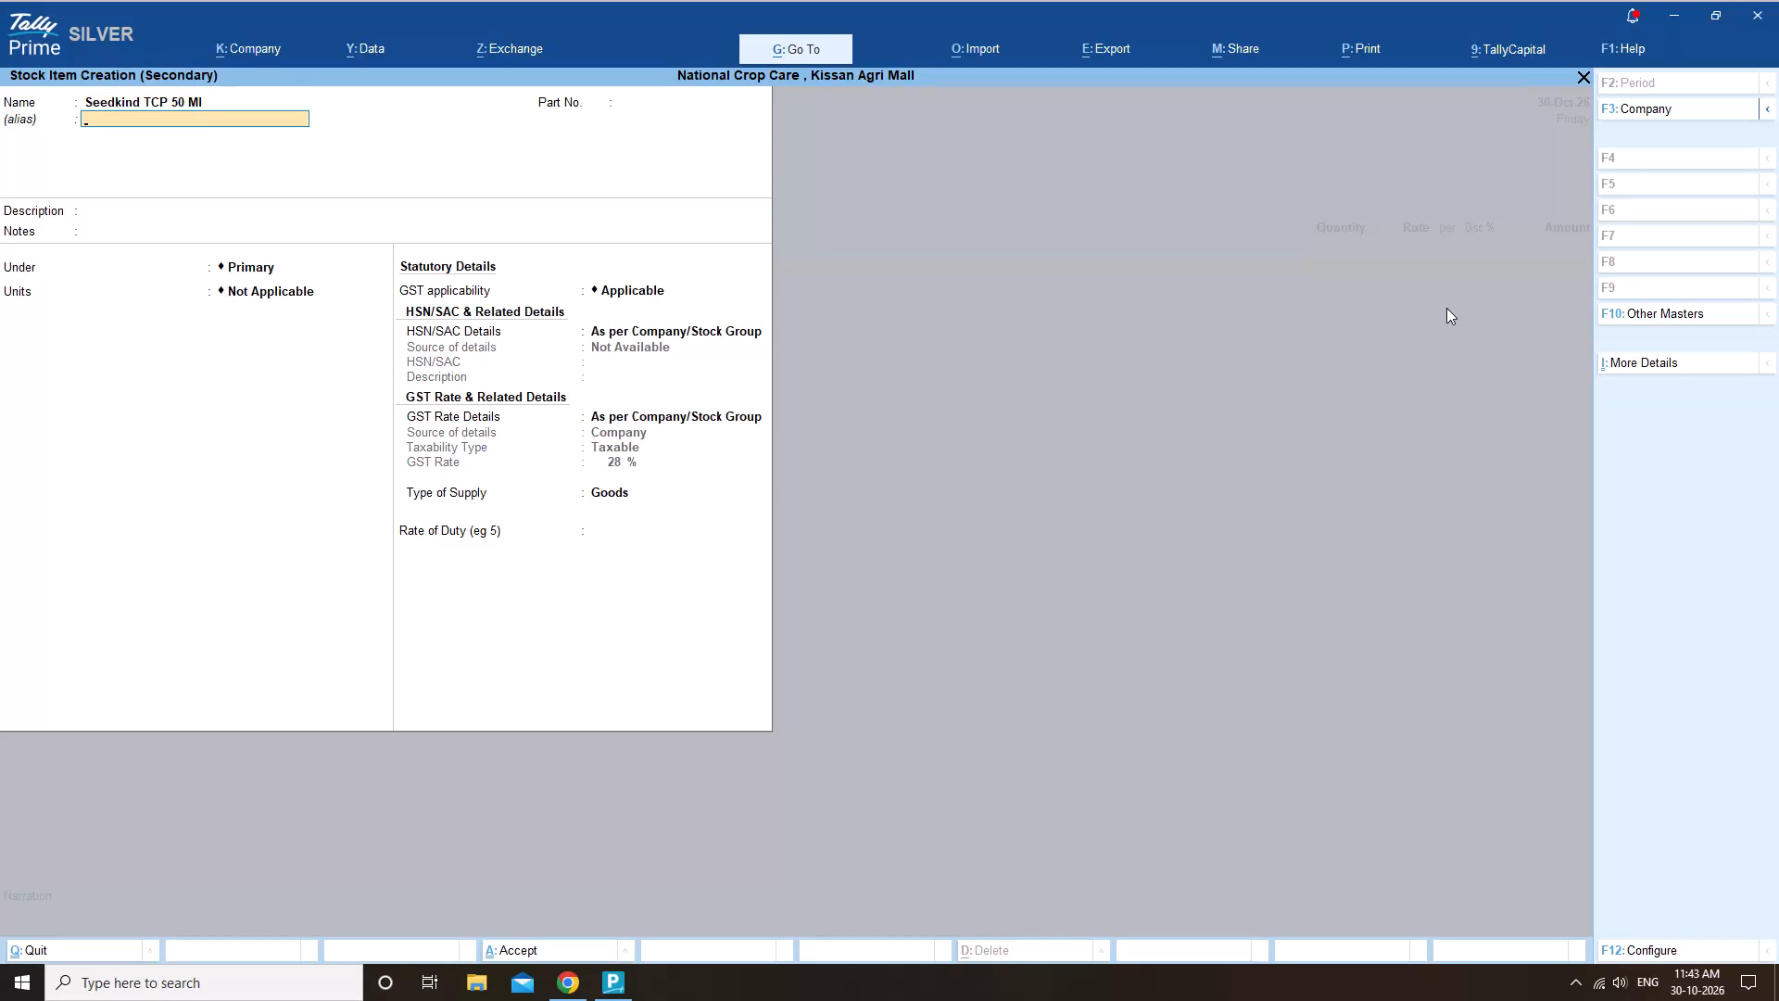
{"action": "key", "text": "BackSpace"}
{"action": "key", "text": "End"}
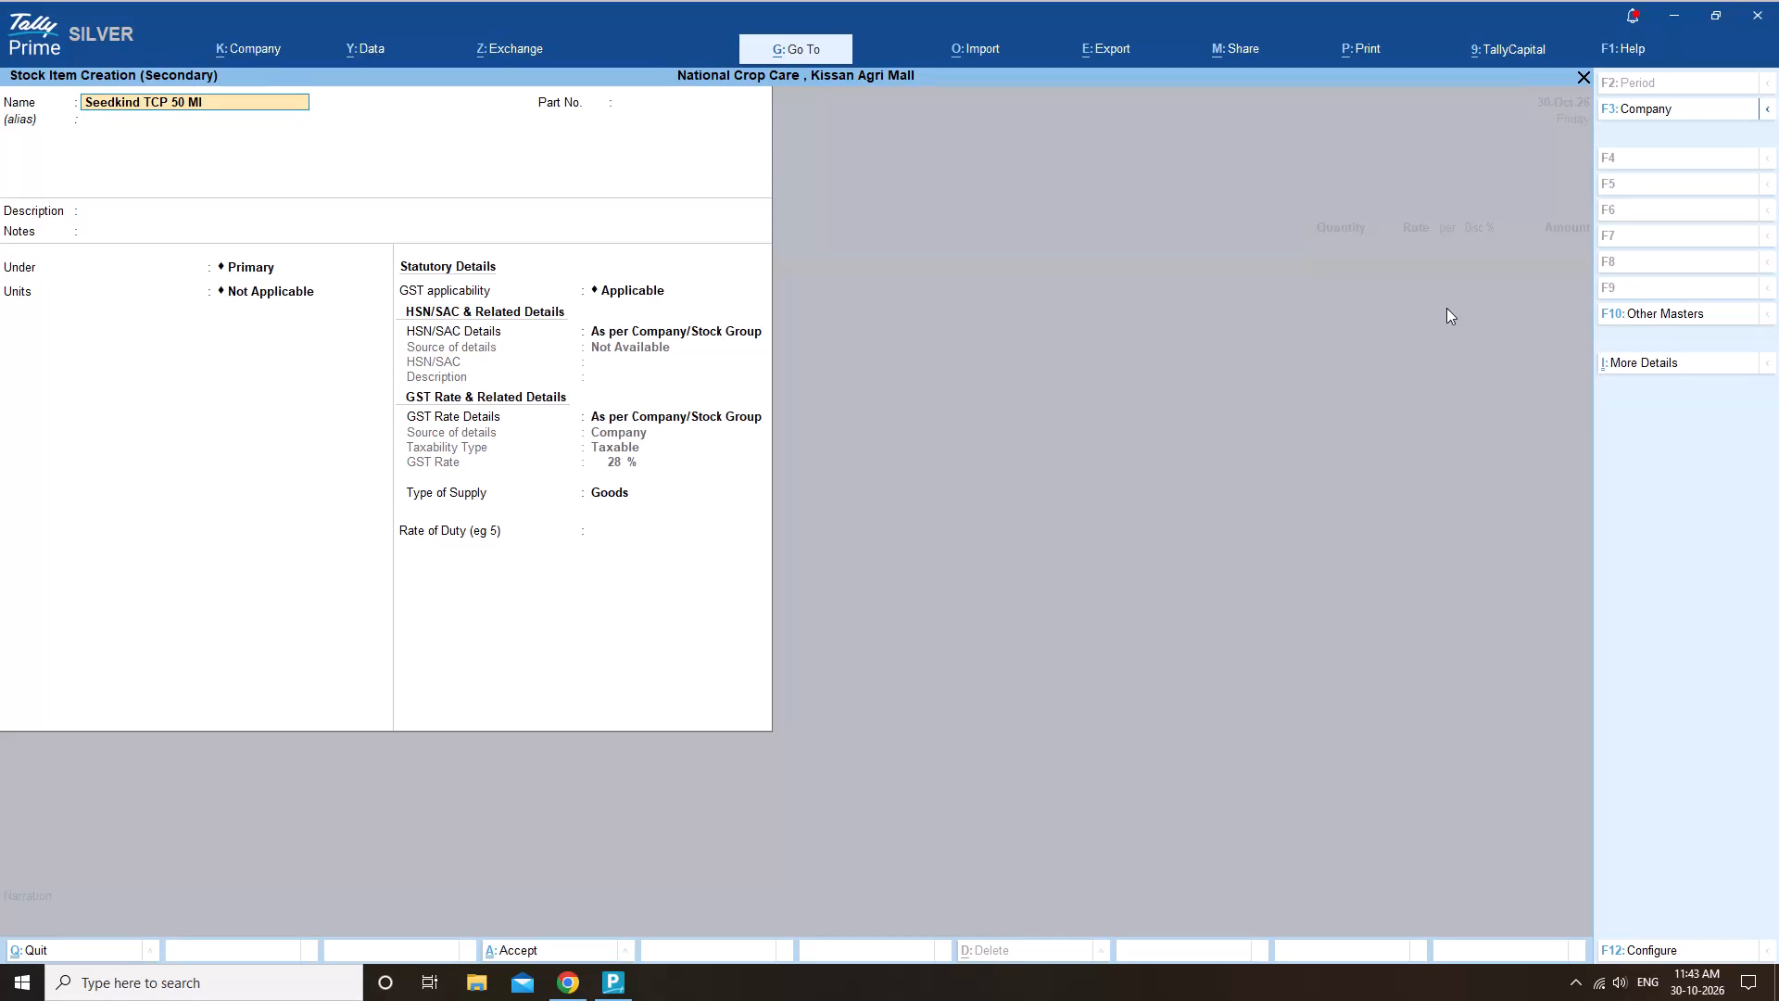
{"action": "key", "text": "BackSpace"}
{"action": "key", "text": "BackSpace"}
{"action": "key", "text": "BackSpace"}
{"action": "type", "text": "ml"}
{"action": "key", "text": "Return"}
Leave the alias, part number, description and notes blank, keep the item under Primary, and set its units to PCS.
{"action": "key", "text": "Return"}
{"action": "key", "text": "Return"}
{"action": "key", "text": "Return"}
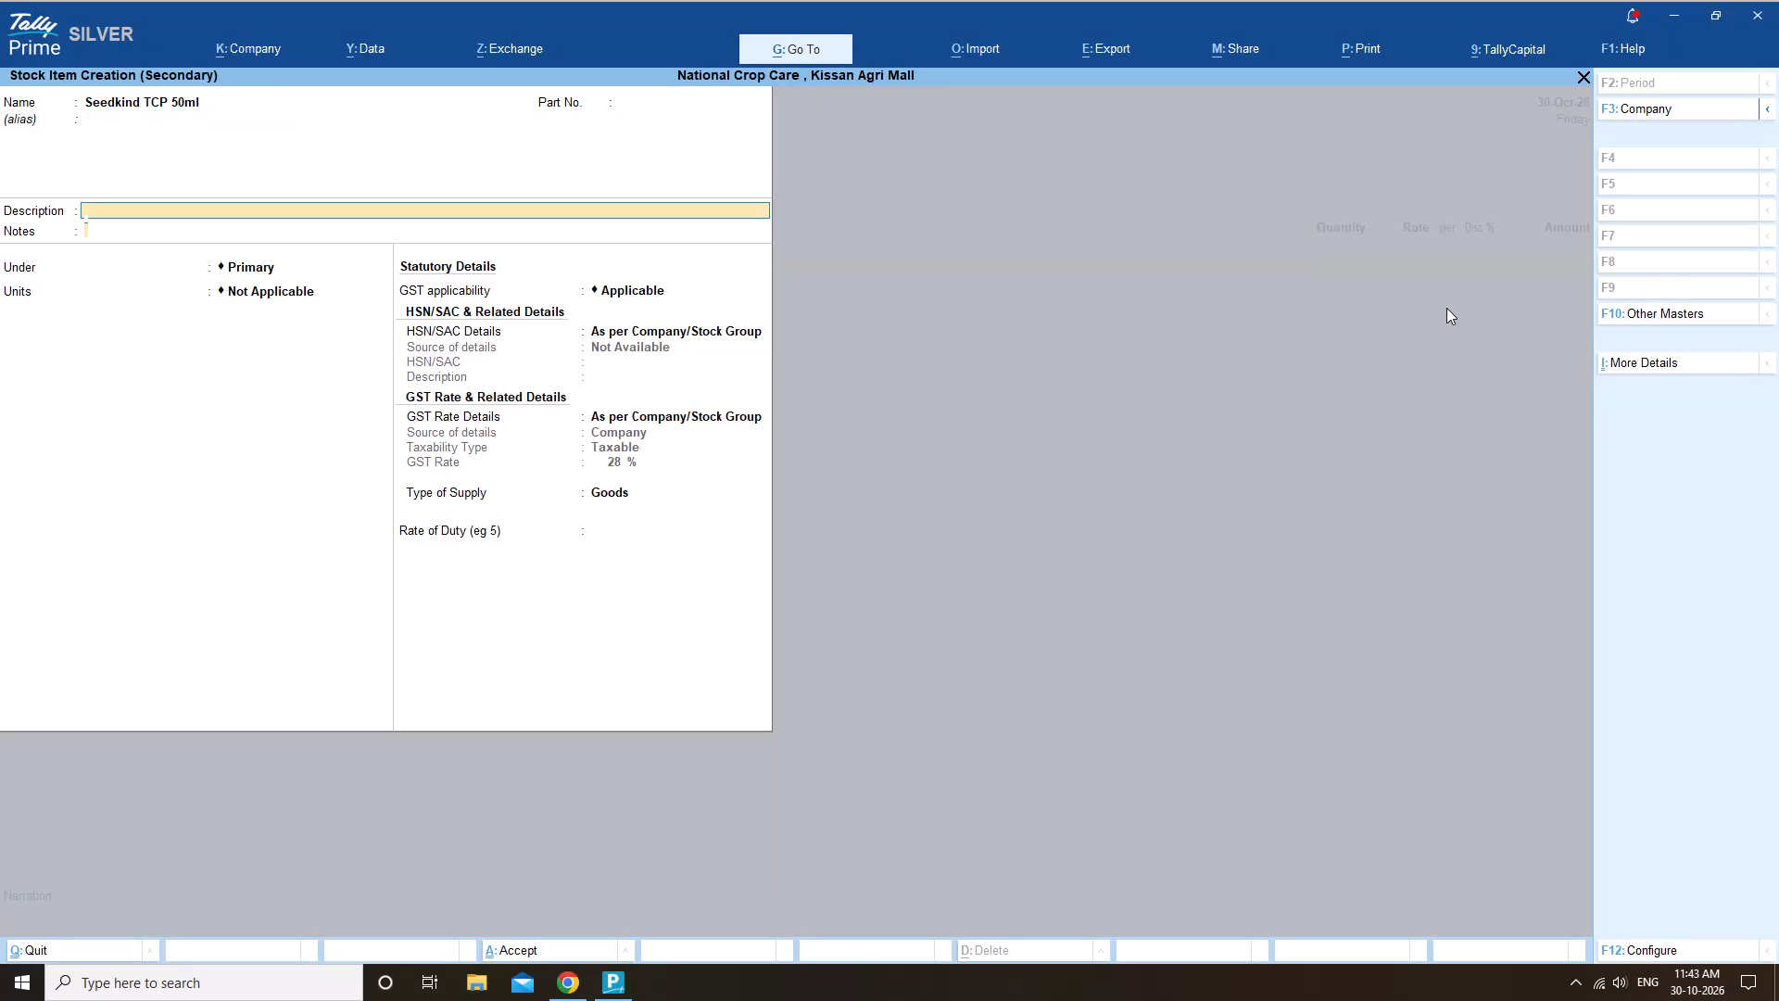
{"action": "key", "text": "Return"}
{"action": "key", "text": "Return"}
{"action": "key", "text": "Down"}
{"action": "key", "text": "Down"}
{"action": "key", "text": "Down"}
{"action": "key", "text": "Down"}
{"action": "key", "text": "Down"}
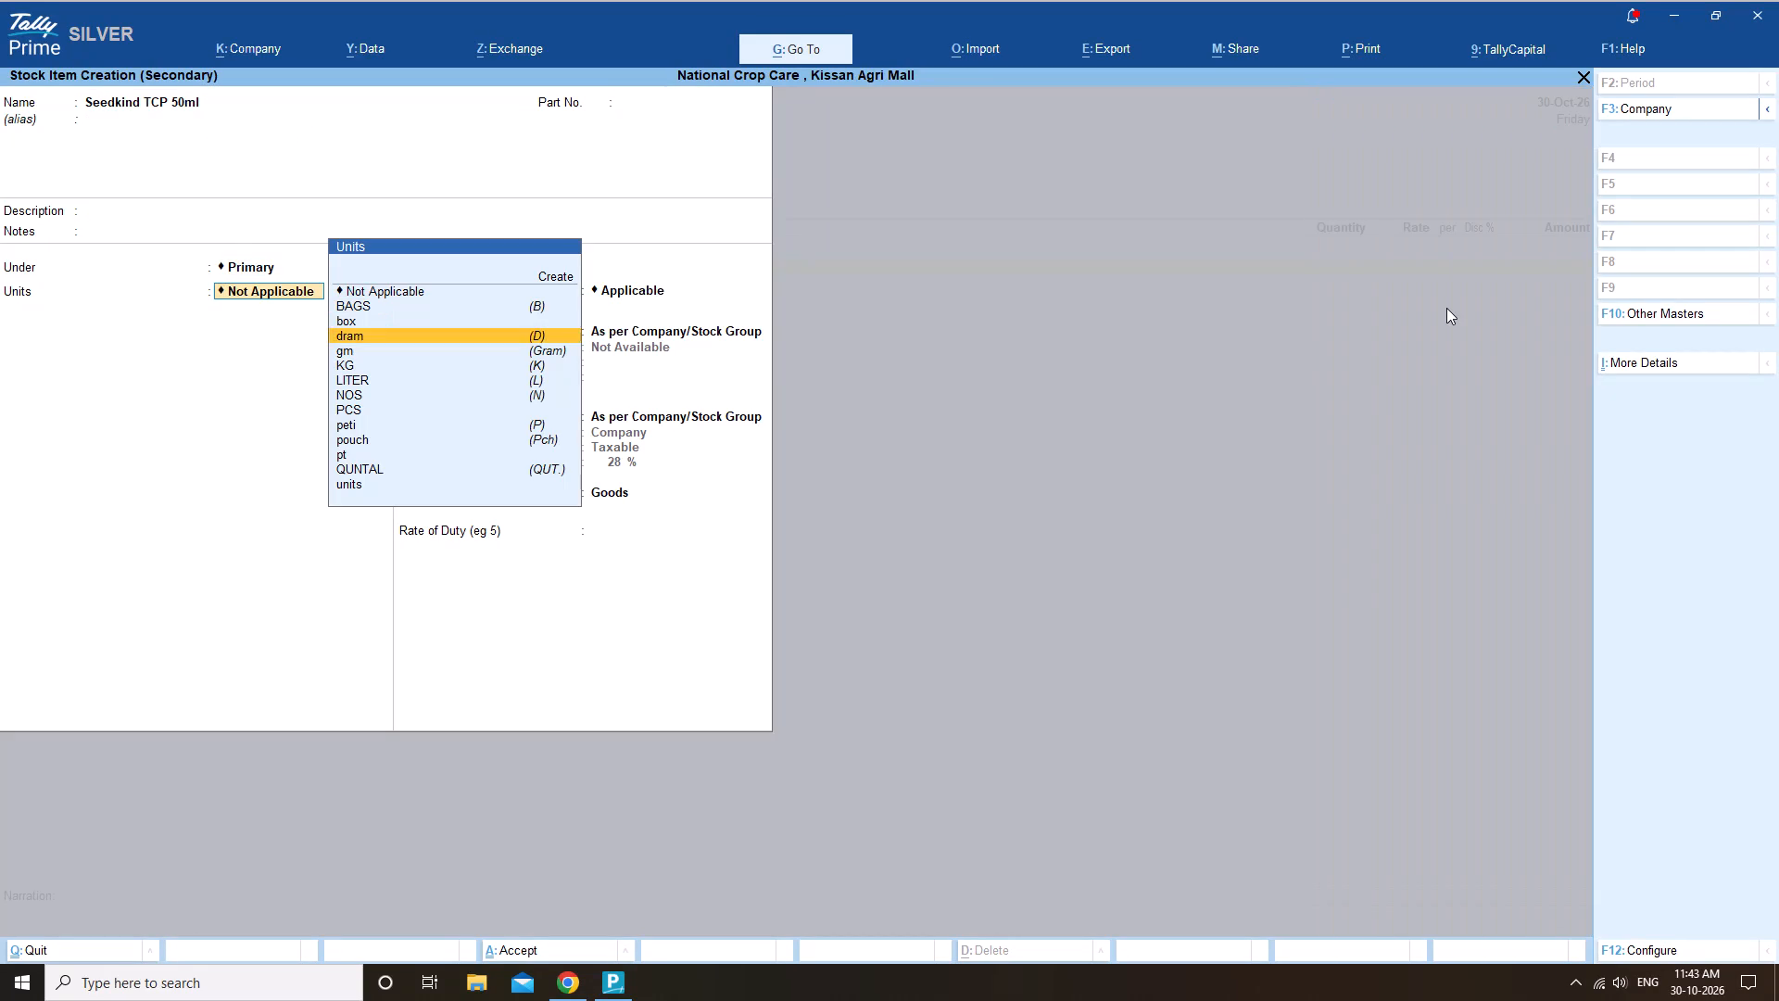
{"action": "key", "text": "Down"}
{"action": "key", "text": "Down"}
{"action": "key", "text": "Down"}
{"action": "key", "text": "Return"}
Specify the item's HSN/SAC and GST details here, leaving HSN blank and setting a taxable 18% GST rate, and save the item.
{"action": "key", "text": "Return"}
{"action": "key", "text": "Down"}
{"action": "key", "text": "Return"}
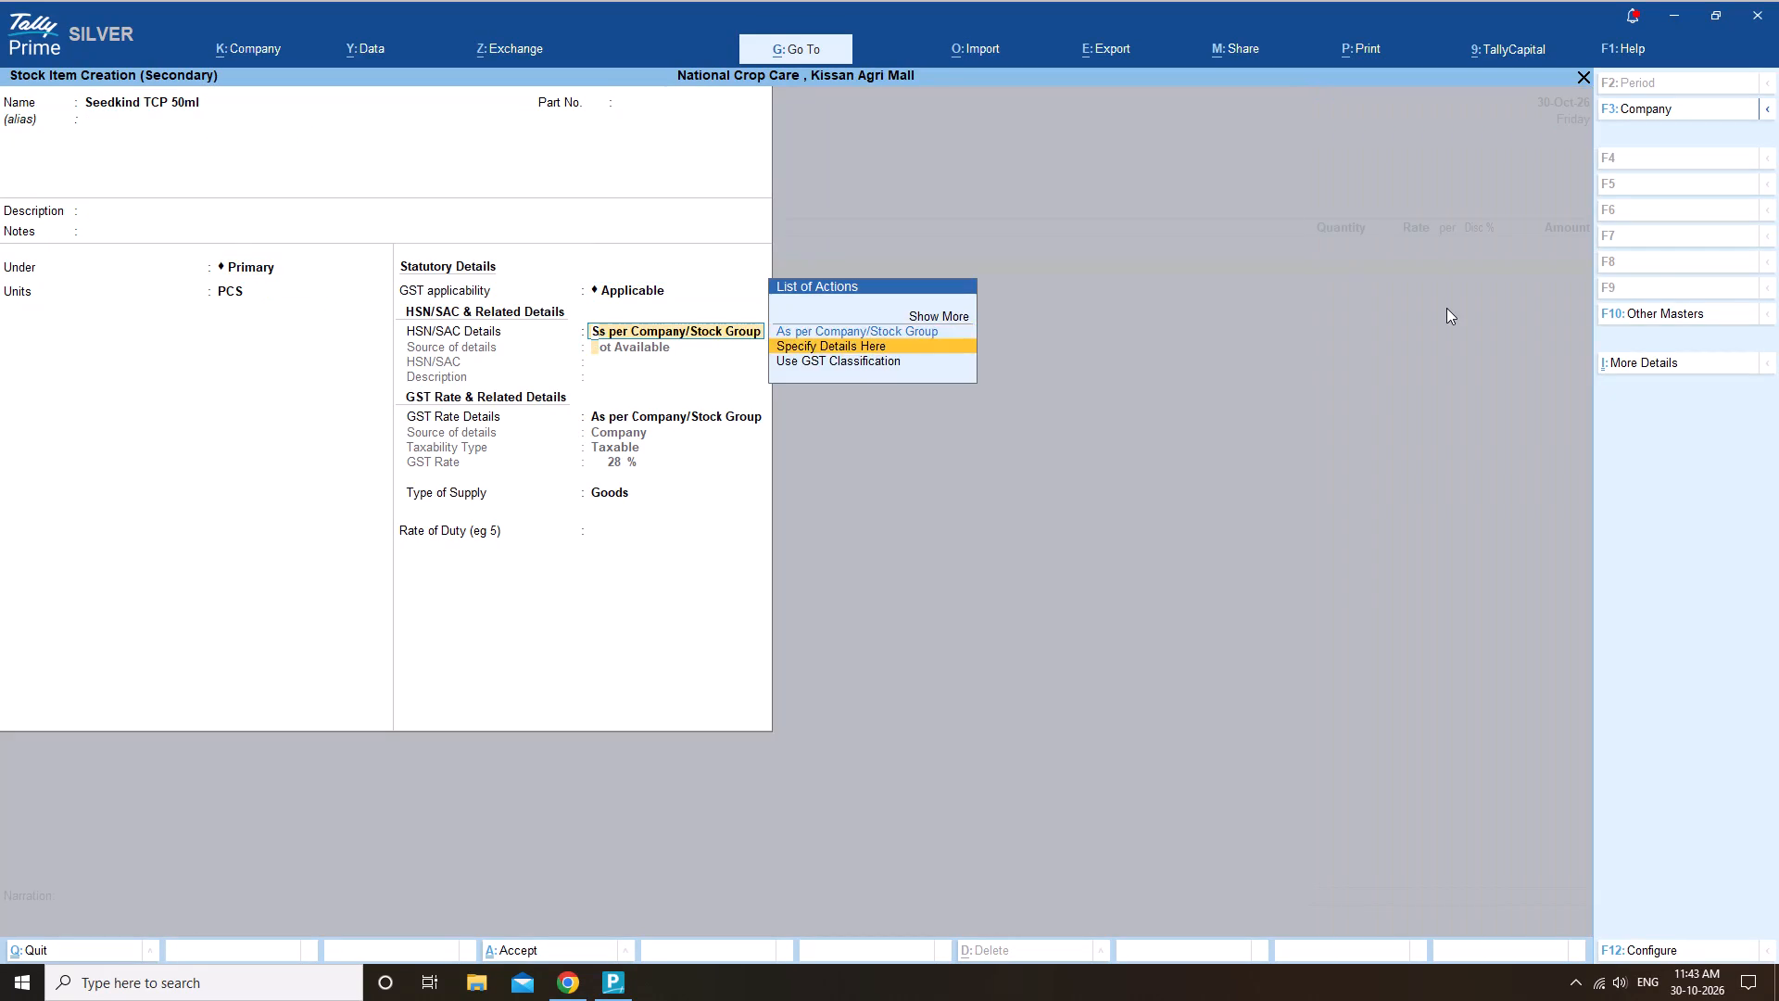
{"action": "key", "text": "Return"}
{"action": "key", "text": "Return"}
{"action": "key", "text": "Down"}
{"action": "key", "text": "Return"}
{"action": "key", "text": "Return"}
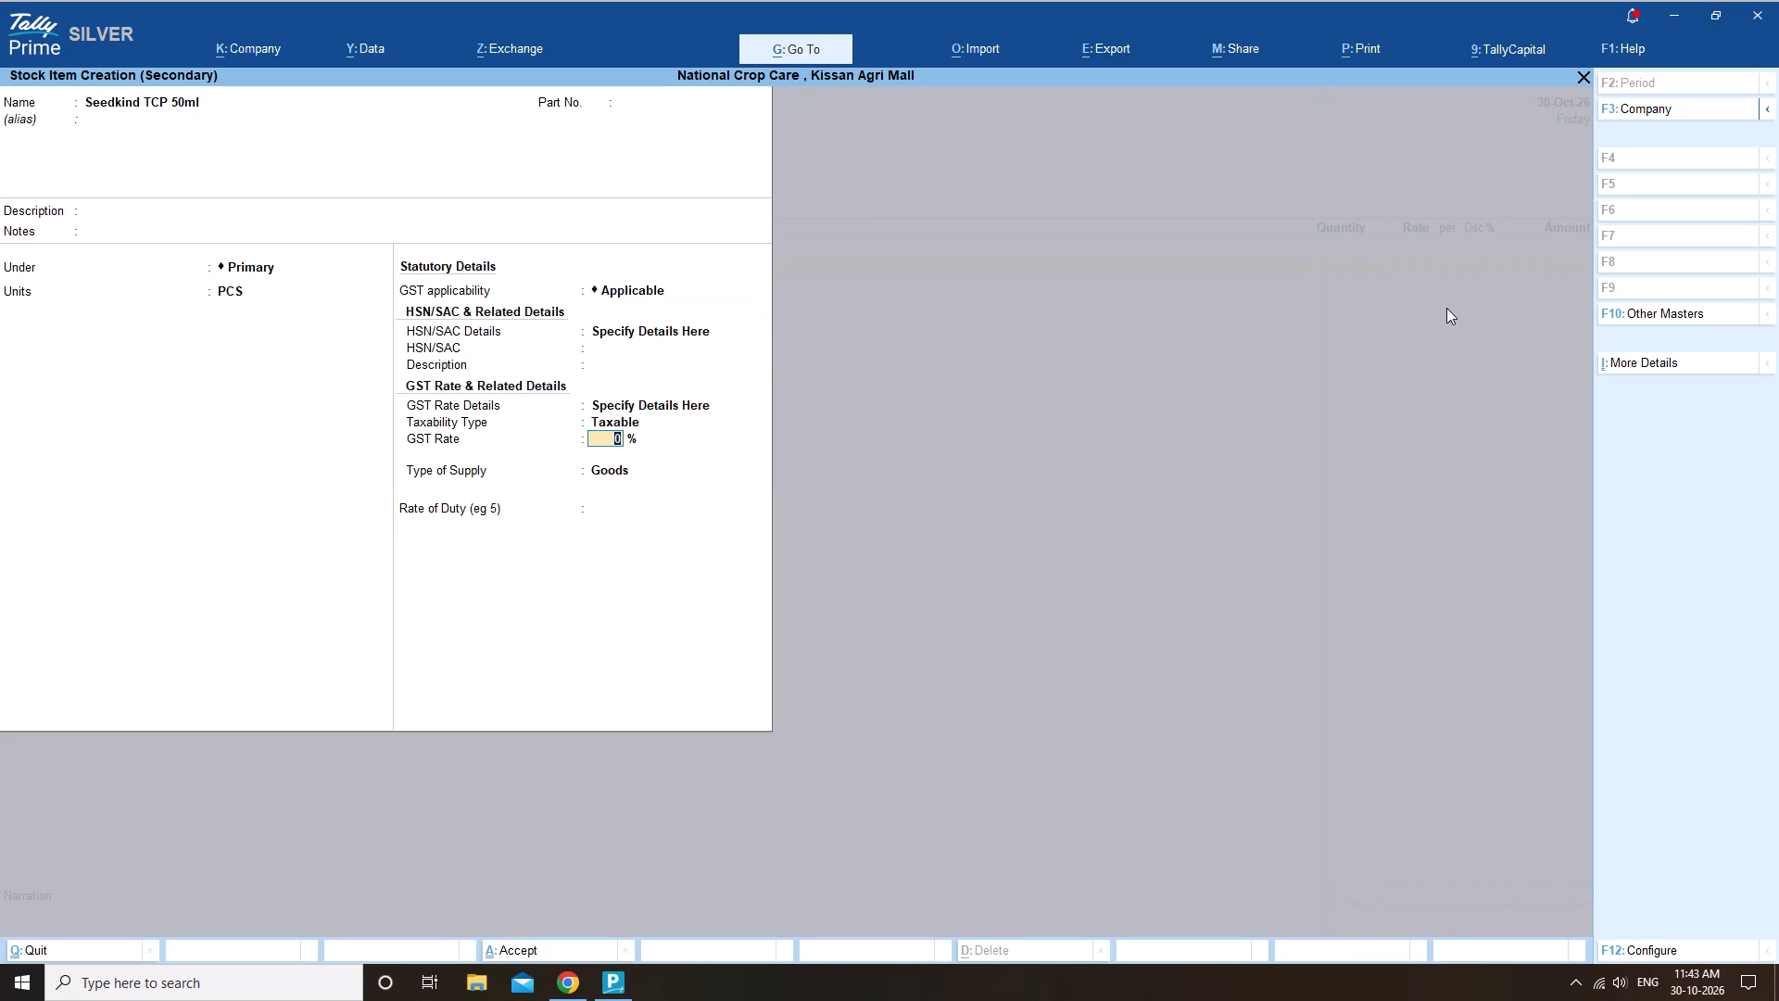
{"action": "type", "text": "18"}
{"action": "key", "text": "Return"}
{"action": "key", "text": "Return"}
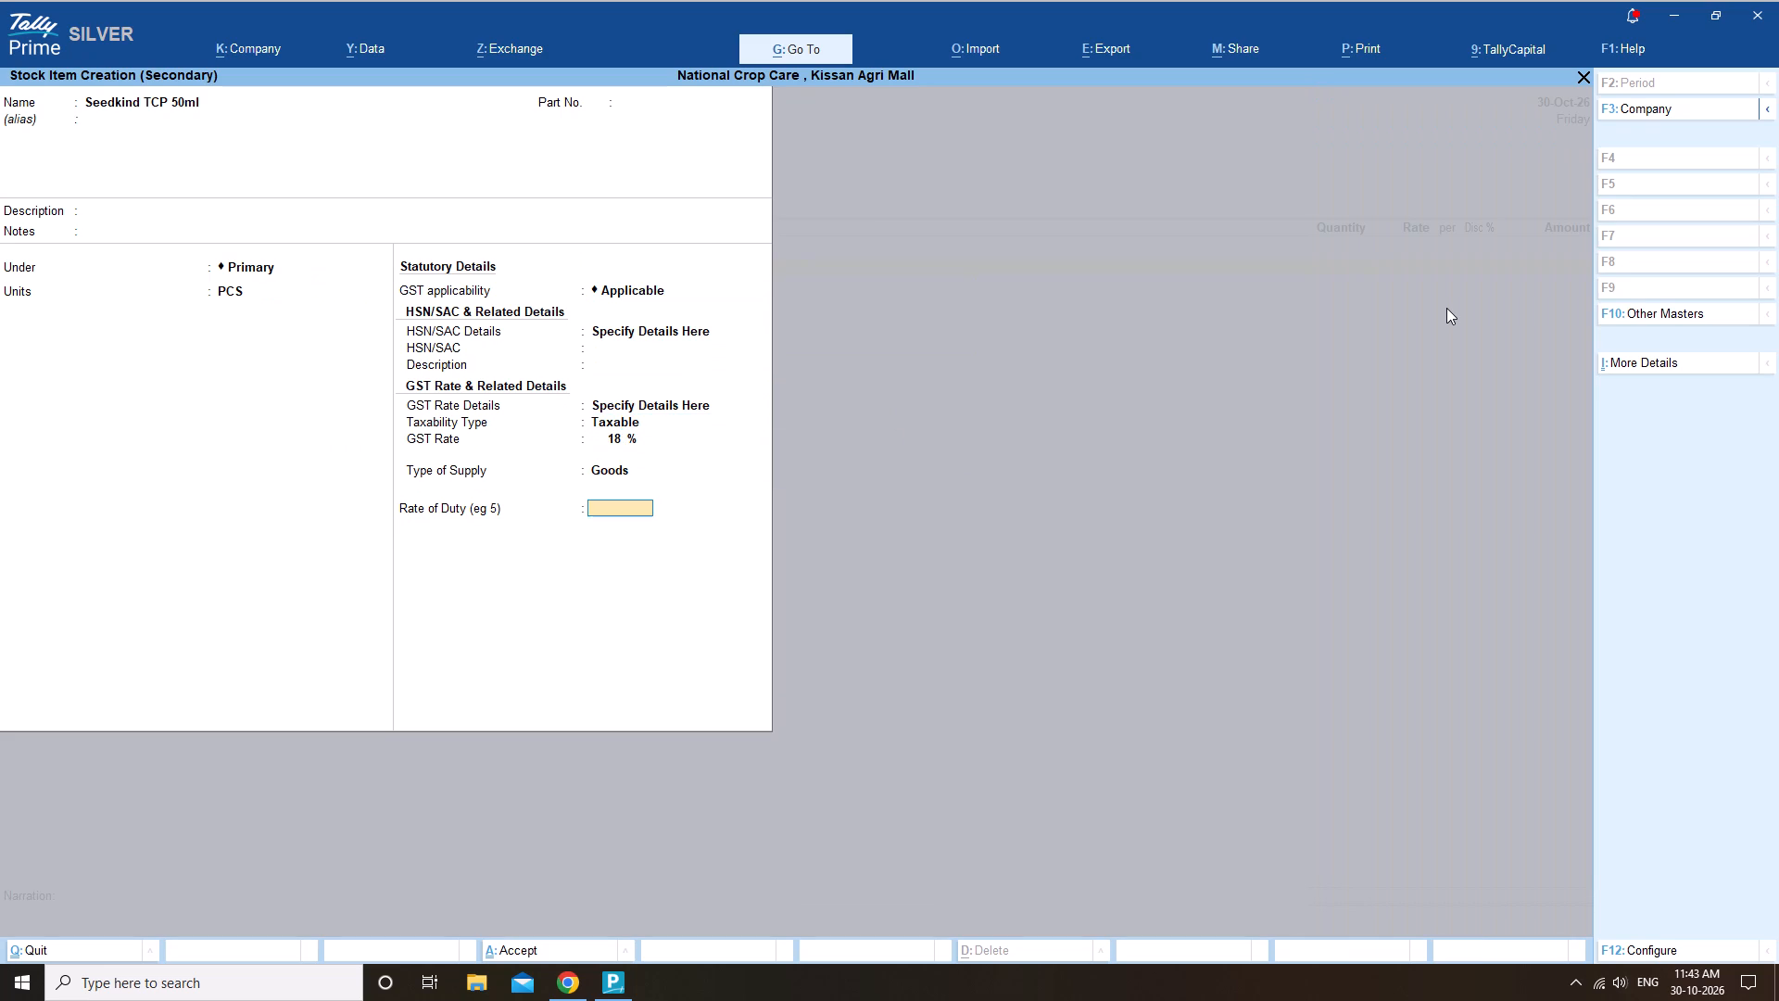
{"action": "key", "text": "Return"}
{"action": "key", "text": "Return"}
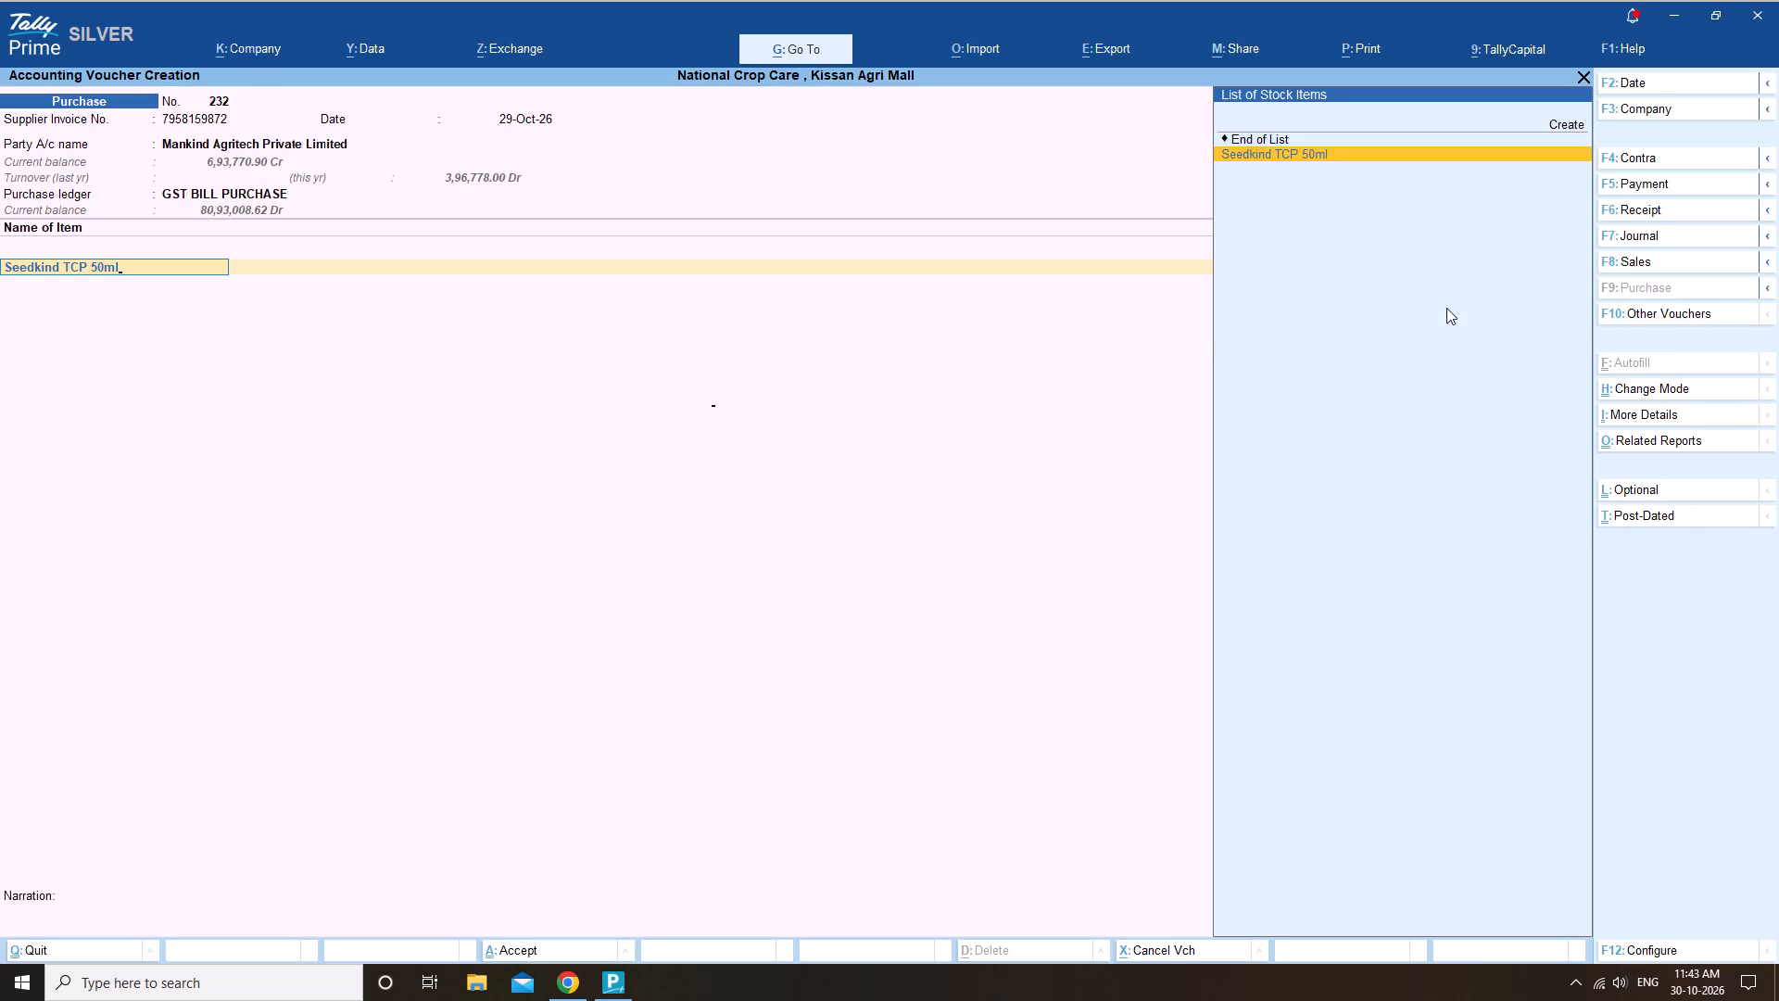
Add Seedkind TCP 50ml to the voucher and allocate 100 PCS to Main Location.
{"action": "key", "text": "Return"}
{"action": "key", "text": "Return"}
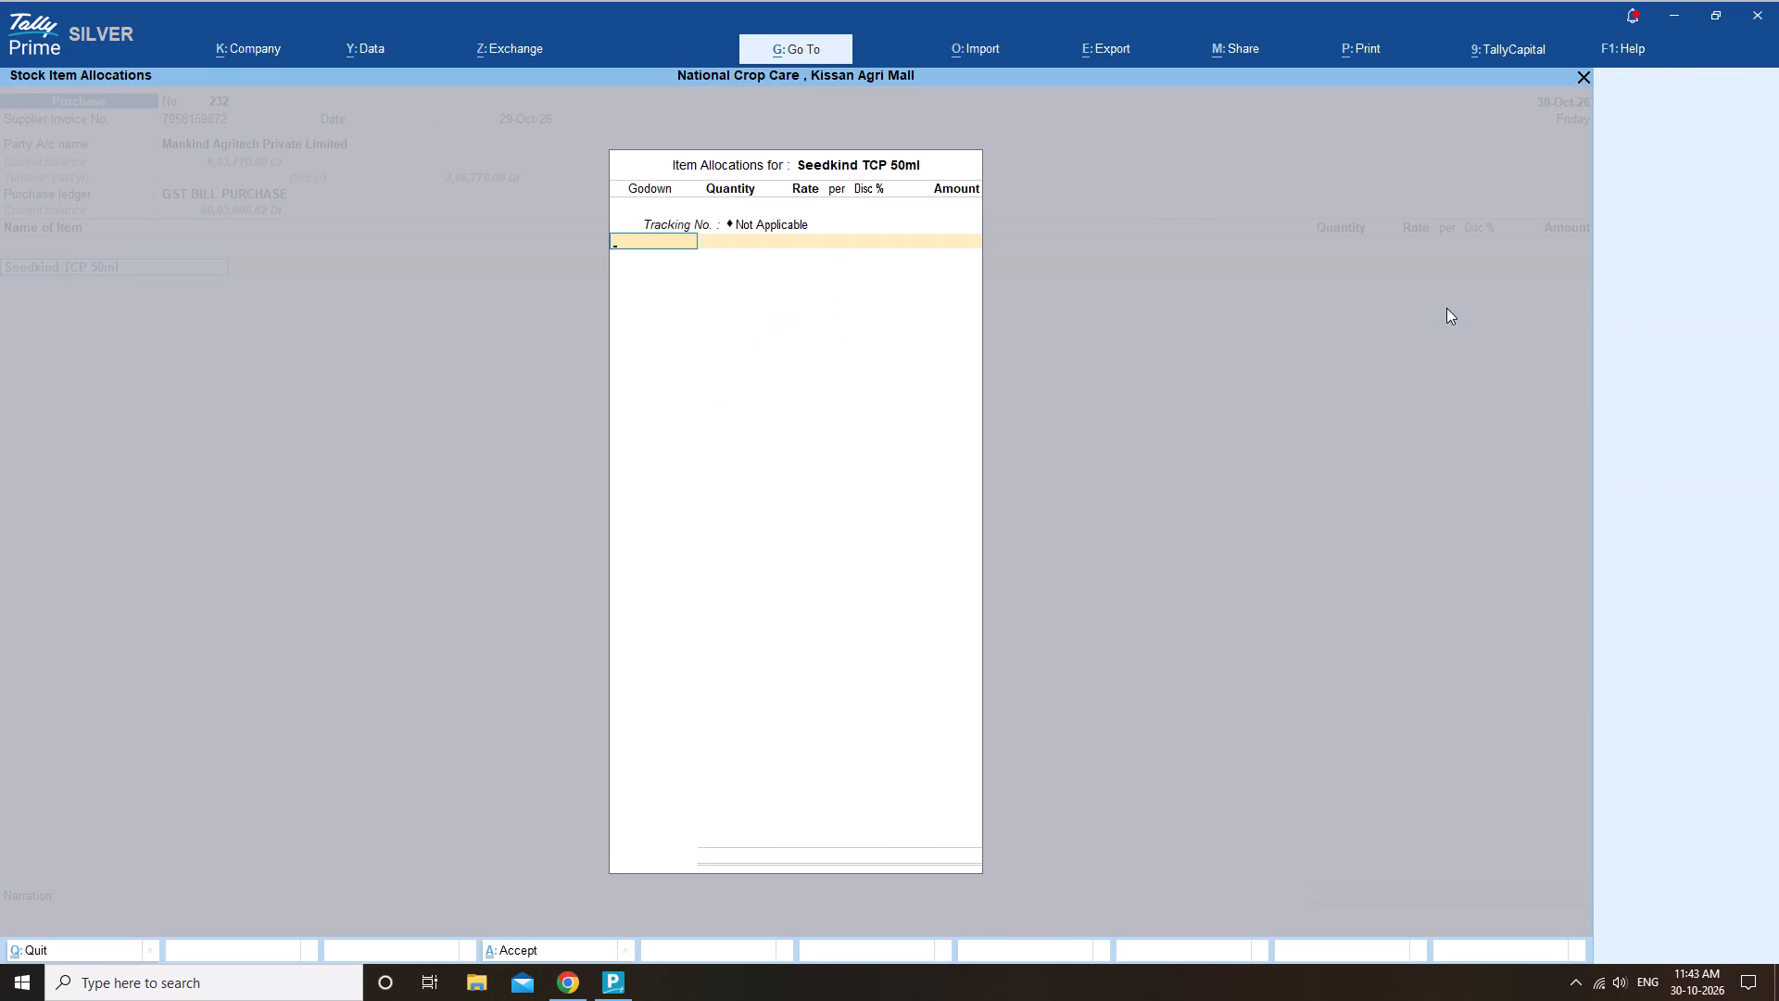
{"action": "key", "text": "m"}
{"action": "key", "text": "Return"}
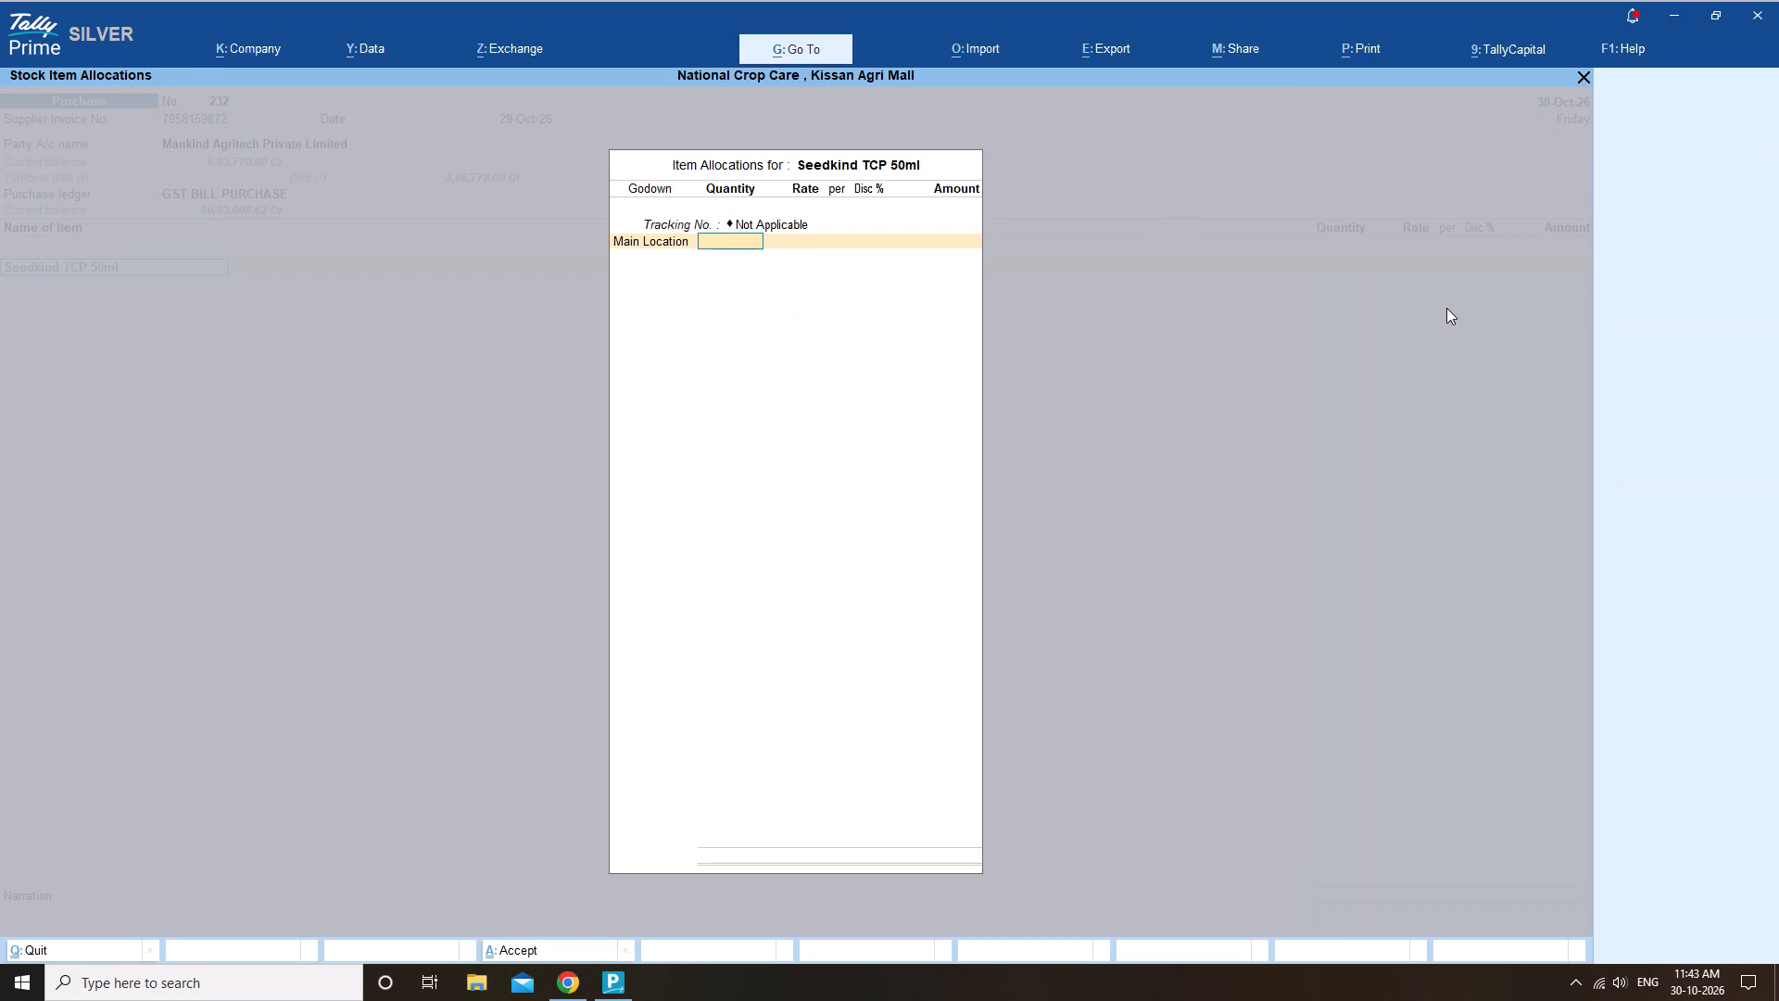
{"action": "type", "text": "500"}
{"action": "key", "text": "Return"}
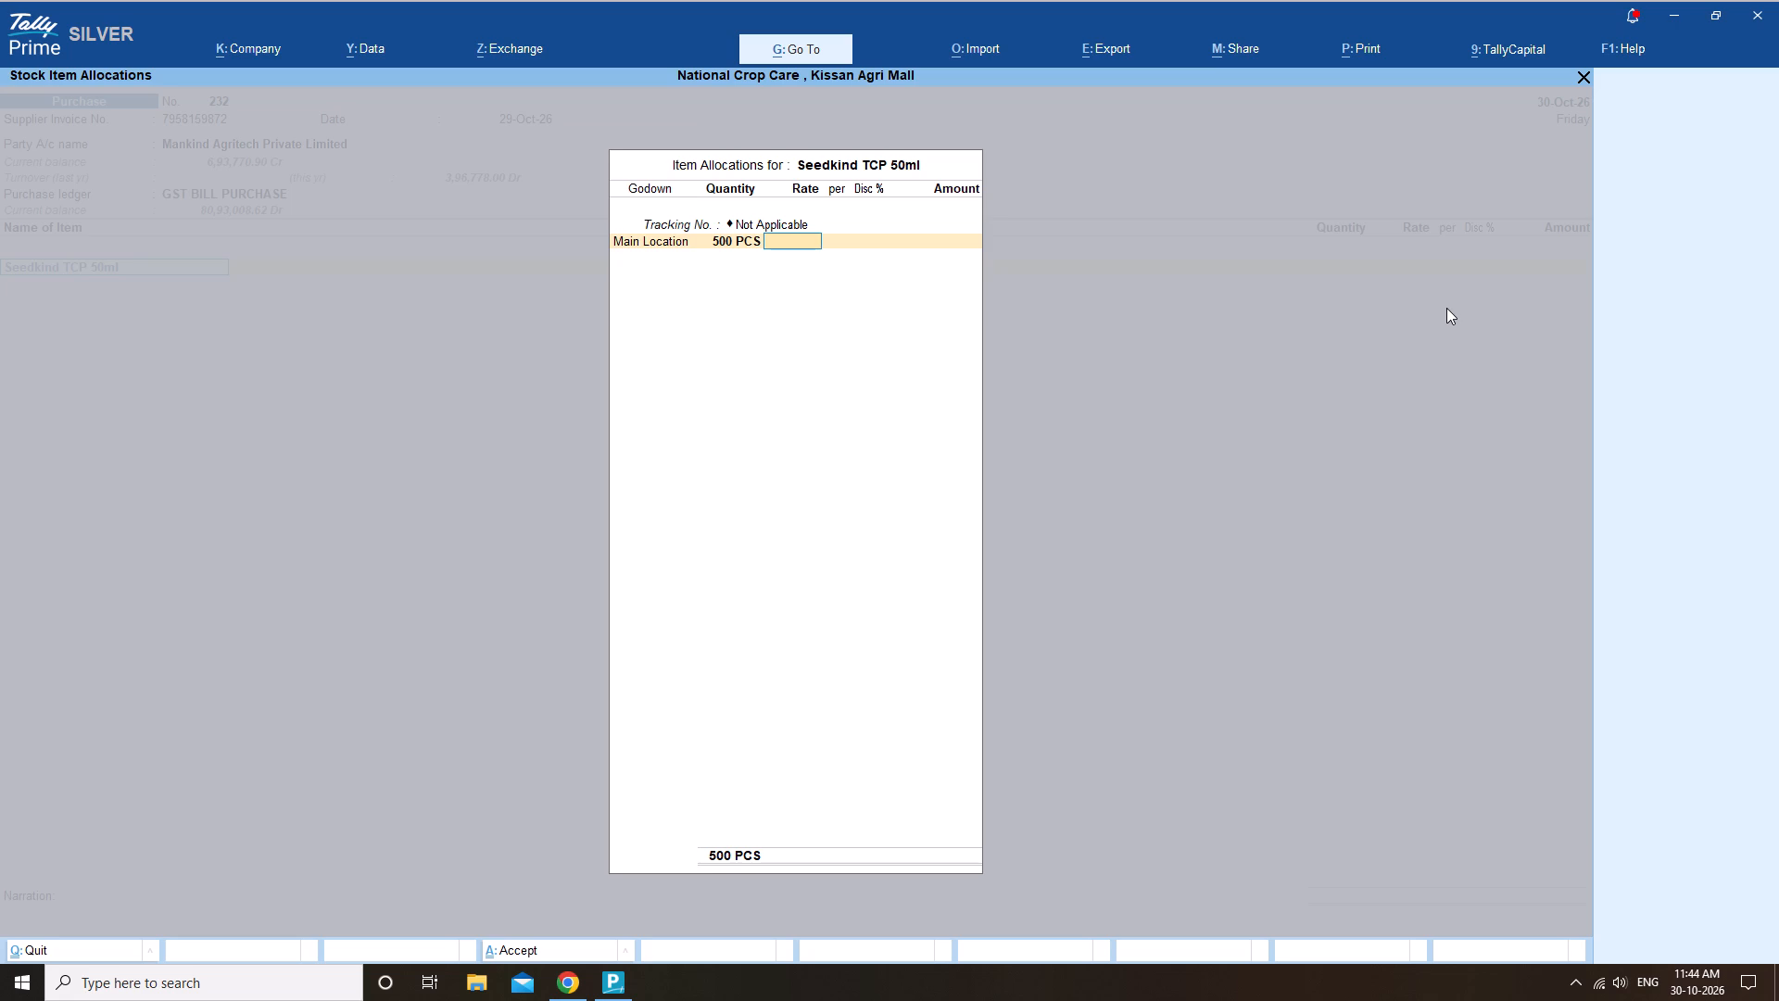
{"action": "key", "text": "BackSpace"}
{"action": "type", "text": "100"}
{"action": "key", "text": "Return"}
Leave the rate and discount blank, enter 21520 as the item's amount, and finish its allocation.
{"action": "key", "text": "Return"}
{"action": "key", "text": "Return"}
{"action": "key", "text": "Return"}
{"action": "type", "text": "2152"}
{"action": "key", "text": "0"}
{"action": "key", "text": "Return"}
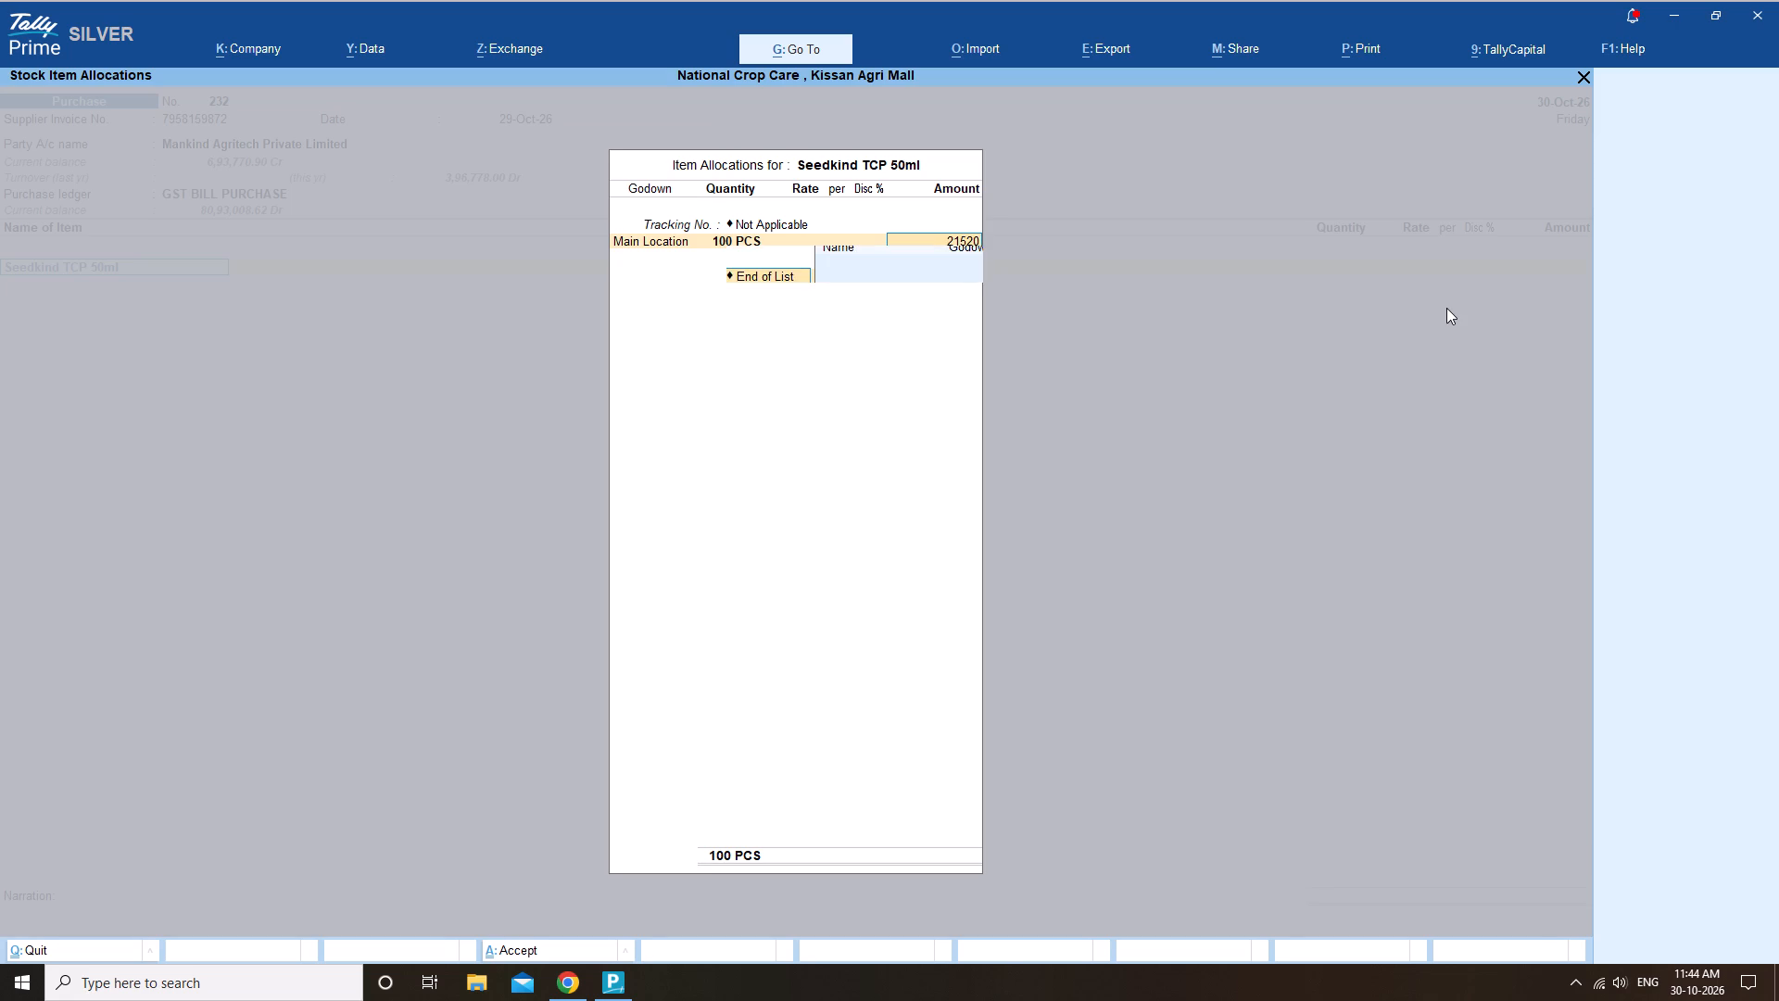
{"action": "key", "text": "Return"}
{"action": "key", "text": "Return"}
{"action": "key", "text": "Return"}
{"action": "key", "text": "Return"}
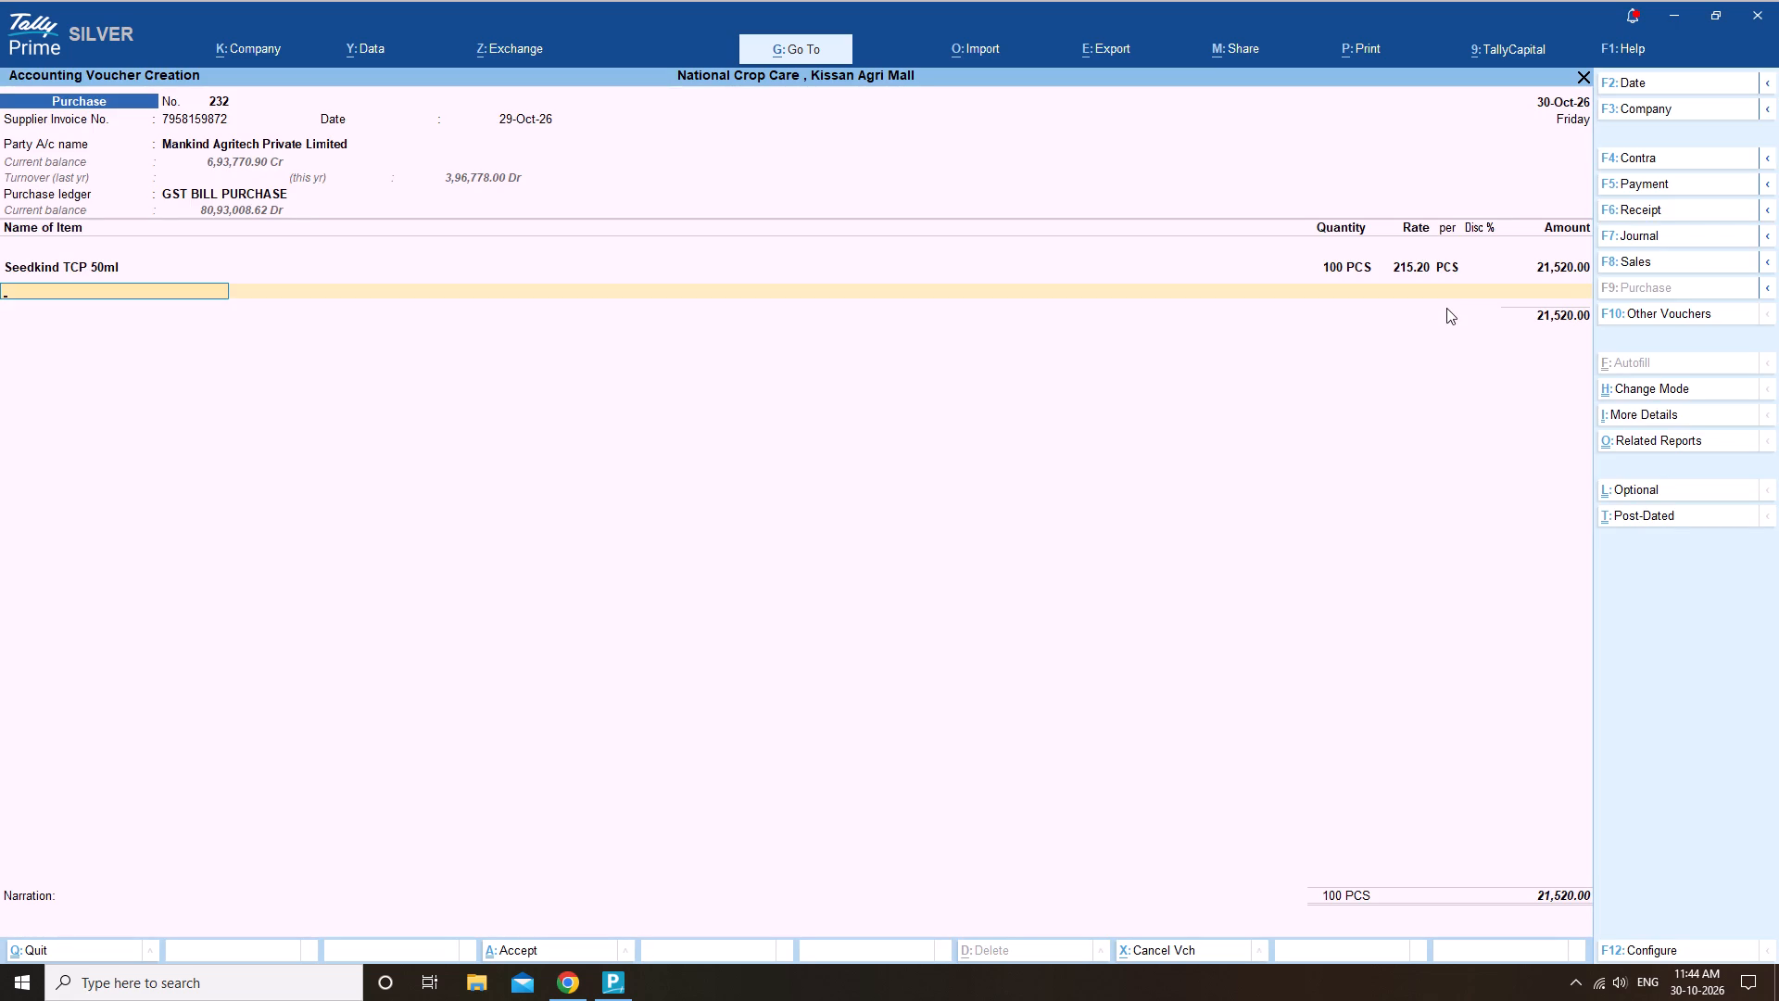
End the item list and add the INPUT SGST ledger with its calculated 9% amount.
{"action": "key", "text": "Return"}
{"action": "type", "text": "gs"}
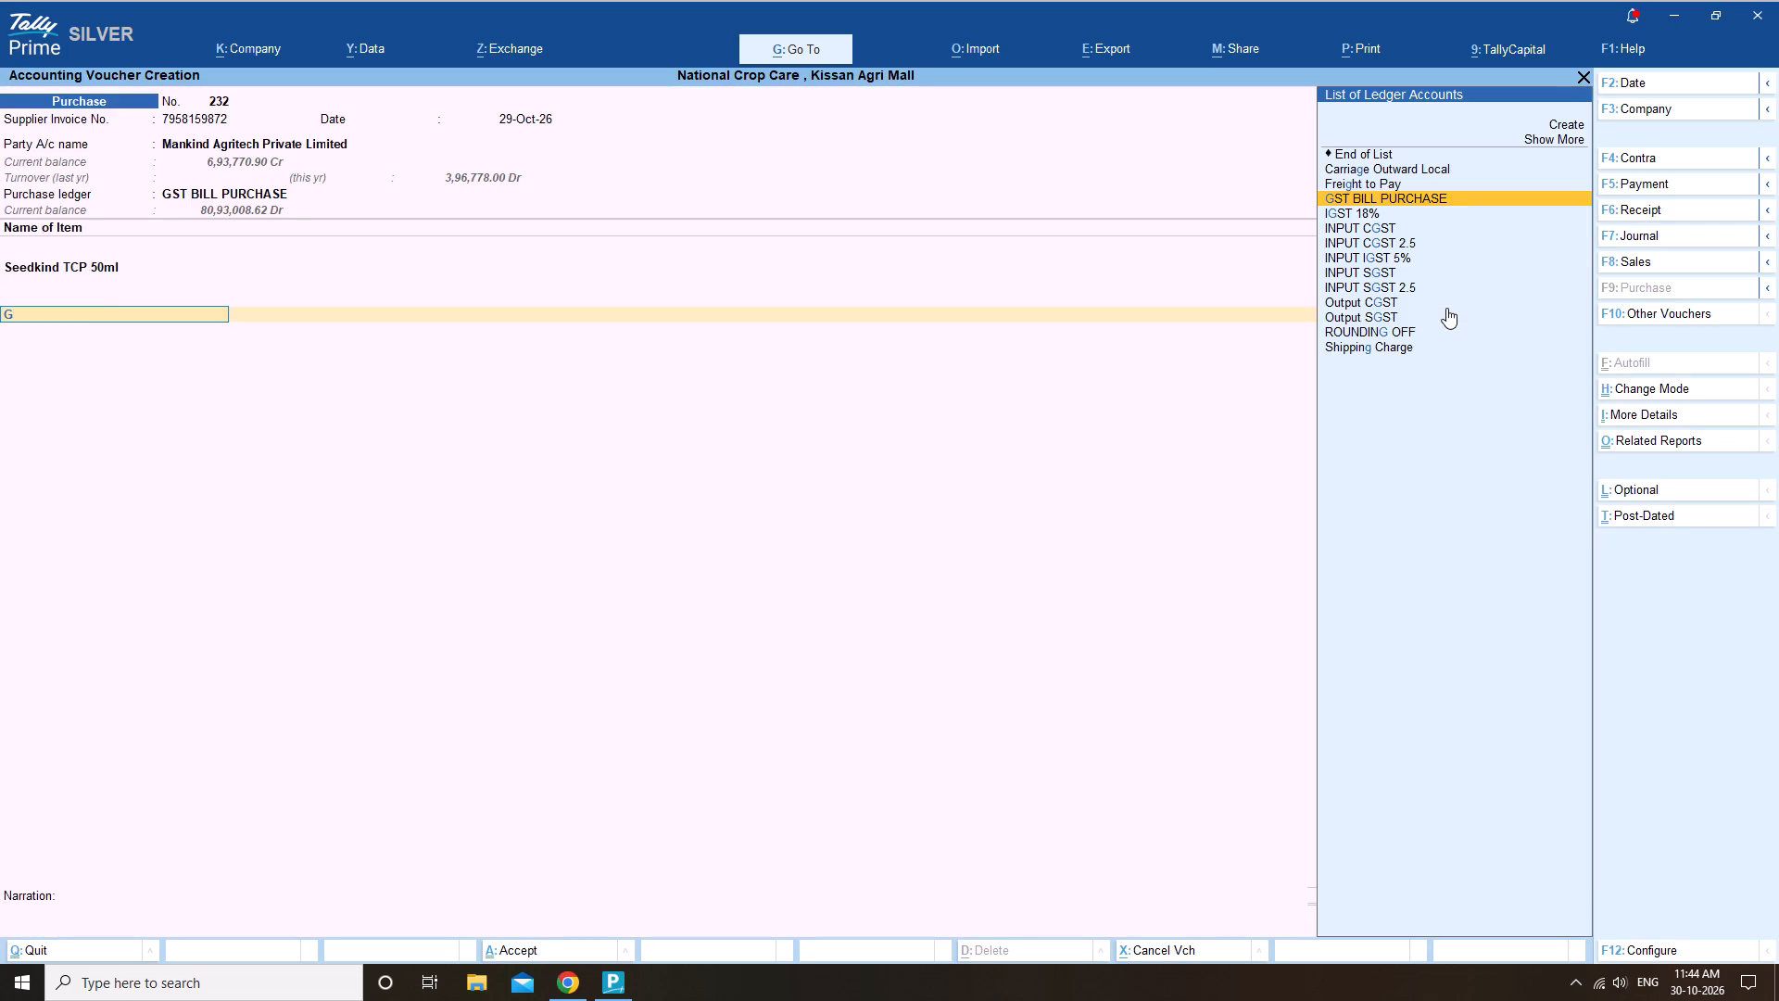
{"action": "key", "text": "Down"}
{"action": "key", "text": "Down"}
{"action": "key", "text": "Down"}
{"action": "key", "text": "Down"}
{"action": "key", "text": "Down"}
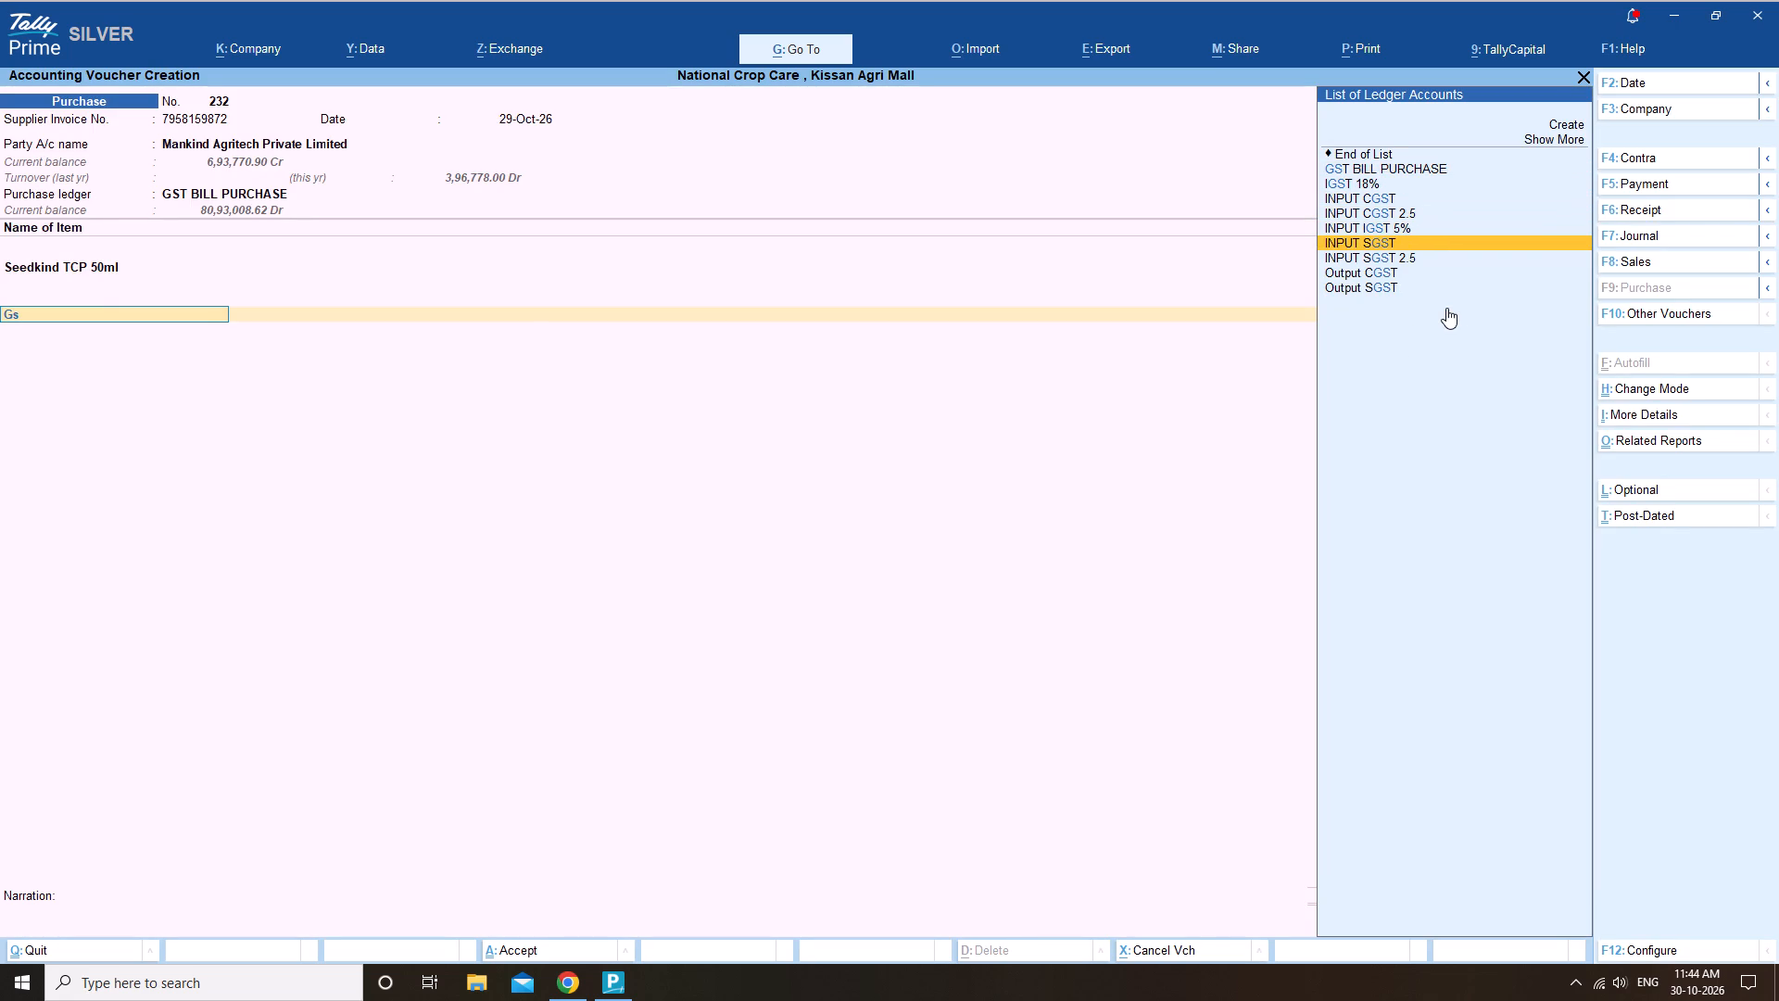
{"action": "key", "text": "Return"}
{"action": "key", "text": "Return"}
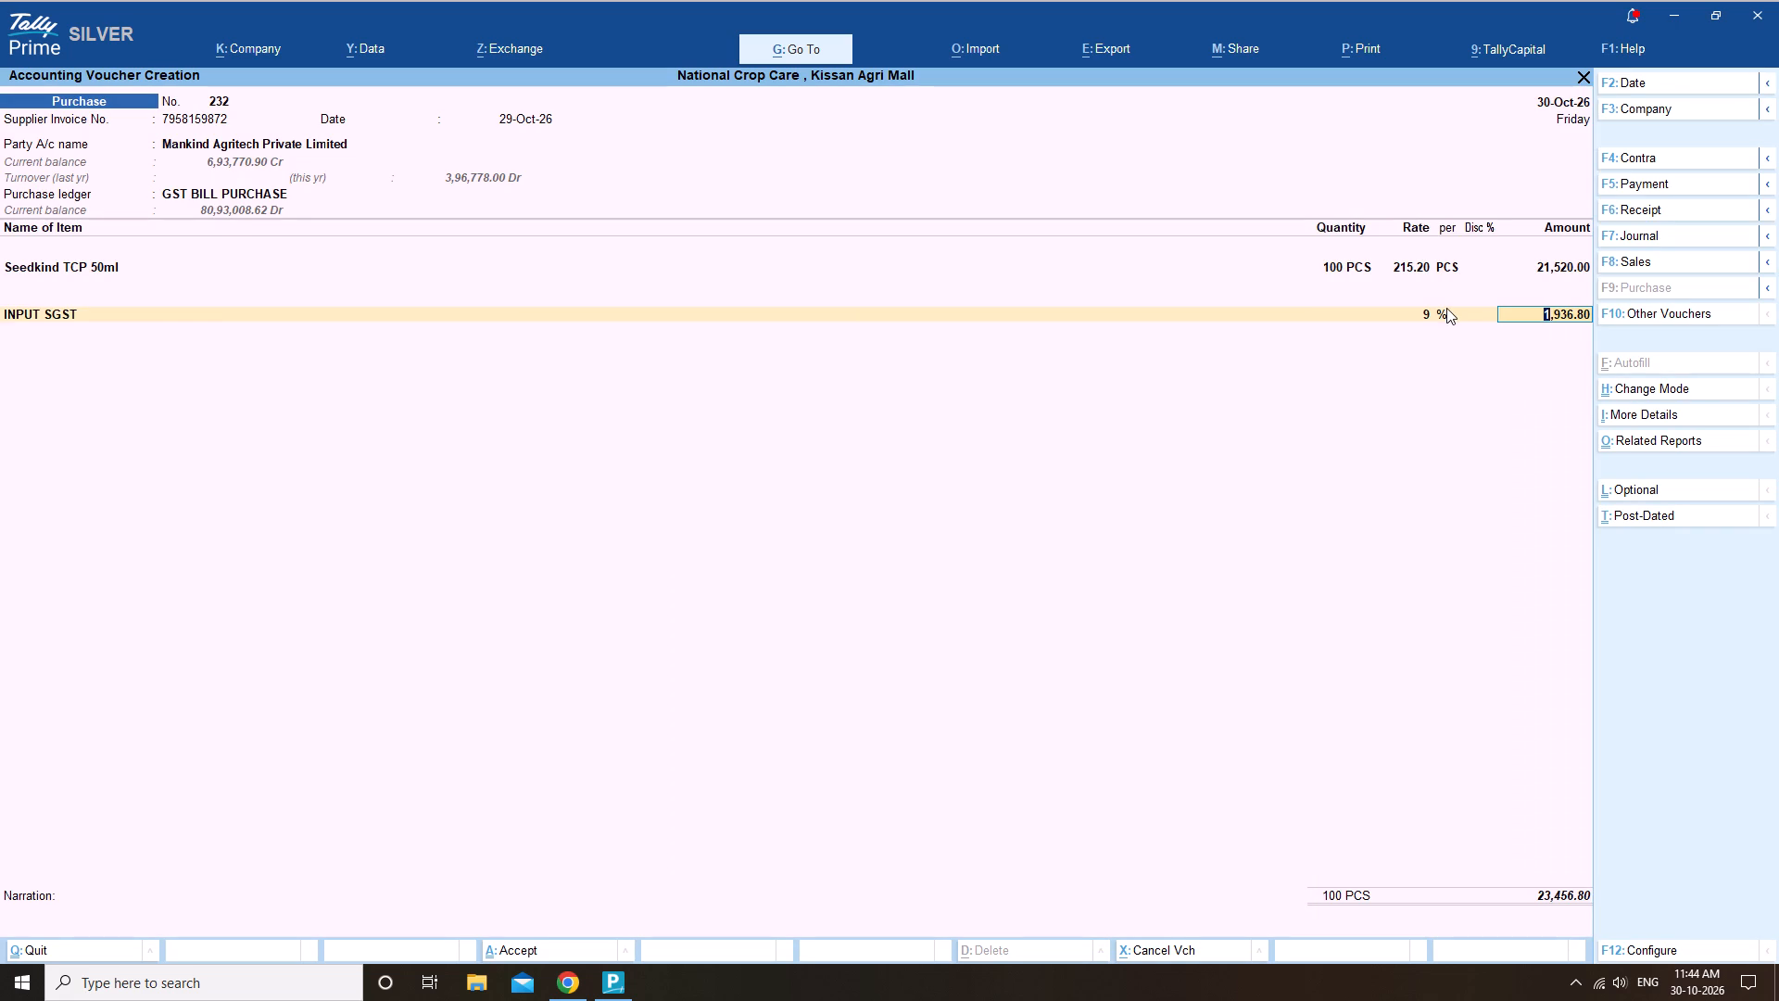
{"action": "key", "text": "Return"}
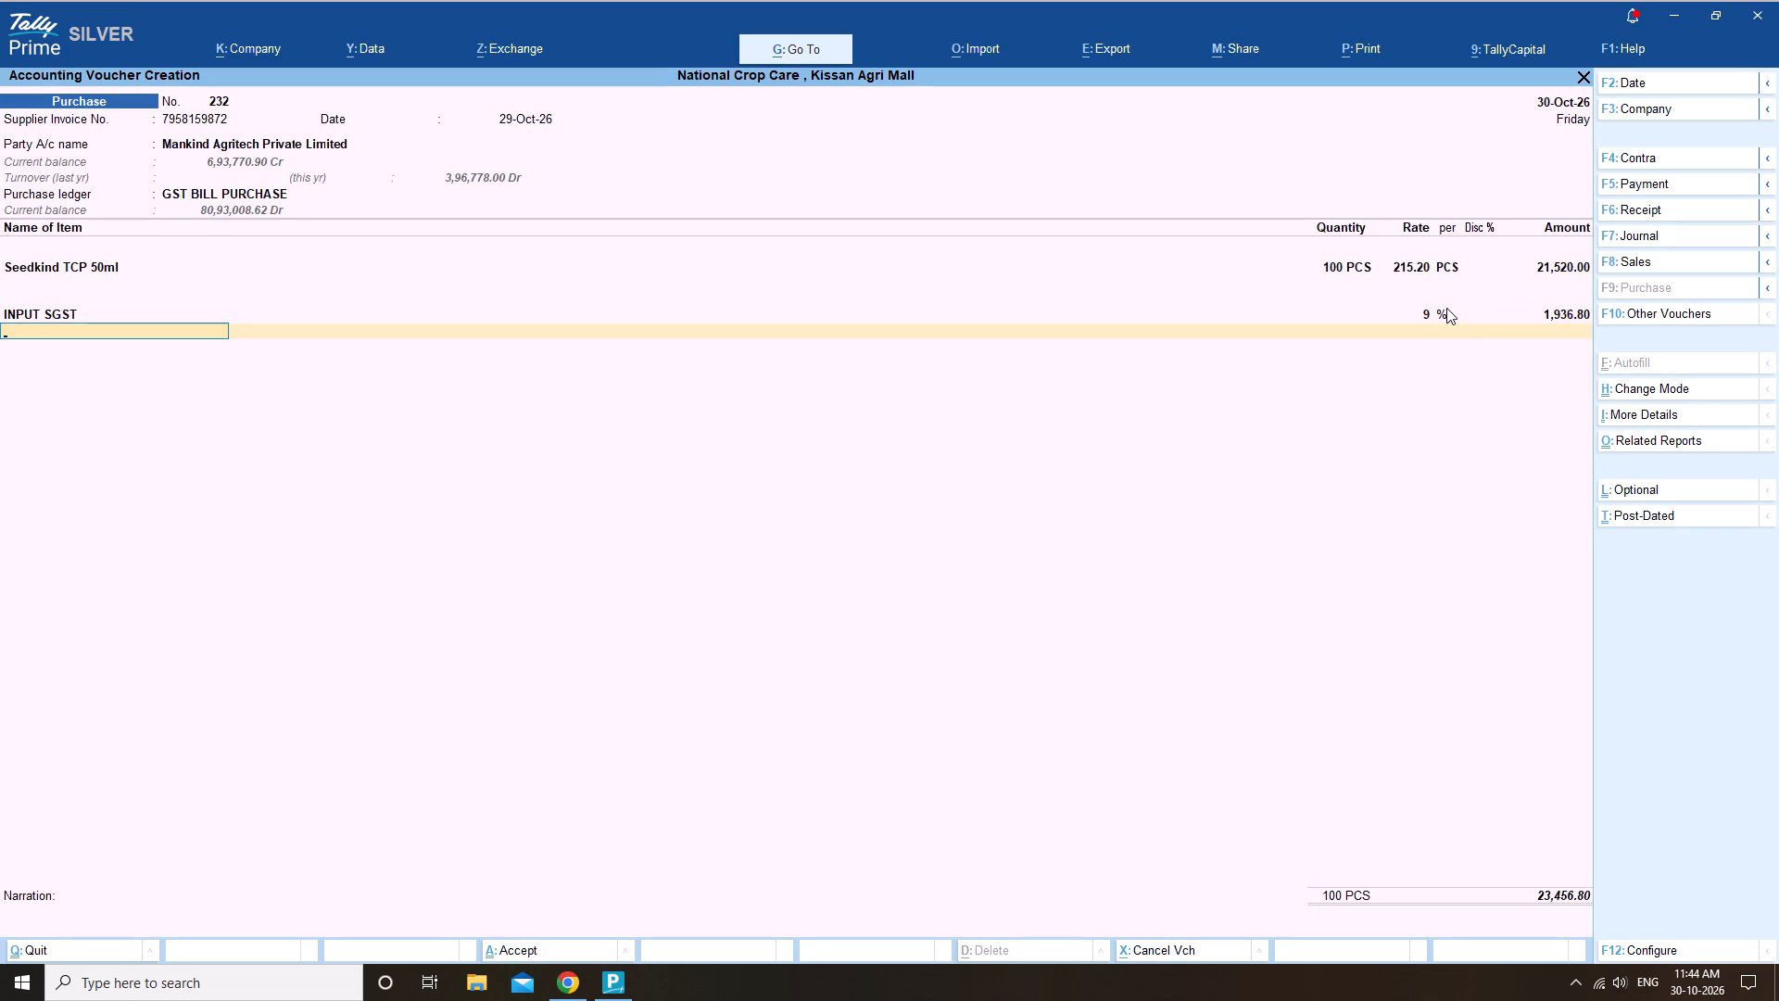
Add the INPUT CGST ledger with its calculated 9% amount.
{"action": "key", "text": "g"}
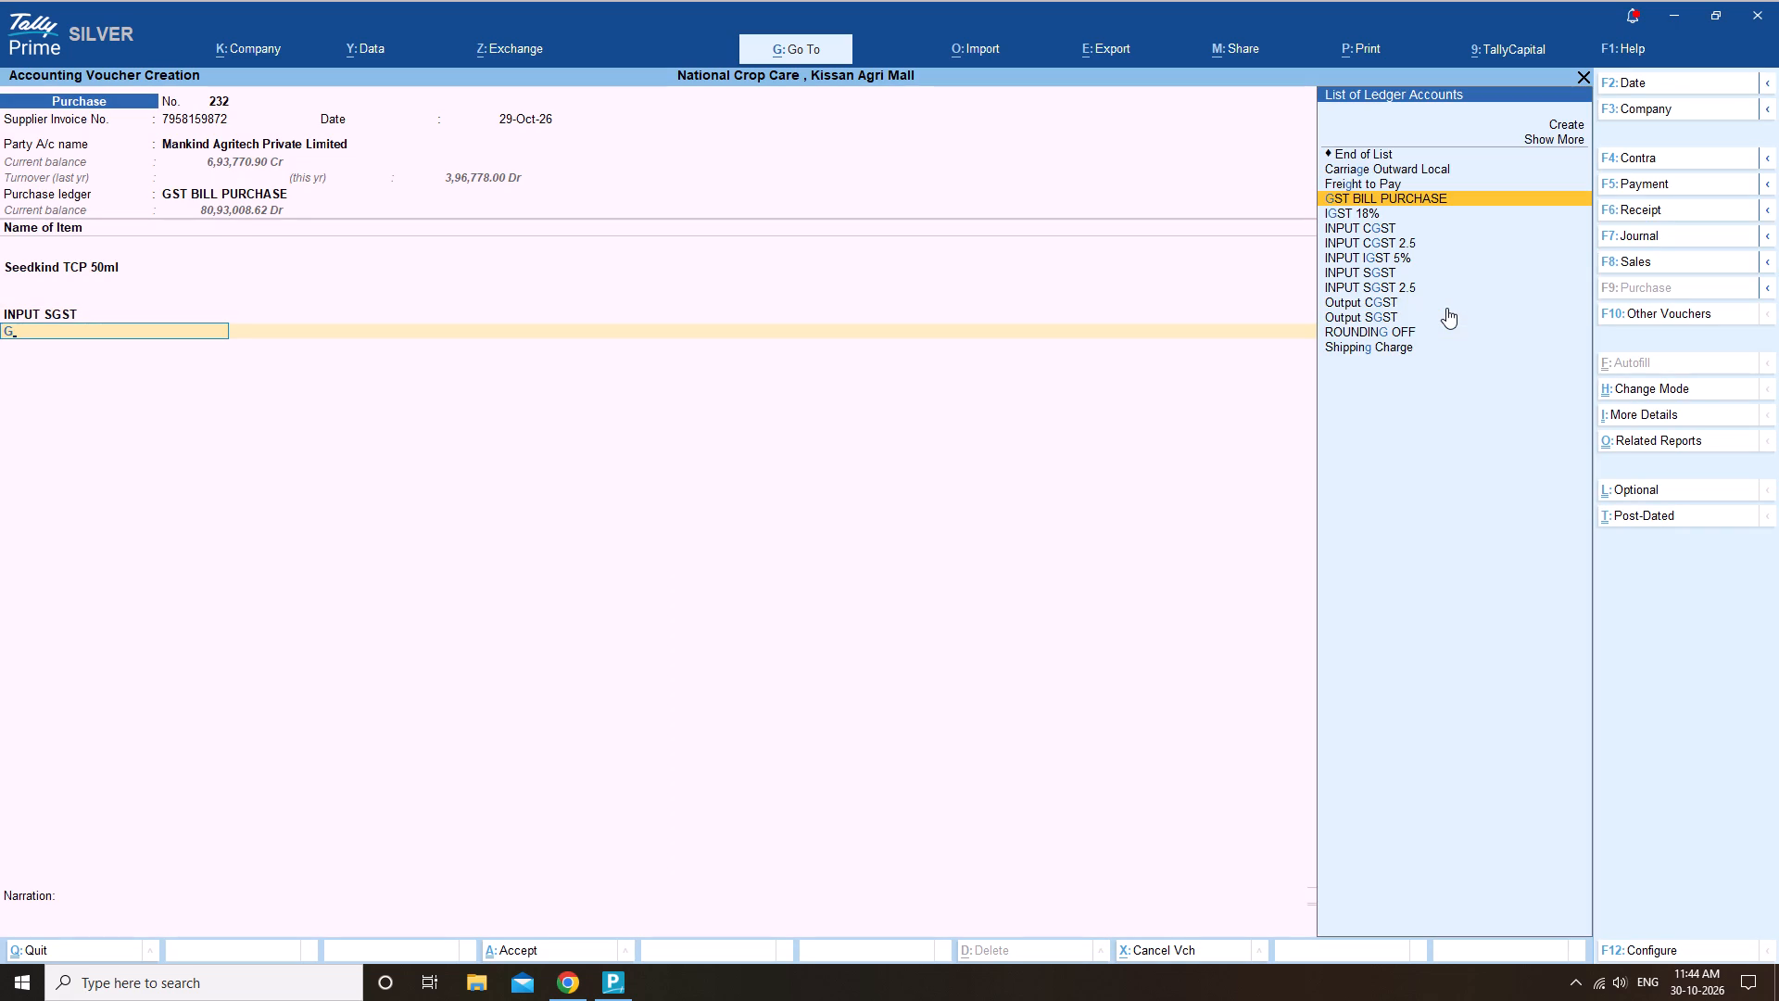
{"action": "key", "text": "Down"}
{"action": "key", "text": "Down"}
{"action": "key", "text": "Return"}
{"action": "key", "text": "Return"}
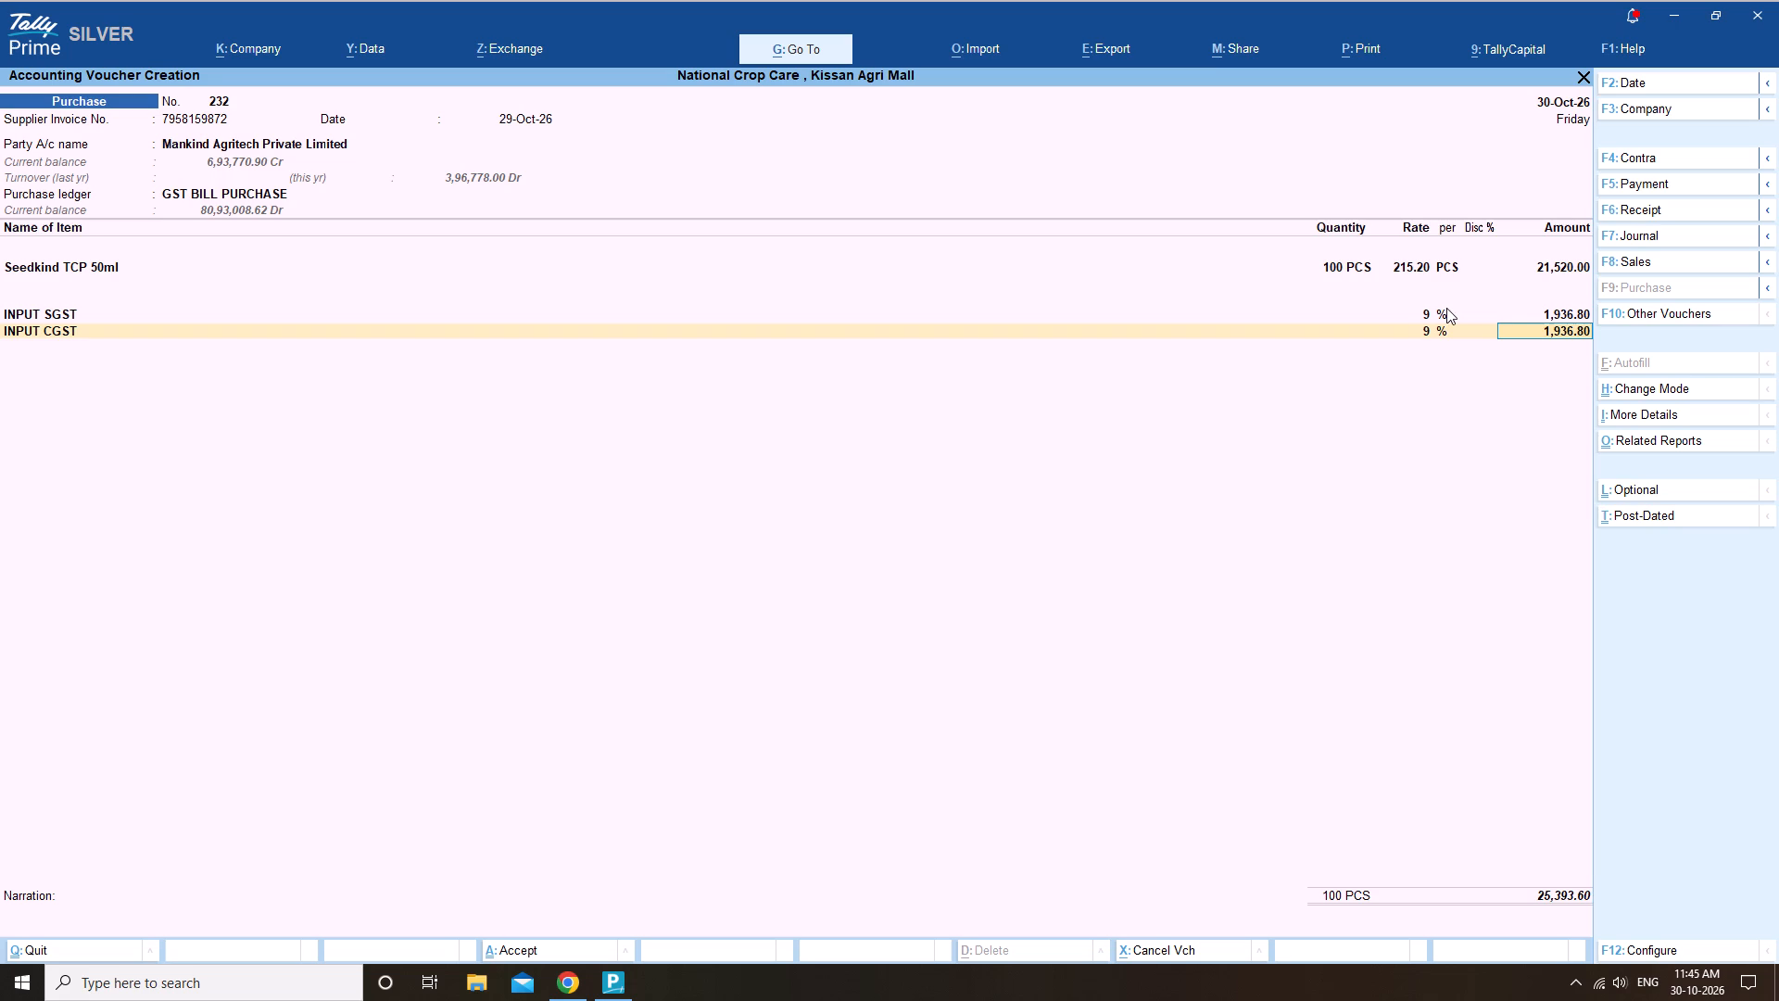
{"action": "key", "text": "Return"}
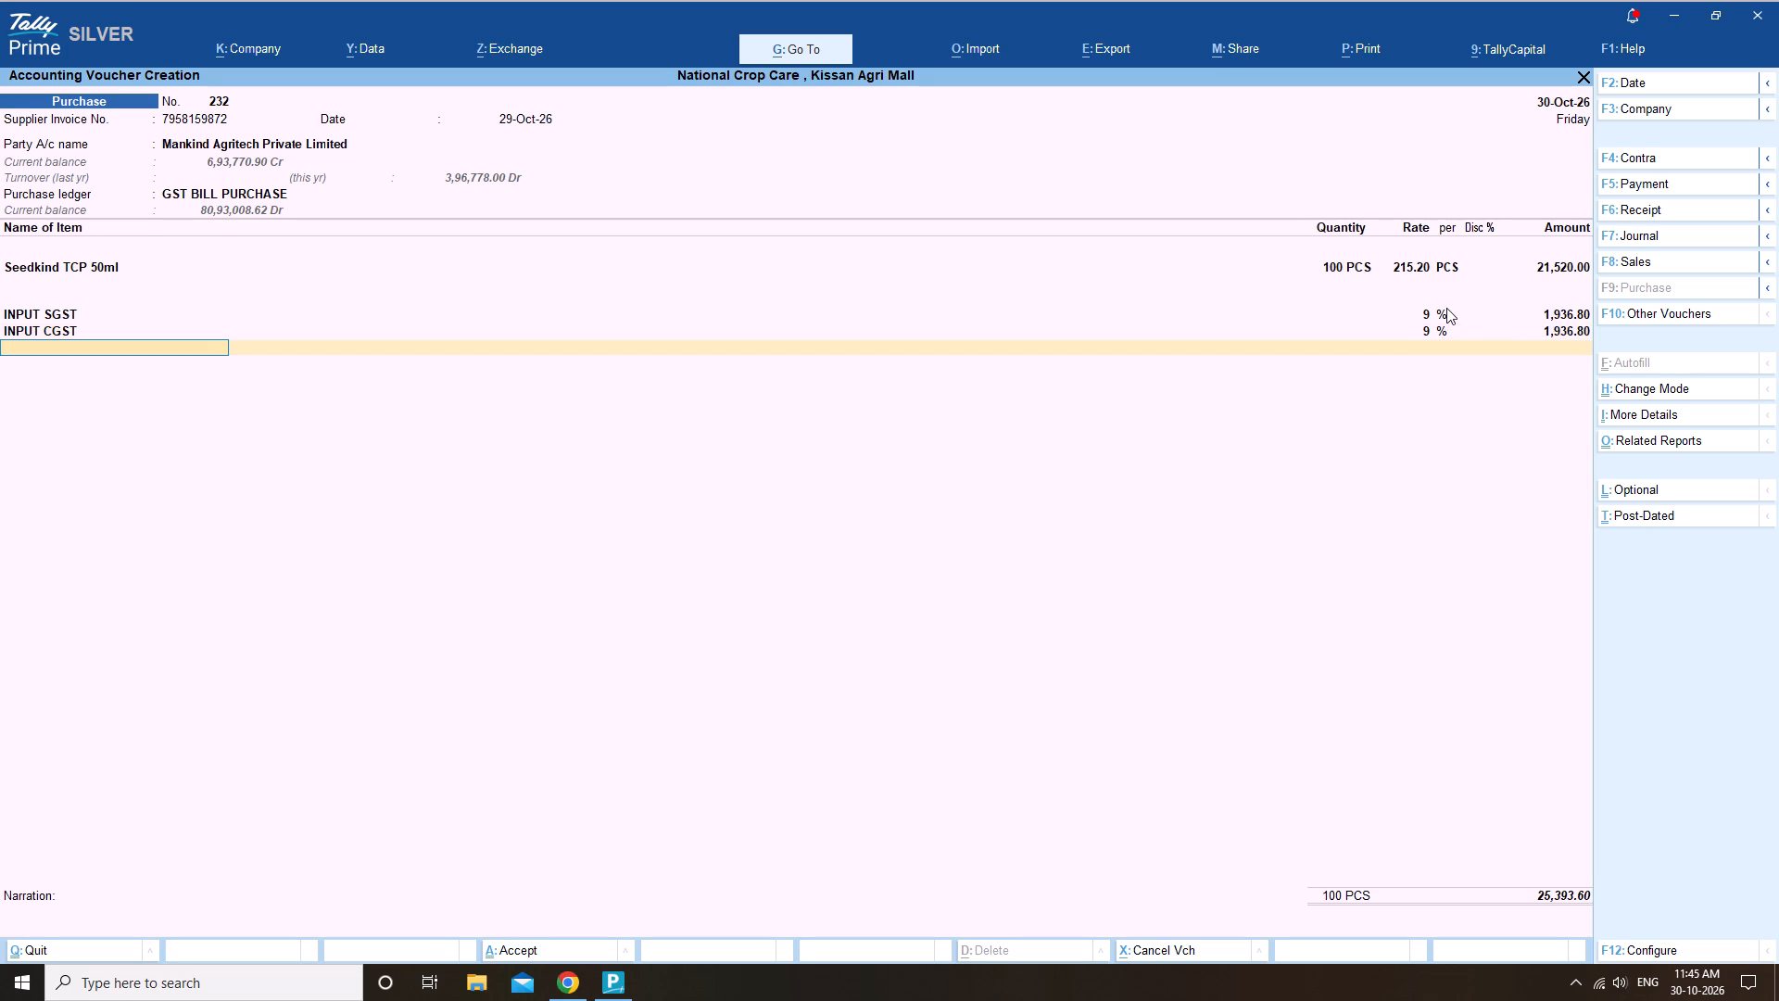
Add the ROUNDING OFF ledger with its calculated amount.
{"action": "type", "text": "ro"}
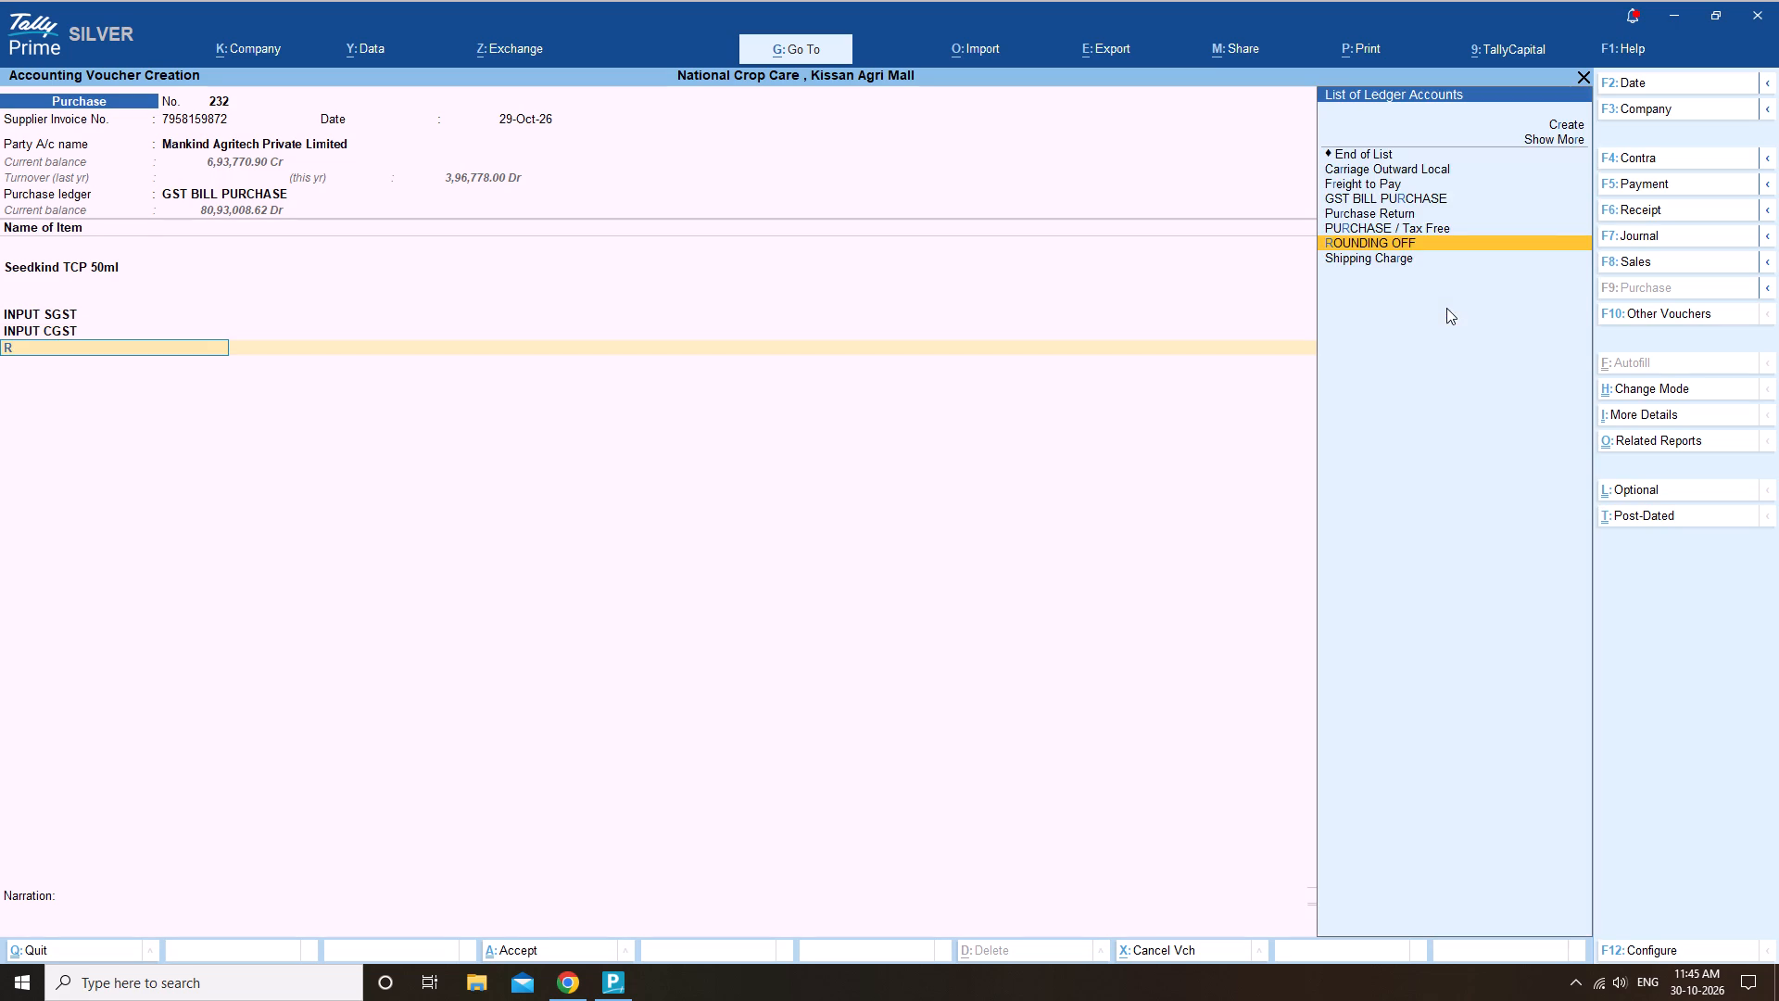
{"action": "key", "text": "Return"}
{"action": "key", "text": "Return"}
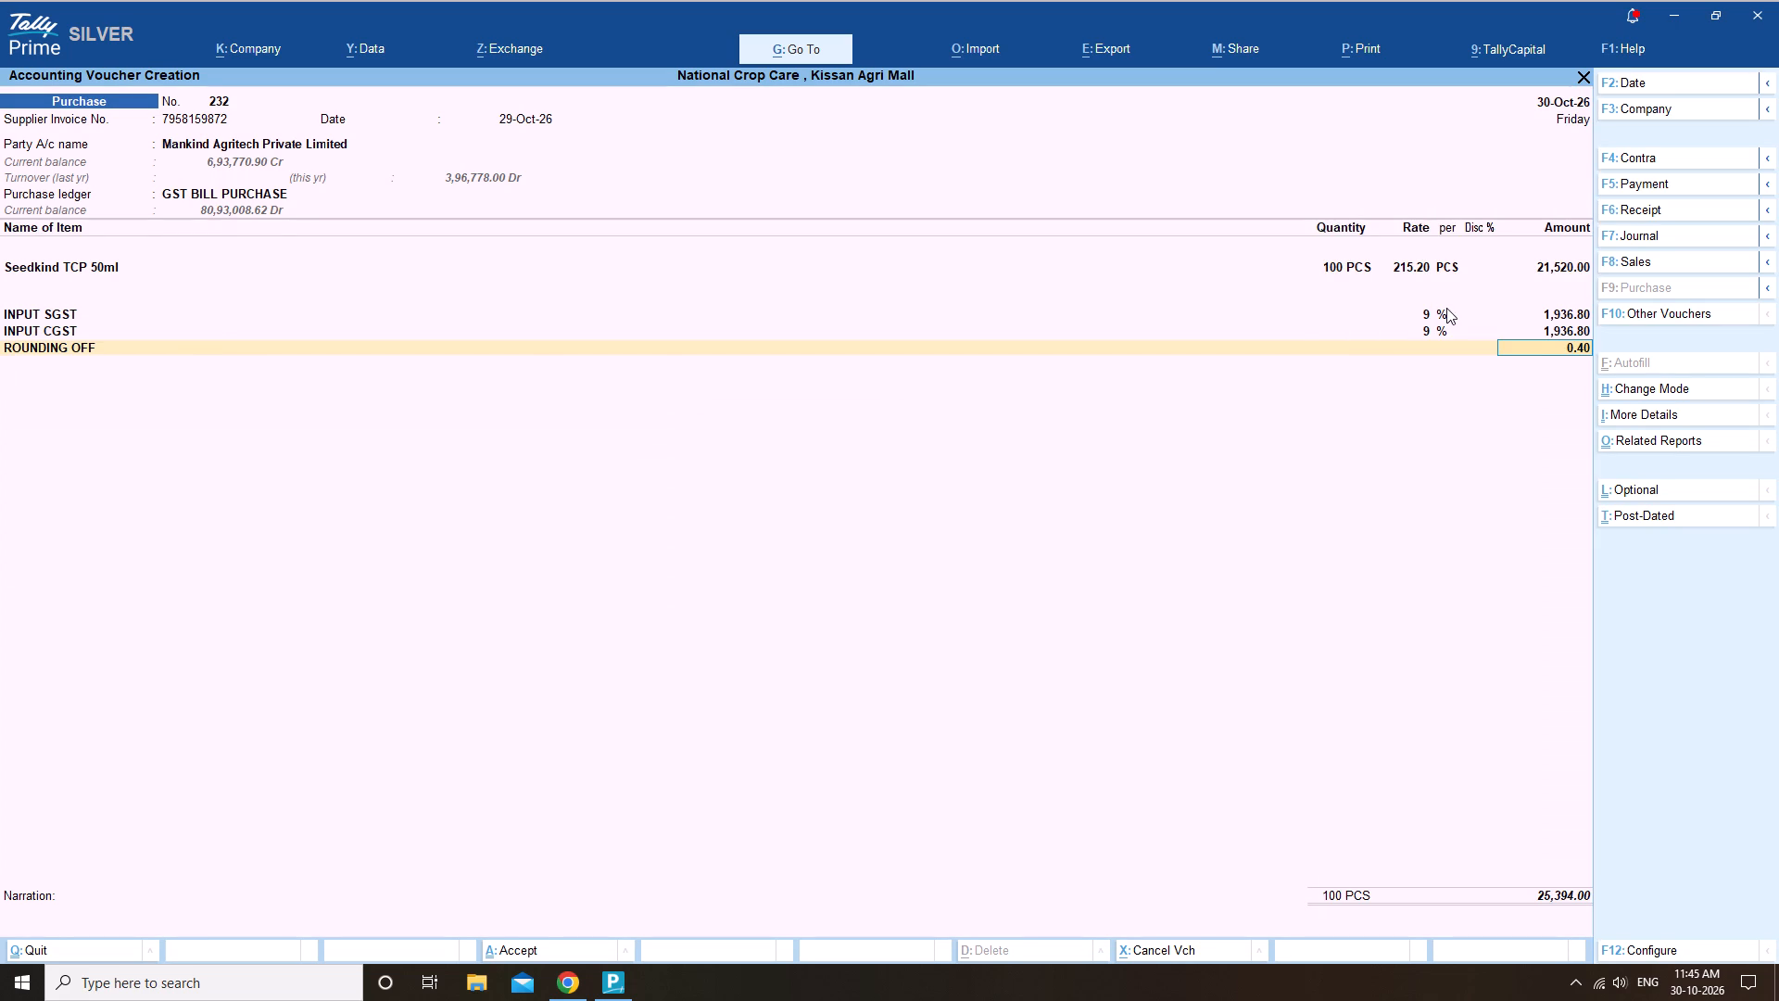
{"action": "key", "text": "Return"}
End the ledger entries, leave the narration blank, and save the purchase voucher.
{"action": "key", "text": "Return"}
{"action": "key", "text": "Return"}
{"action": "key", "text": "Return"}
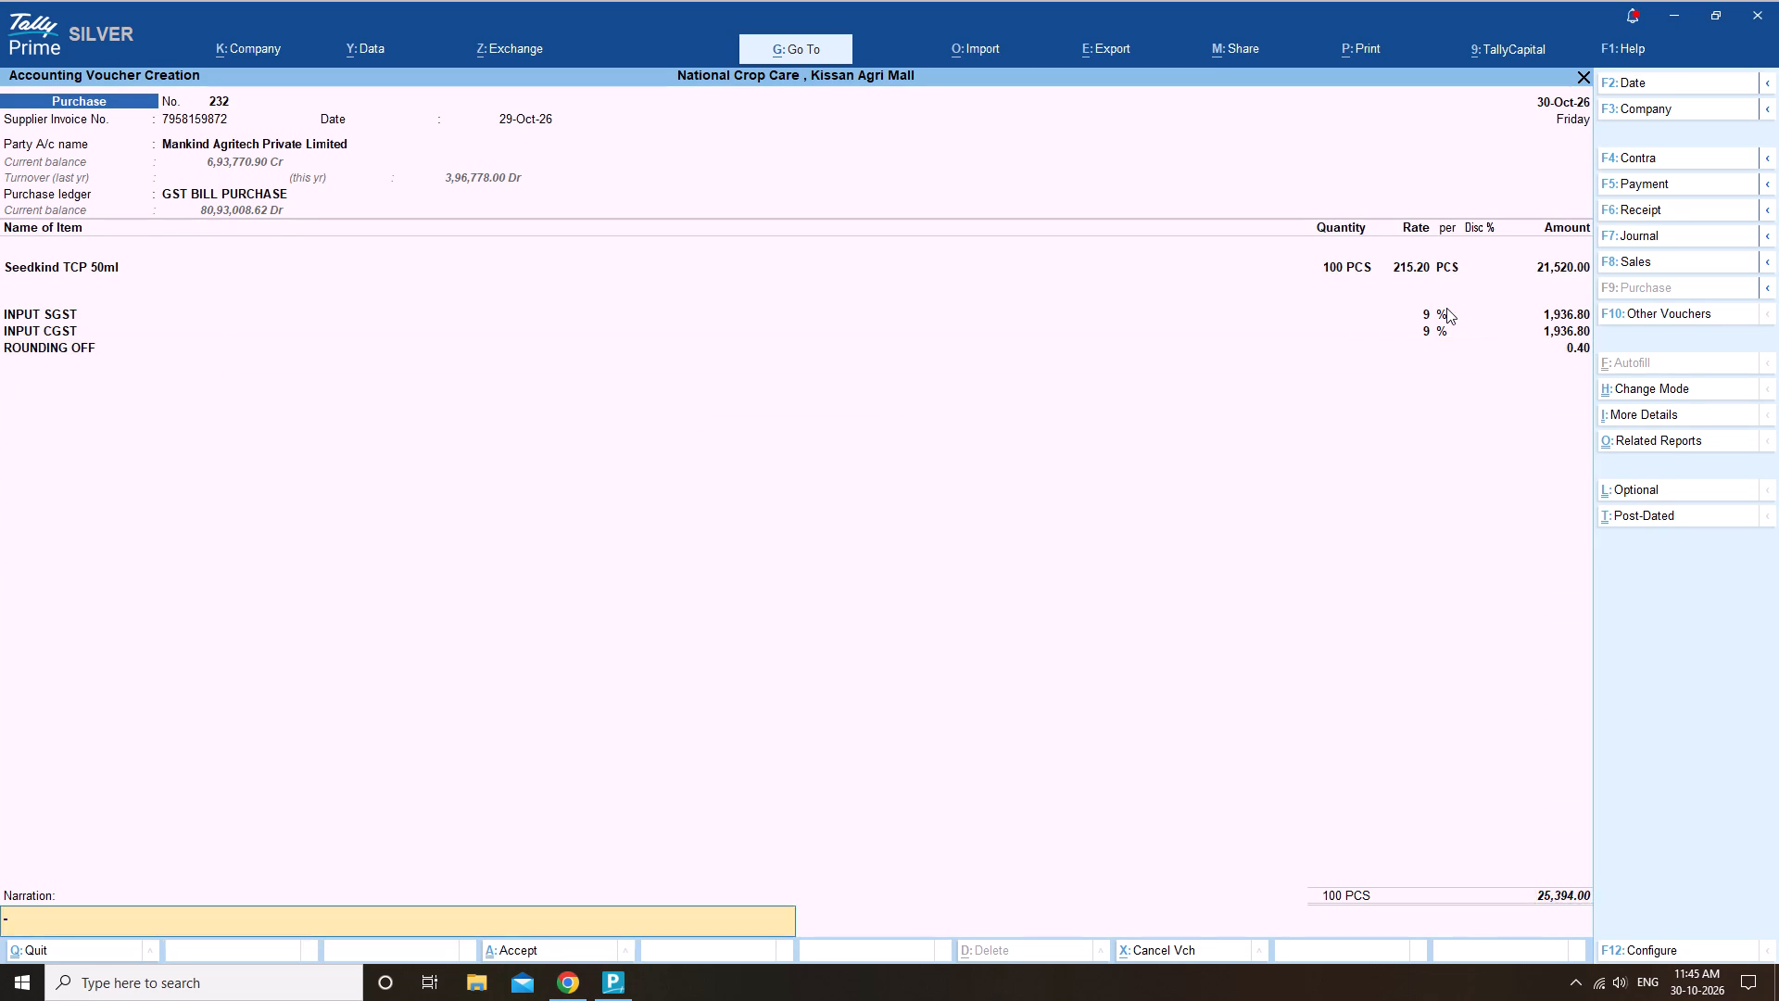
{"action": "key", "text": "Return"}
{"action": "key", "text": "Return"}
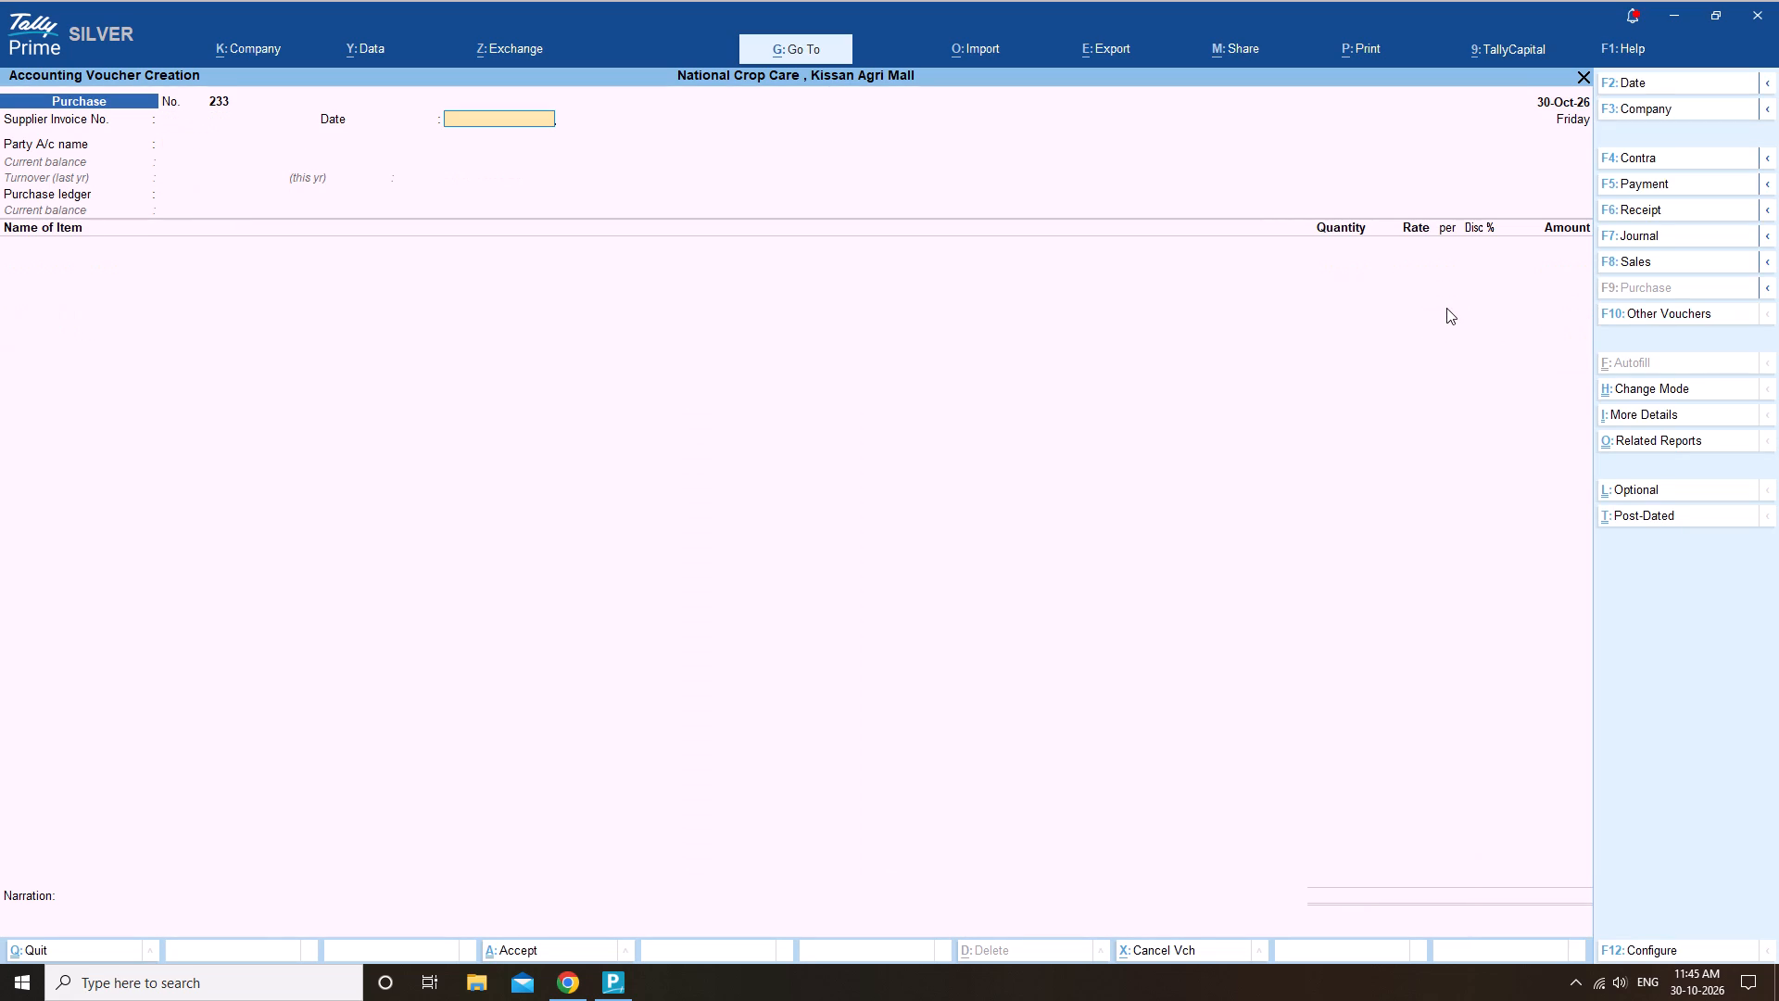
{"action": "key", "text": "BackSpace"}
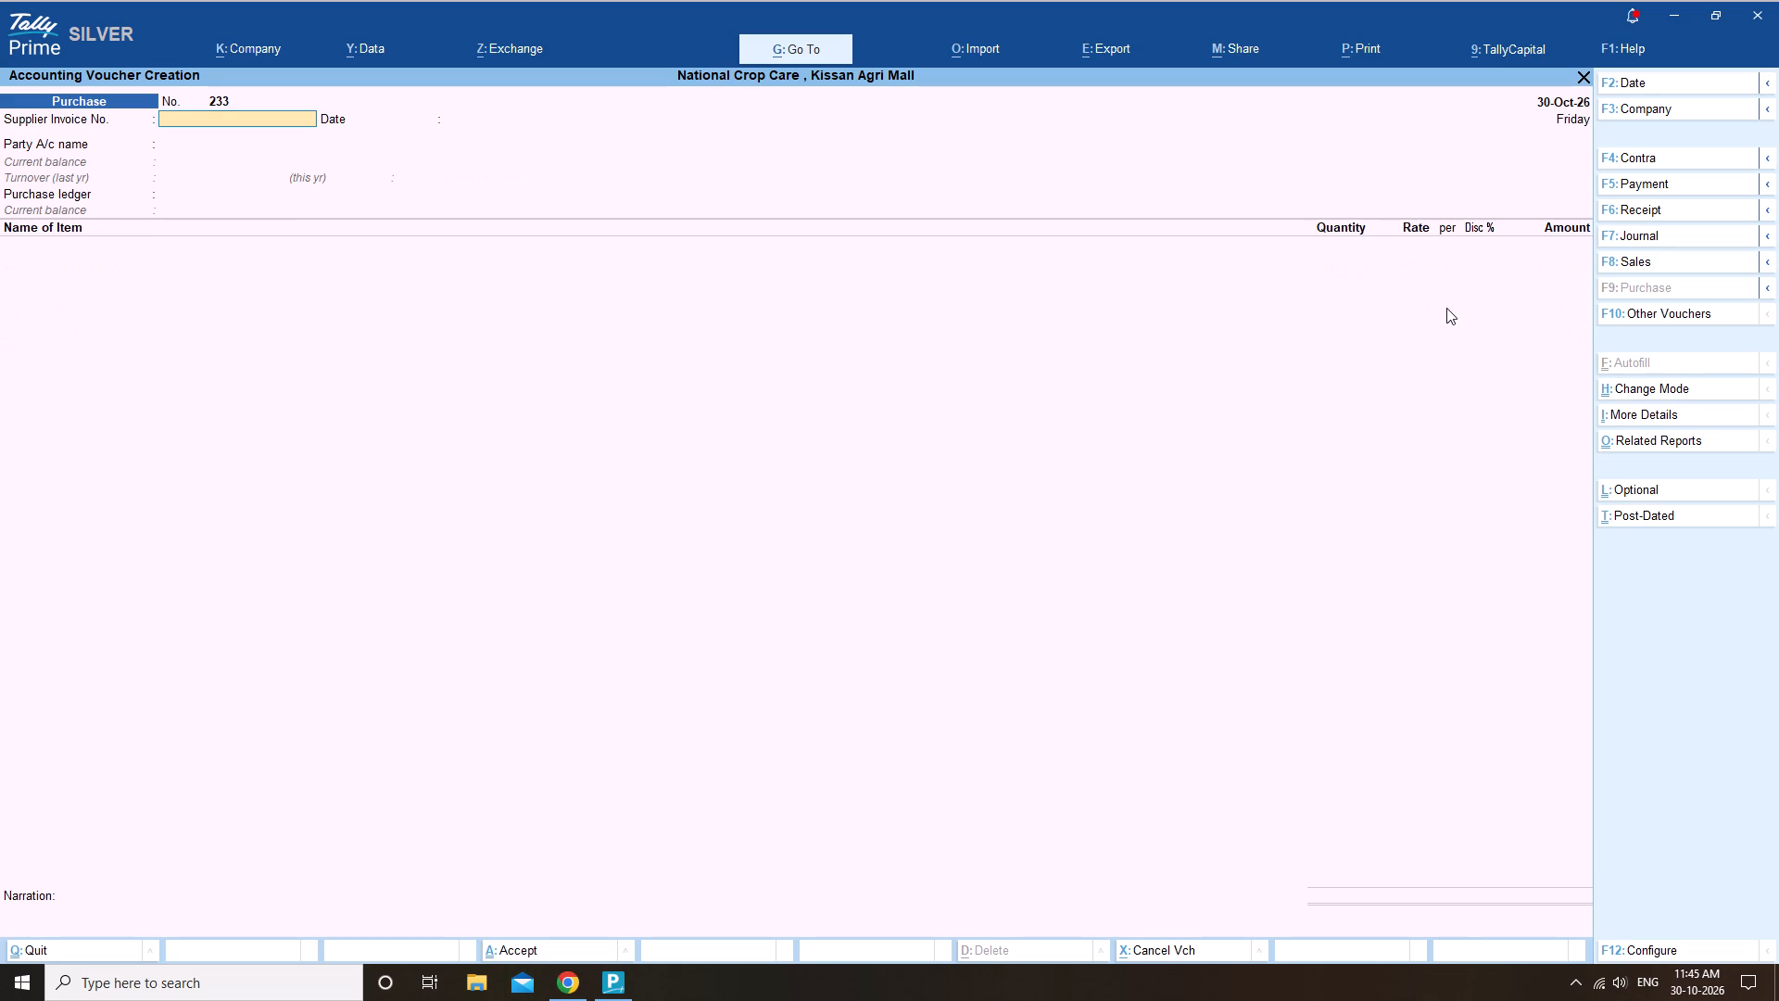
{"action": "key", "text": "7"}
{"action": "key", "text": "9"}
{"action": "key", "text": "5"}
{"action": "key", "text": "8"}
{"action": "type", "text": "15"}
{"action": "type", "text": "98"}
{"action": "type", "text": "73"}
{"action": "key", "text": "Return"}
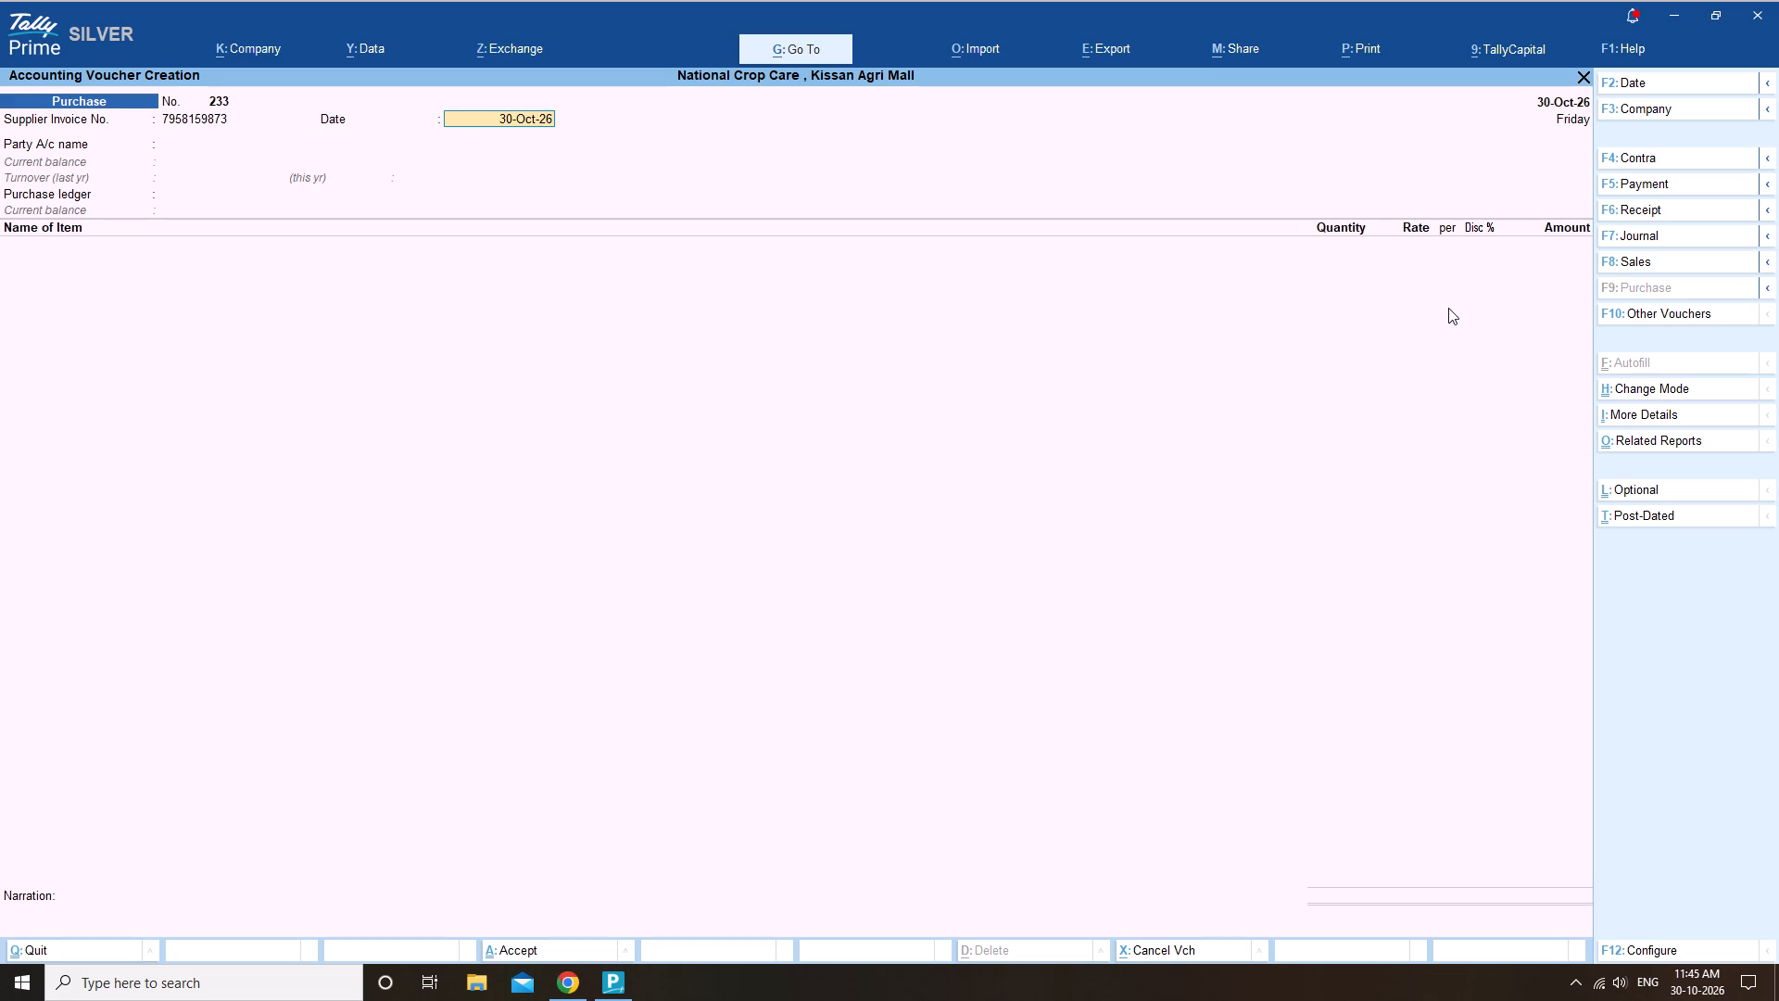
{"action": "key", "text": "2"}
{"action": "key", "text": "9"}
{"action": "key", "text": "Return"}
Select Mankind Agritech Private Limited as the party account for the purchase voucher.
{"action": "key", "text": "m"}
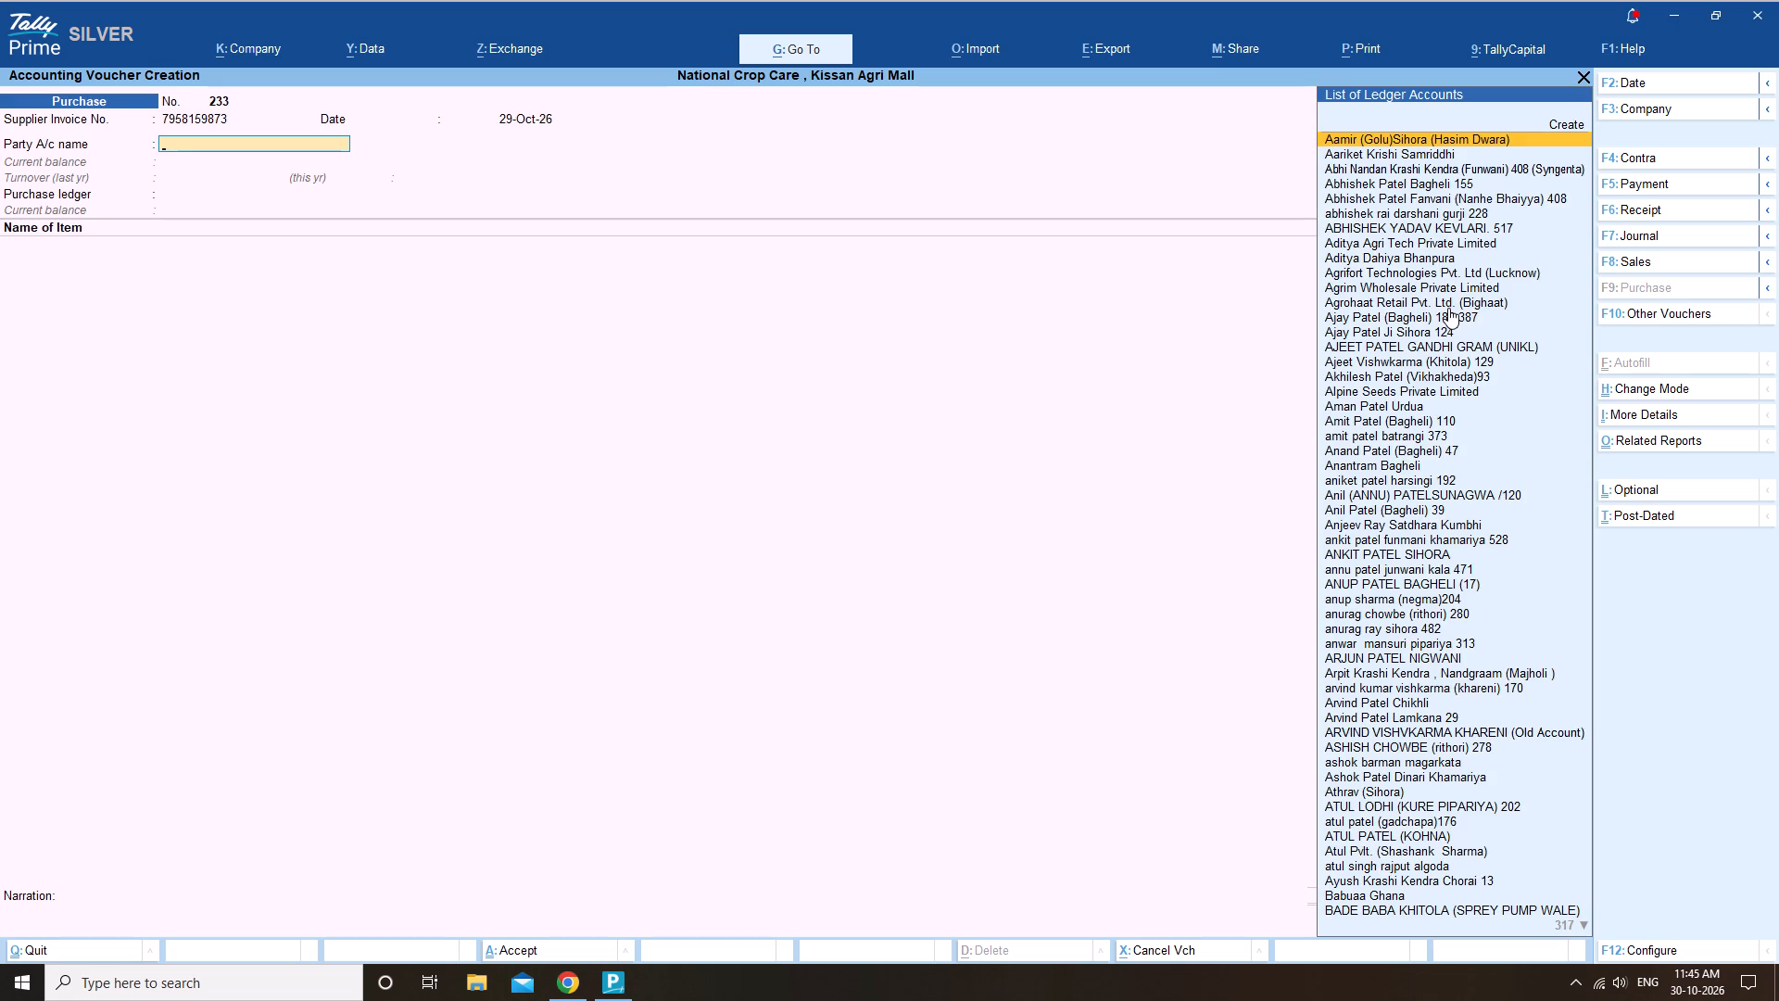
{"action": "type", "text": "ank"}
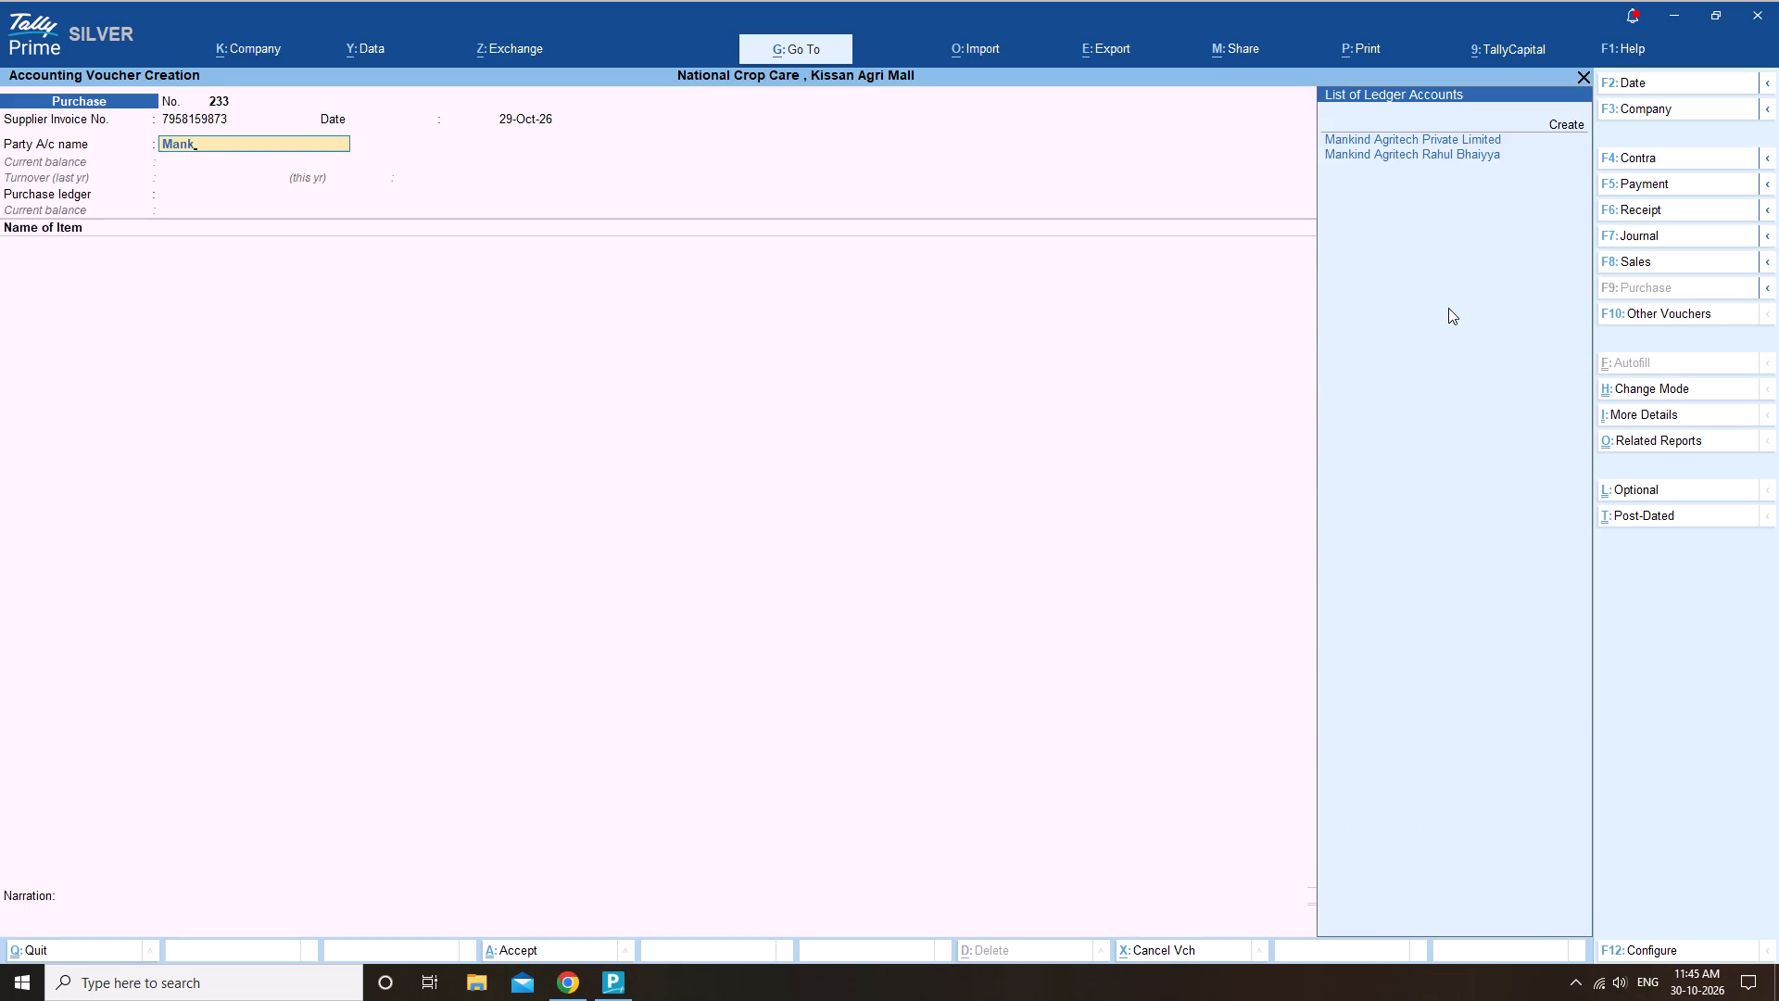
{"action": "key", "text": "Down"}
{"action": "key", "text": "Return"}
Keep the receipt note as Not Applicable, leave the receipt, order and shipping fields blank, and set the destination country to India.
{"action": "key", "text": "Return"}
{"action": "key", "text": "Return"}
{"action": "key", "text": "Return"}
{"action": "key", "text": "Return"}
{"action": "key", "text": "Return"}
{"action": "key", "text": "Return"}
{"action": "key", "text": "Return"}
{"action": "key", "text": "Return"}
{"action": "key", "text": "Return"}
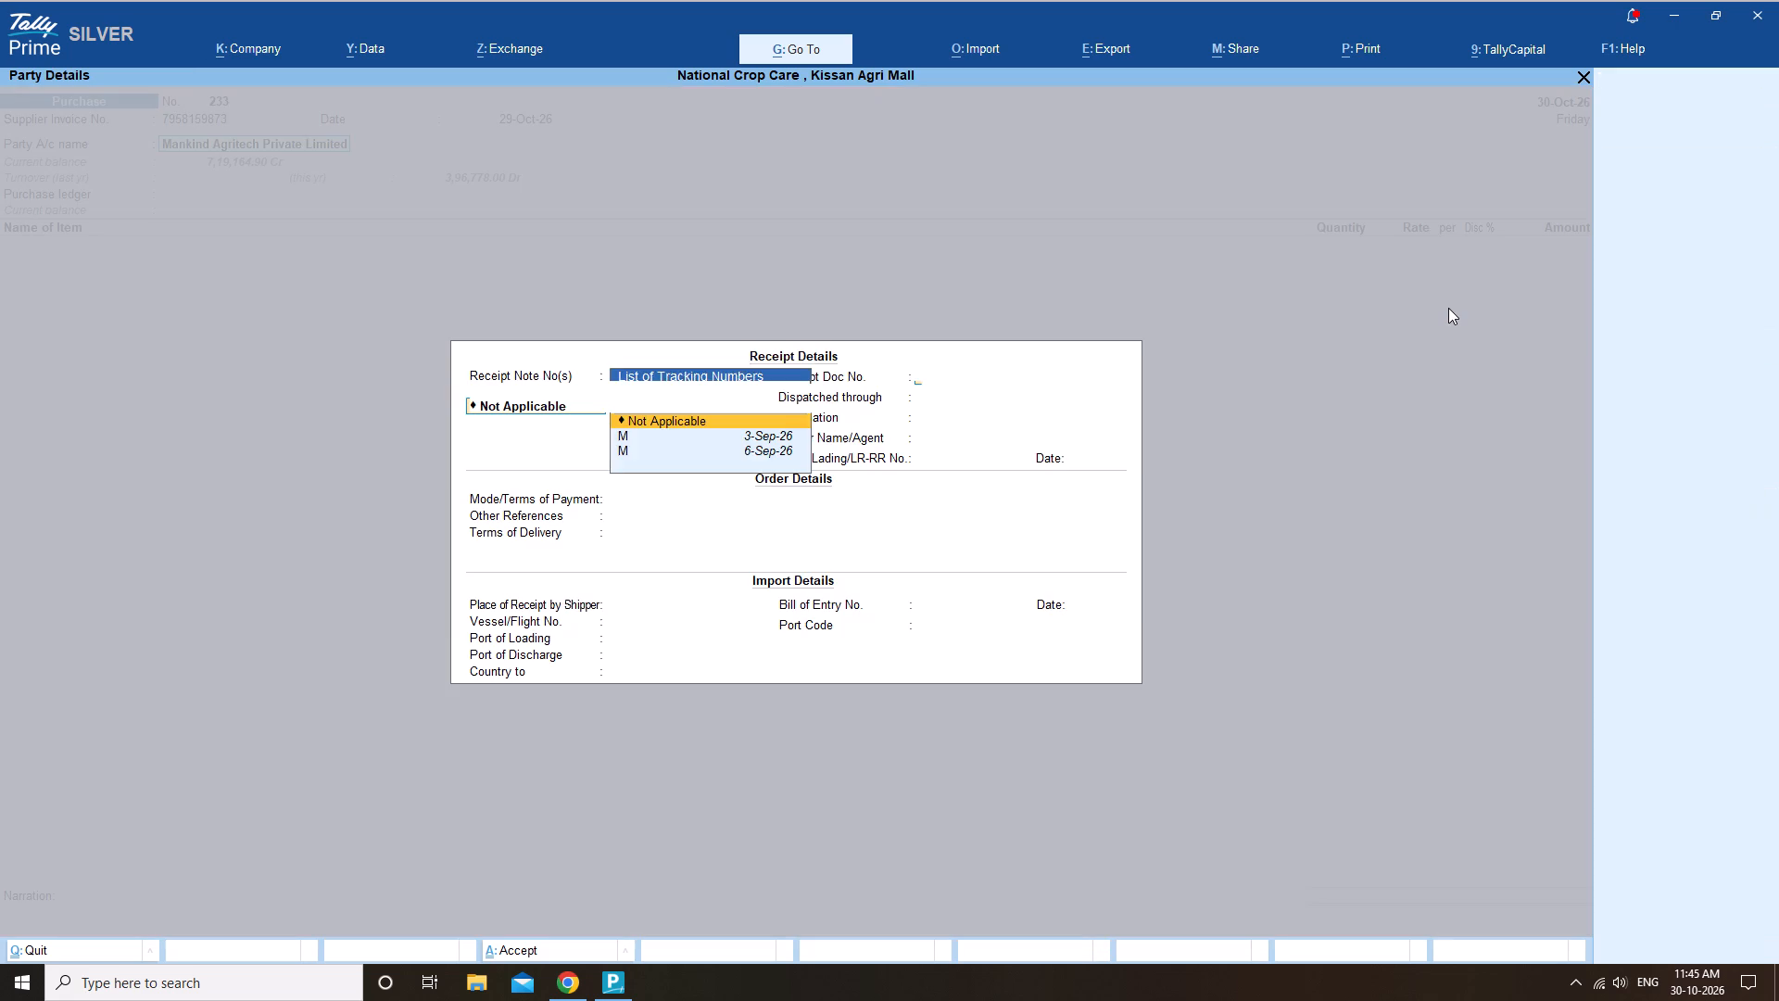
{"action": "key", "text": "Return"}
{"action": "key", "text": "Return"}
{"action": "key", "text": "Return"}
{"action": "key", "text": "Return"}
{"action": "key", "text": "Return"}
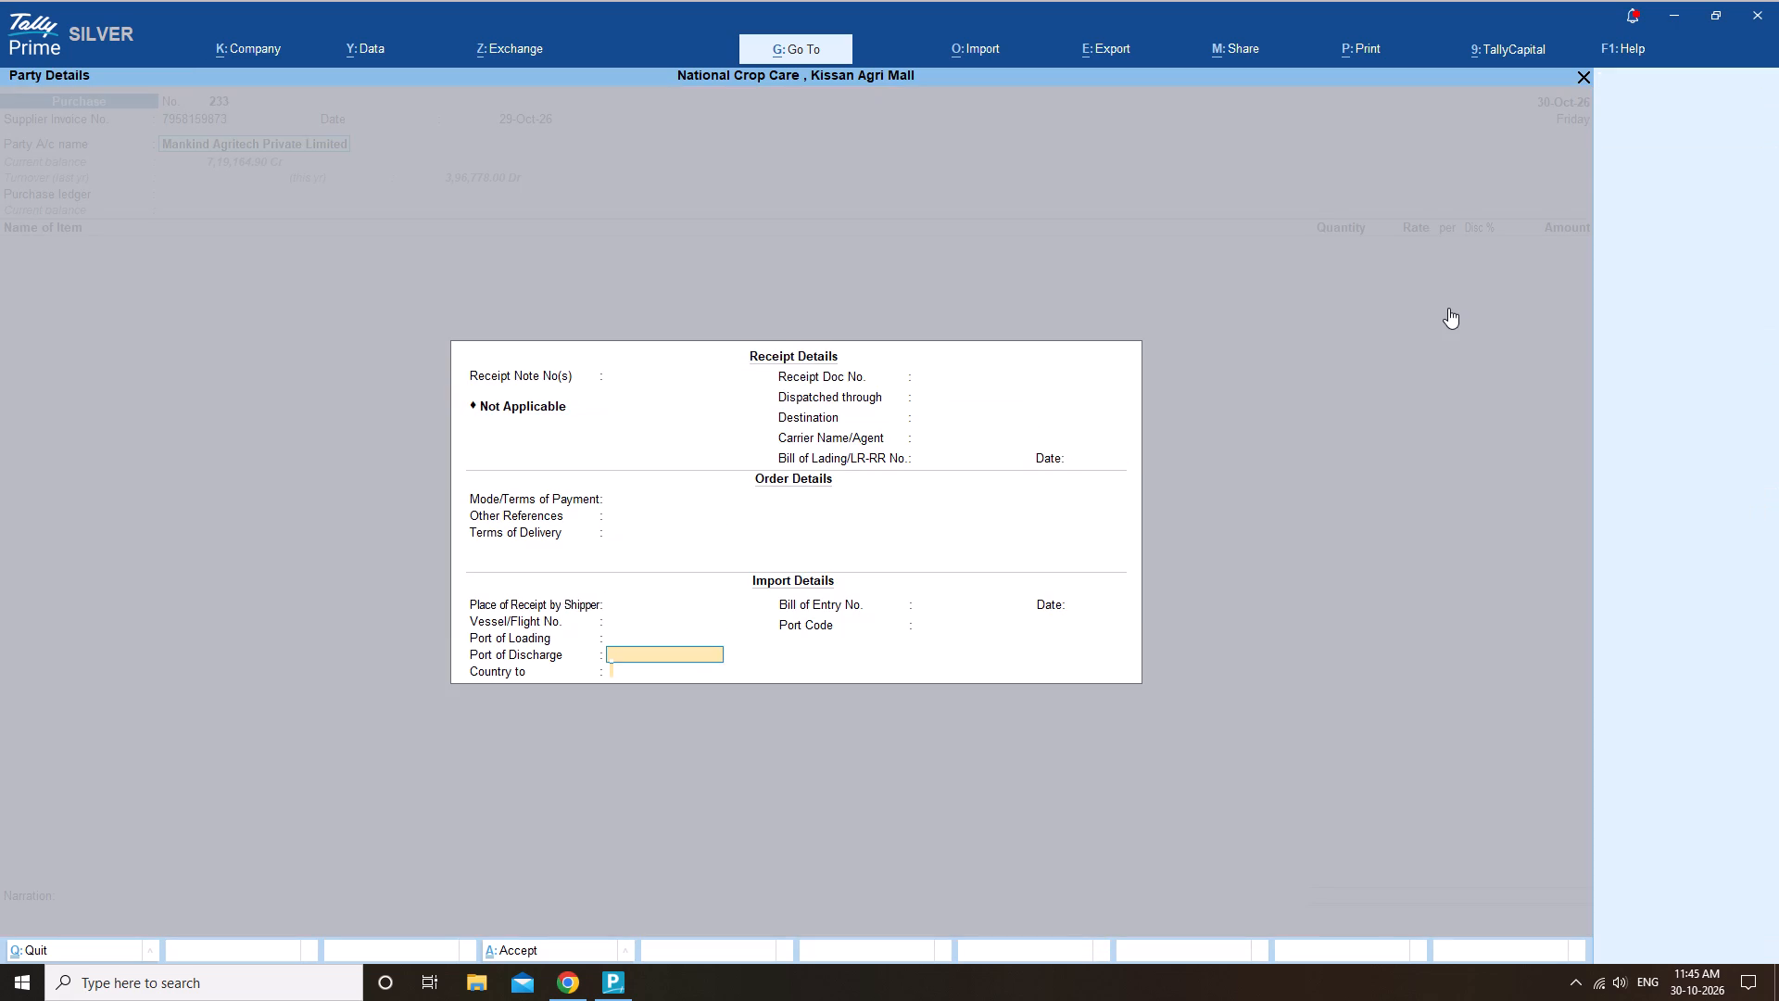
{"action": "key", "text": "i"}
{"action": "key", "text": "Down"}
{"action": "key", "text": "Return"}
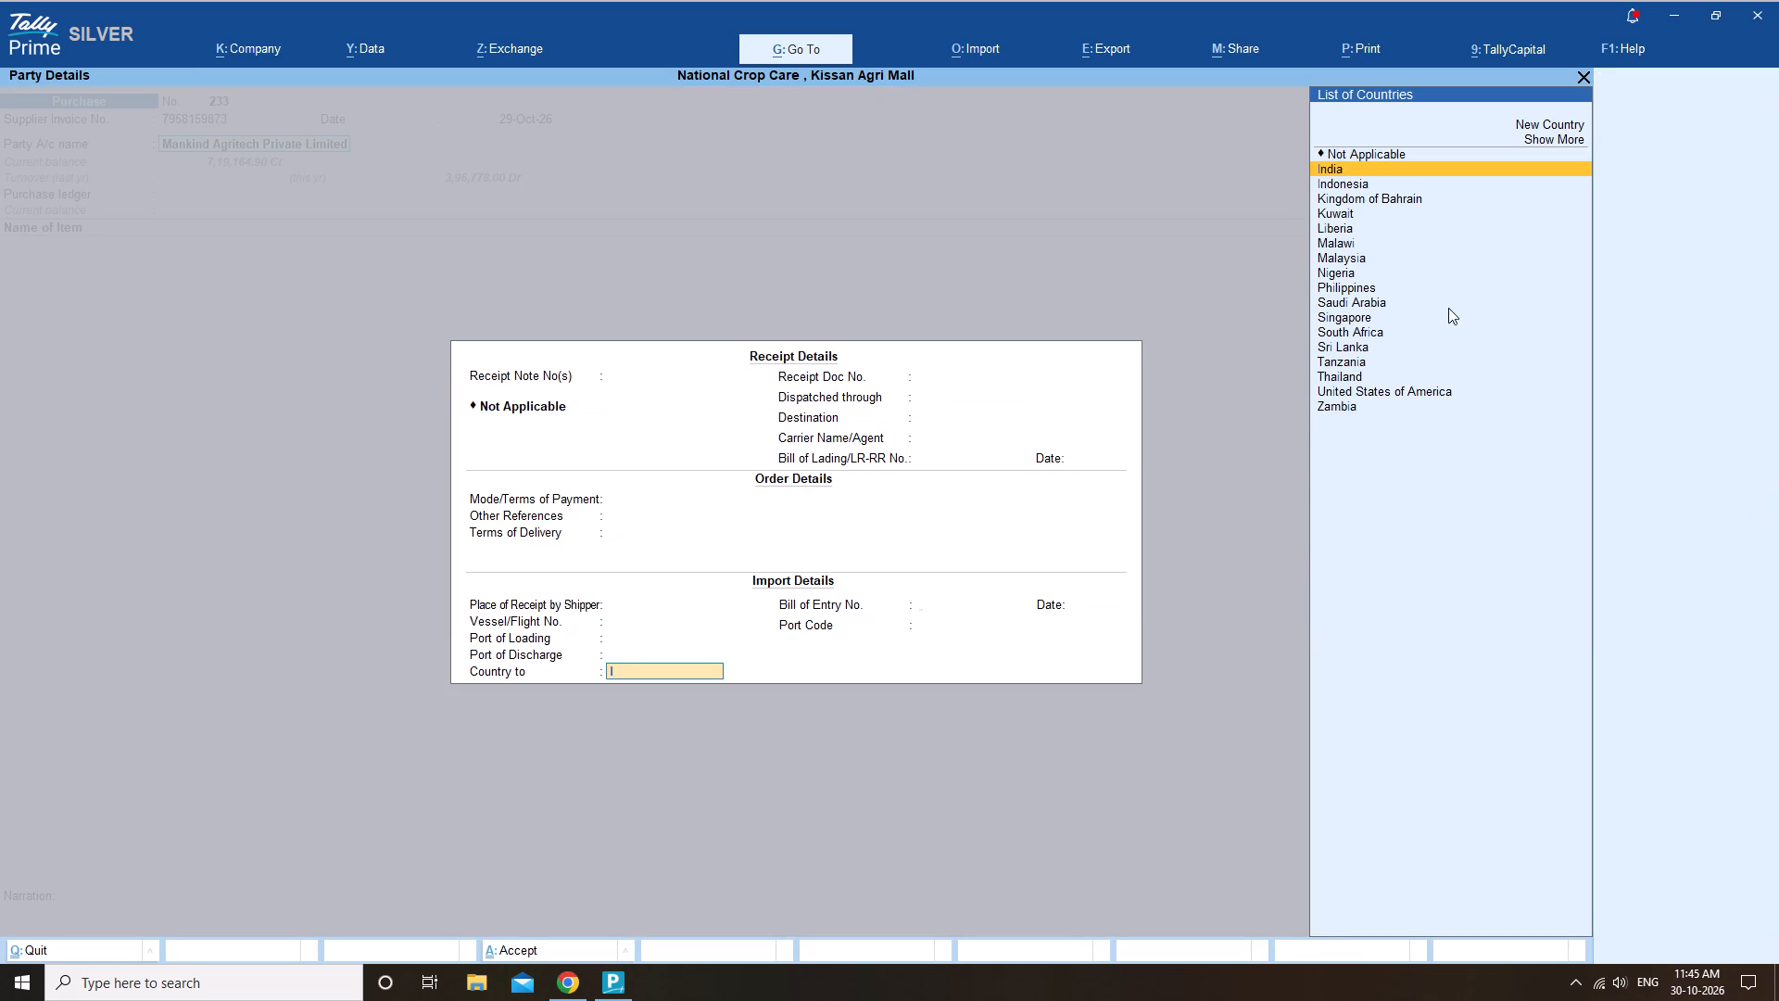
Leave the import entries blank and accept Mankind Agritech Private Limited's existing party details with Madhya Pradesh as place of supply.
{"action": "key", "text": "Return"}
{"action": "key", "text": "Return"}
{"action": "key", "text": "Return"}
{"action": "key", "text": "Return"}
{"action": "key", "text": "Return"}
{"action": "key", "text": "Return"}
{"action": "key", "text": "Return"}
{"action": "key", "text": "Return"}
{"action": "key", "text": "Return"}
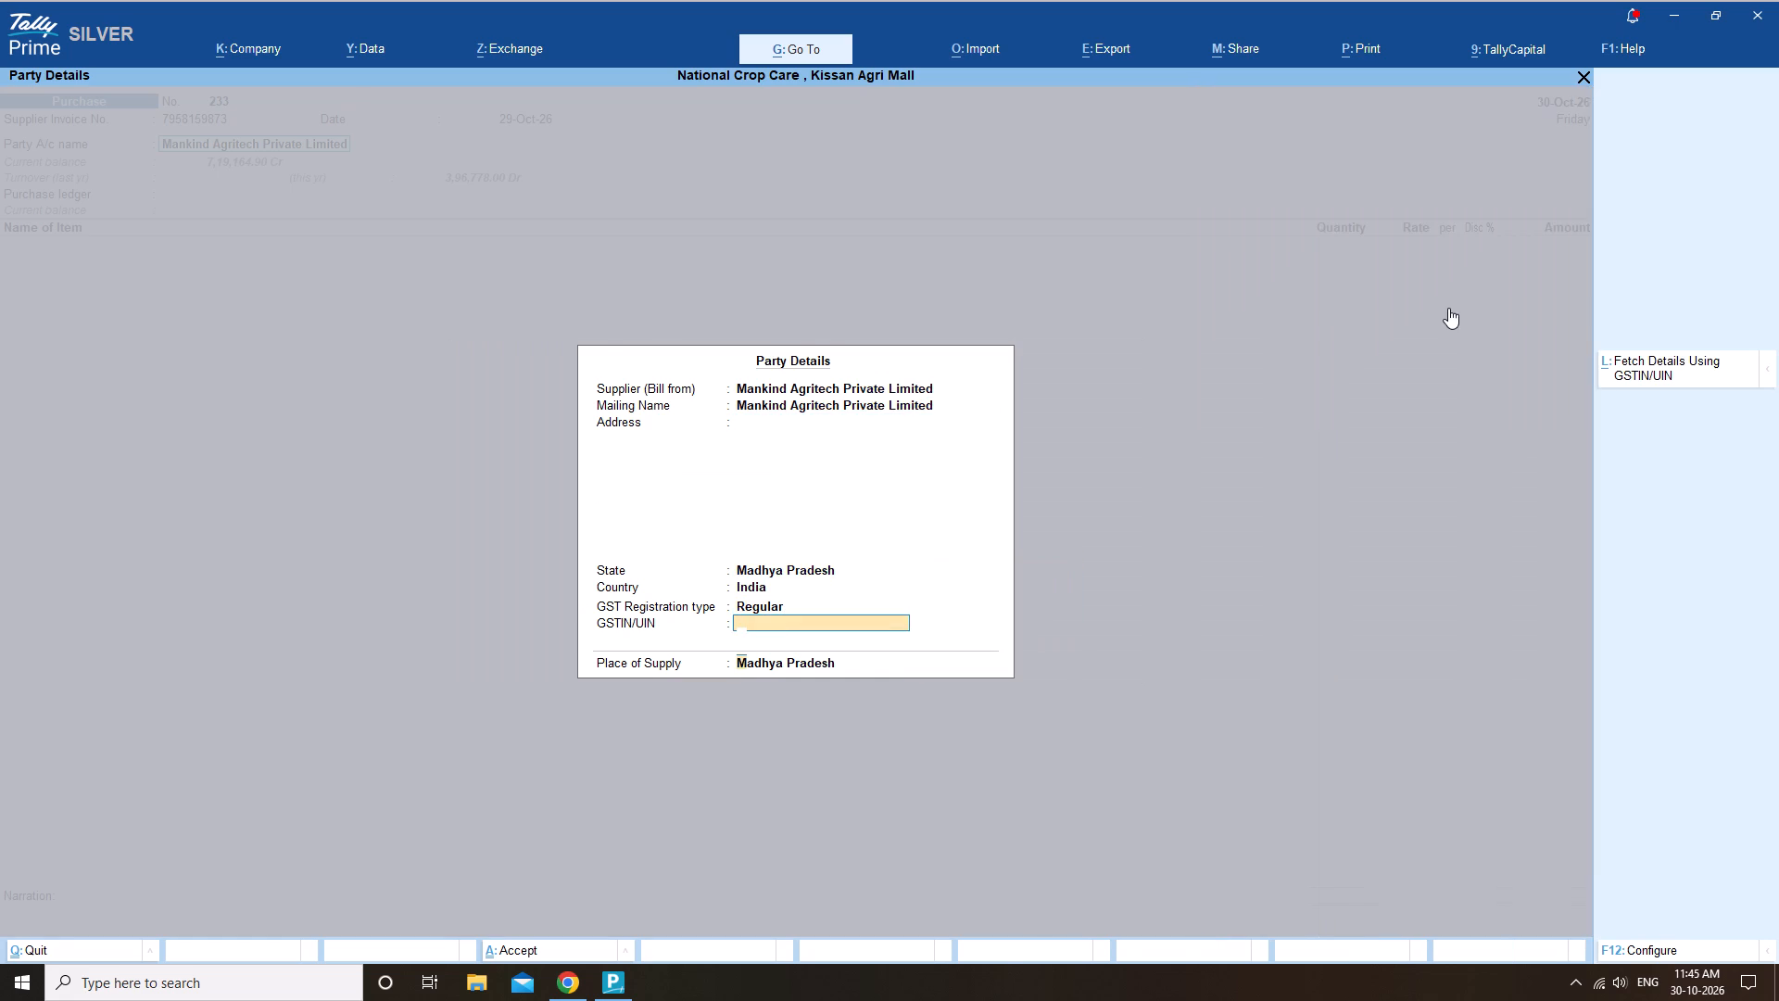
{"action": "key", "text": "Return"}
Choose GST BILL PURCHASE as the purchase ledger.
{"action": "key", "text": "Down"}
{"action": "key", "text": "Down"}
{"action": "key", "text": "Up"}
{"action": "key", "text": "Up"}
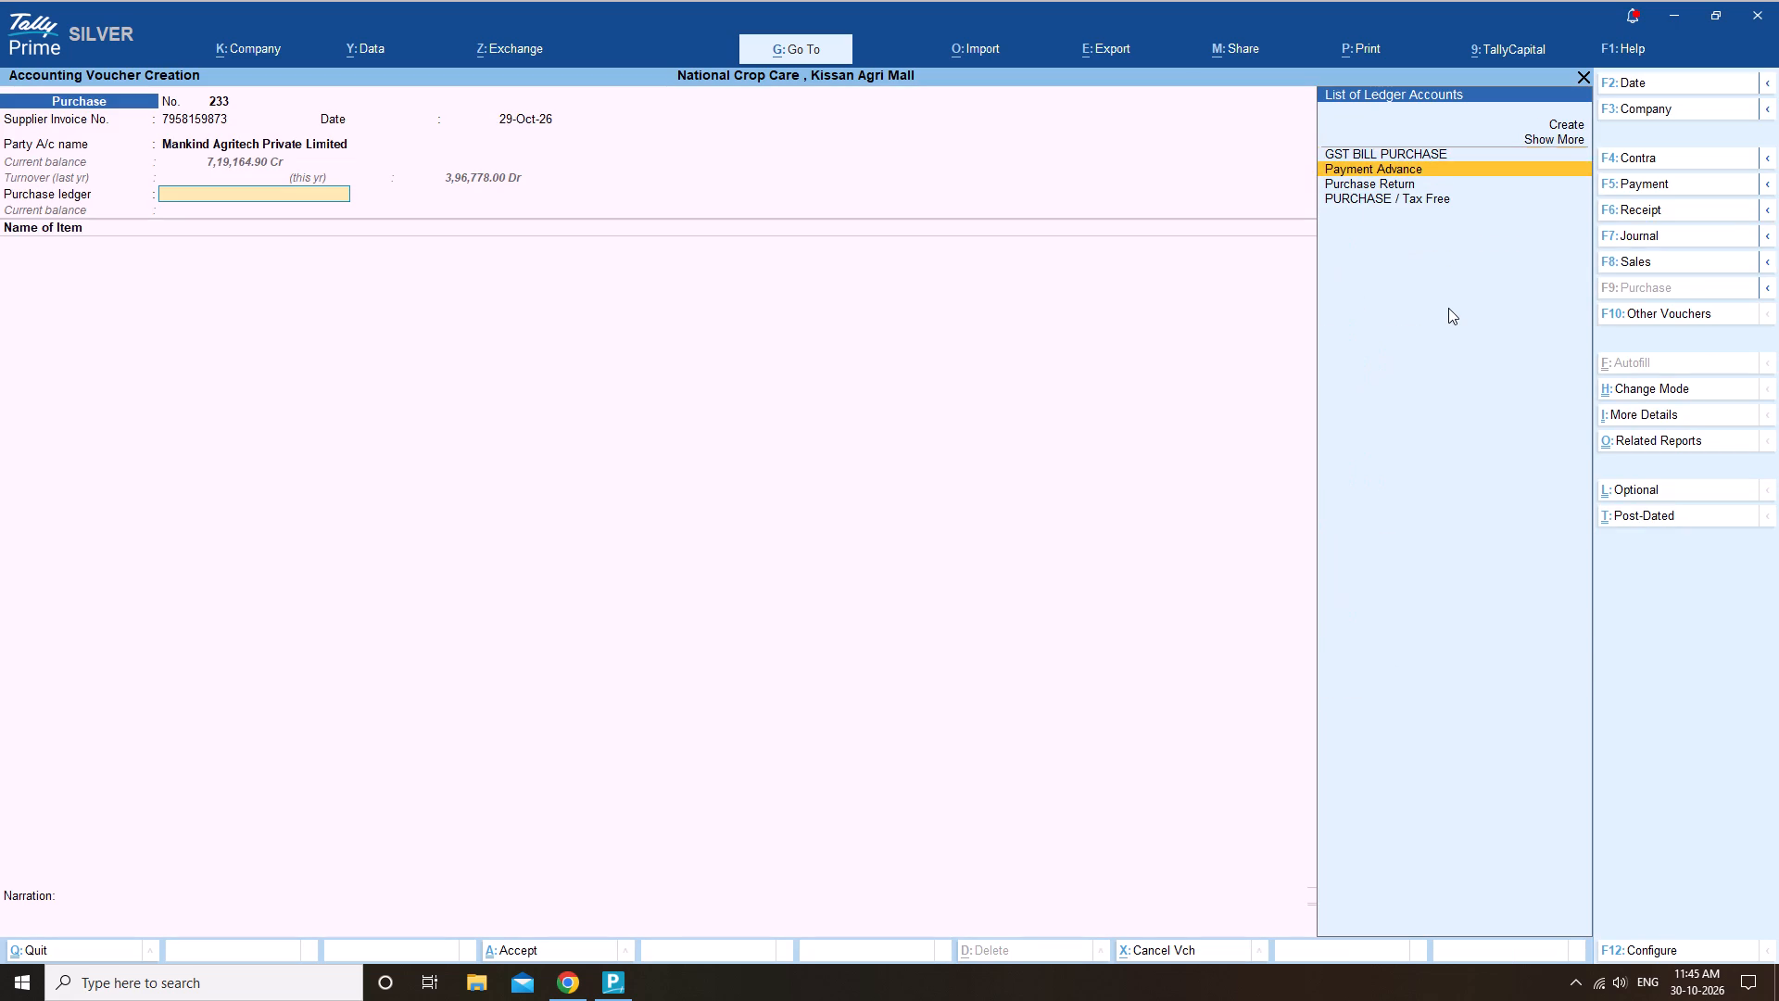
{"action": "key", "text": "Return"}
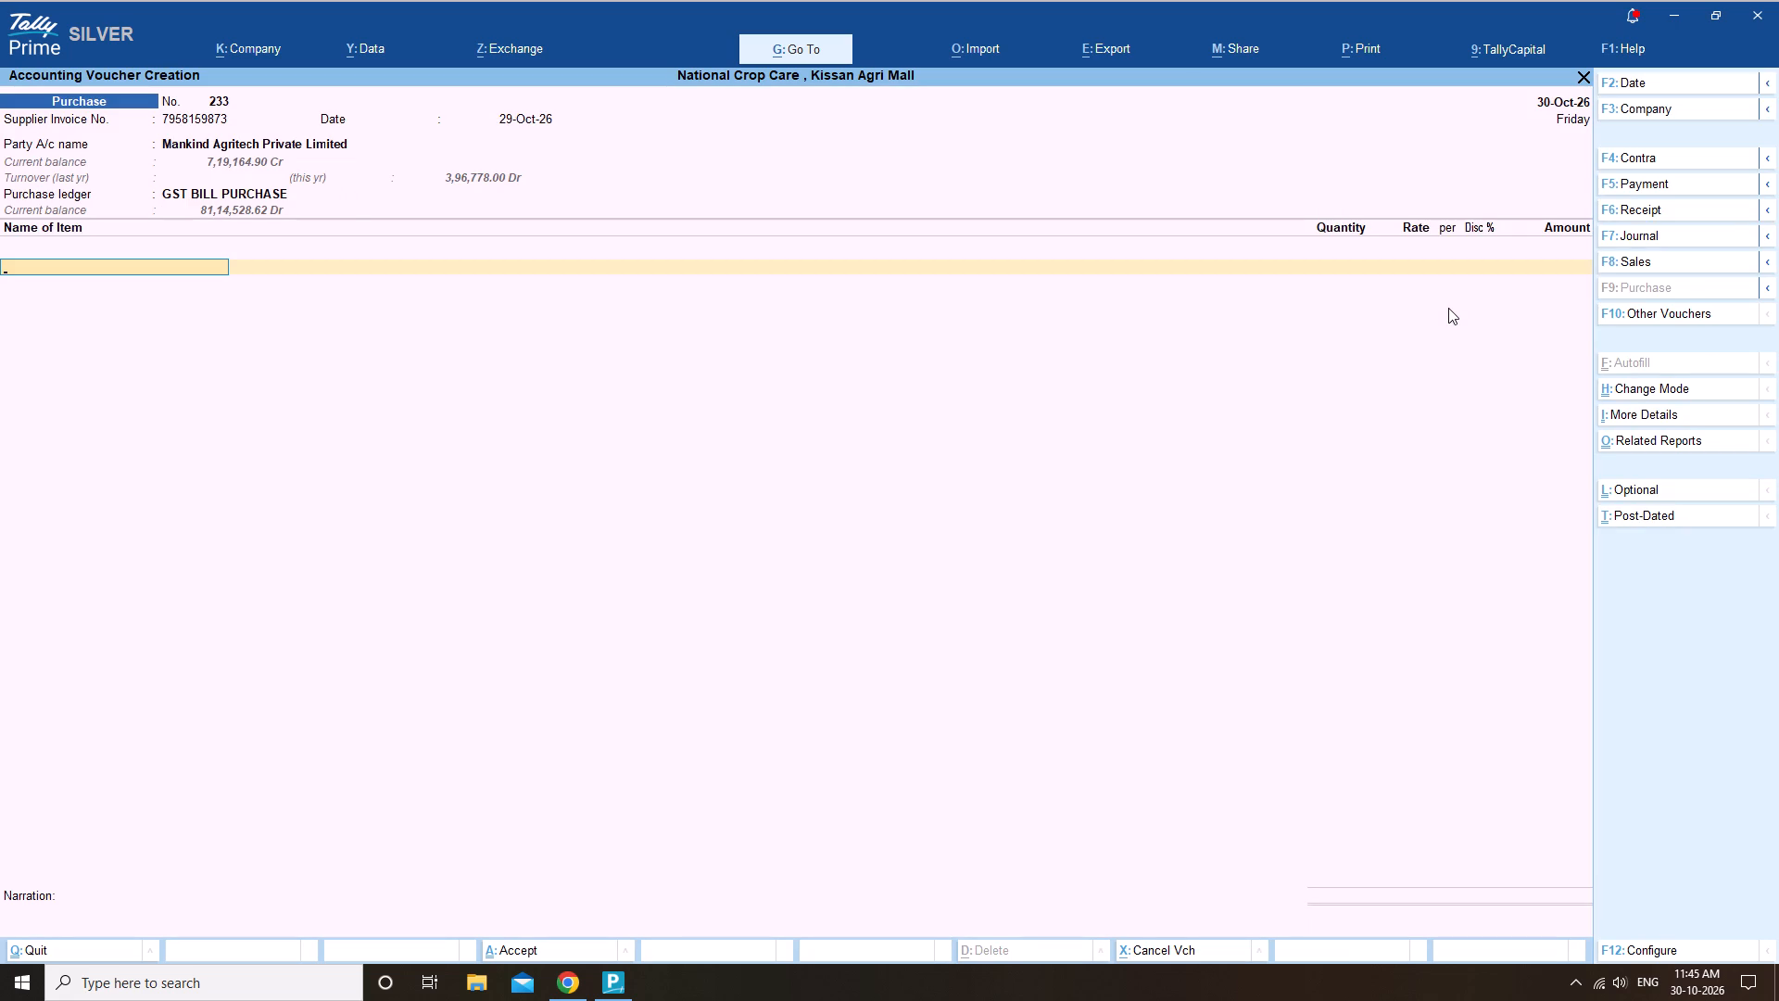
Add the Blue Sure 1kg item with 50 PCS at Main Location, keeping the 1,100.00 rate and no tracking number.
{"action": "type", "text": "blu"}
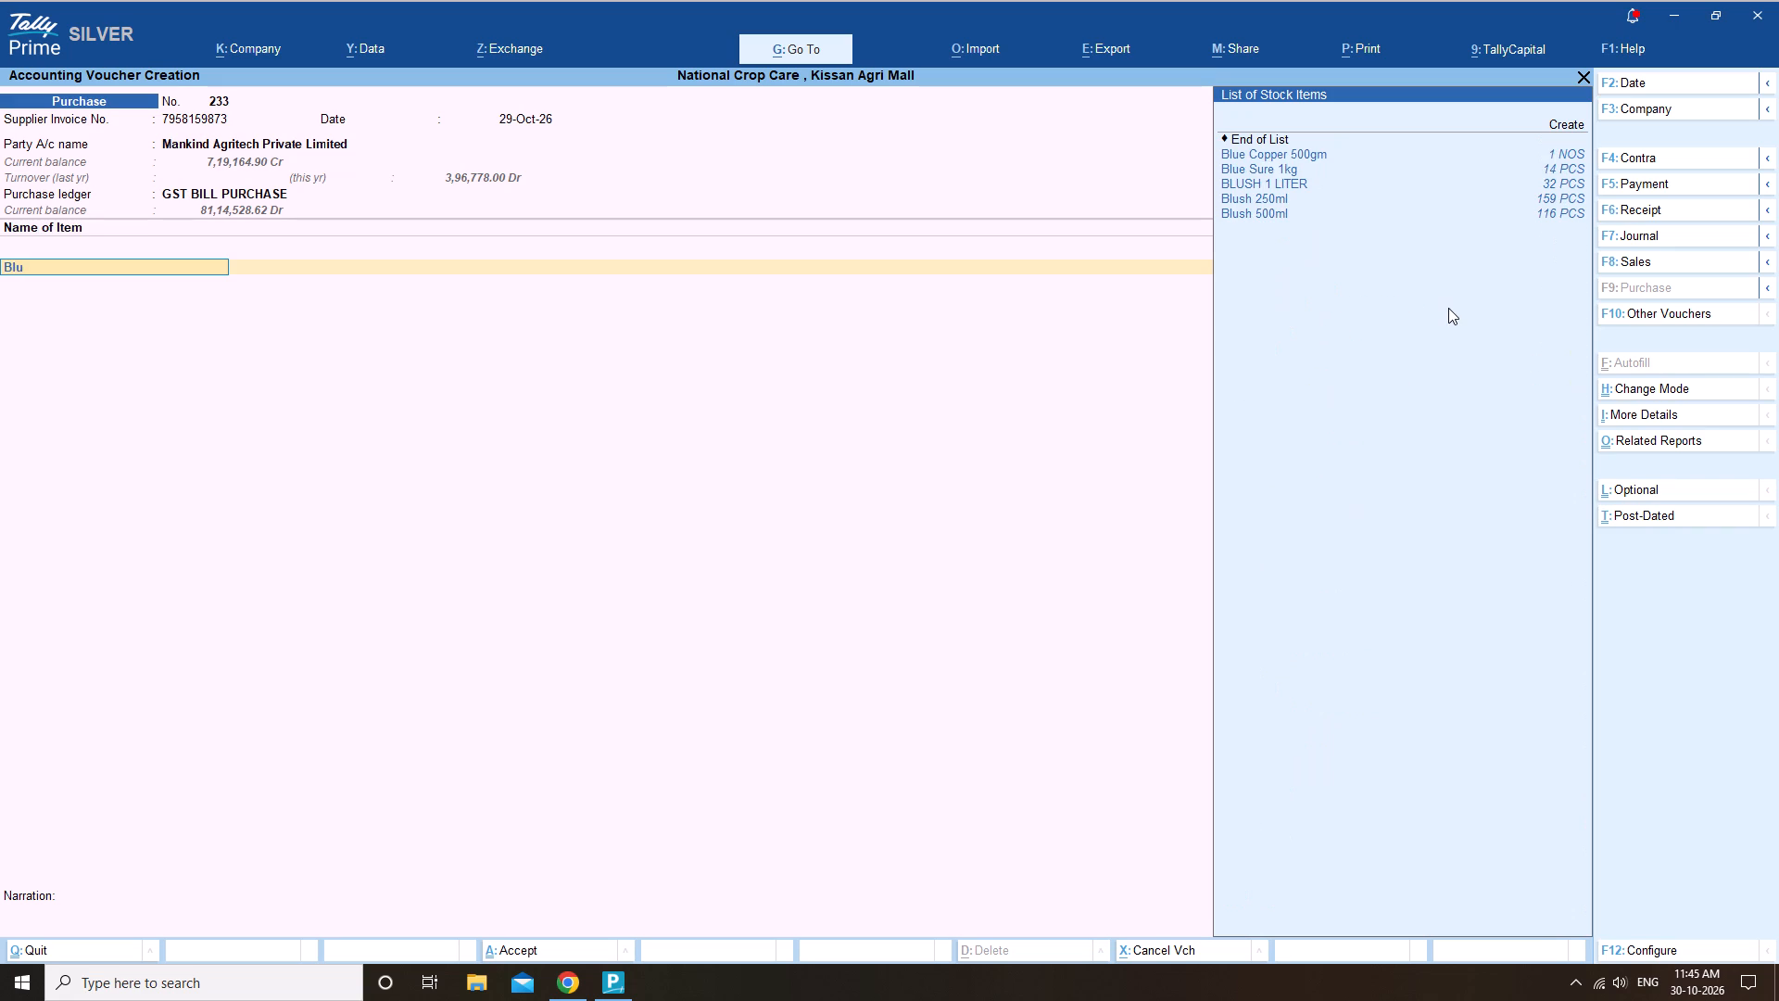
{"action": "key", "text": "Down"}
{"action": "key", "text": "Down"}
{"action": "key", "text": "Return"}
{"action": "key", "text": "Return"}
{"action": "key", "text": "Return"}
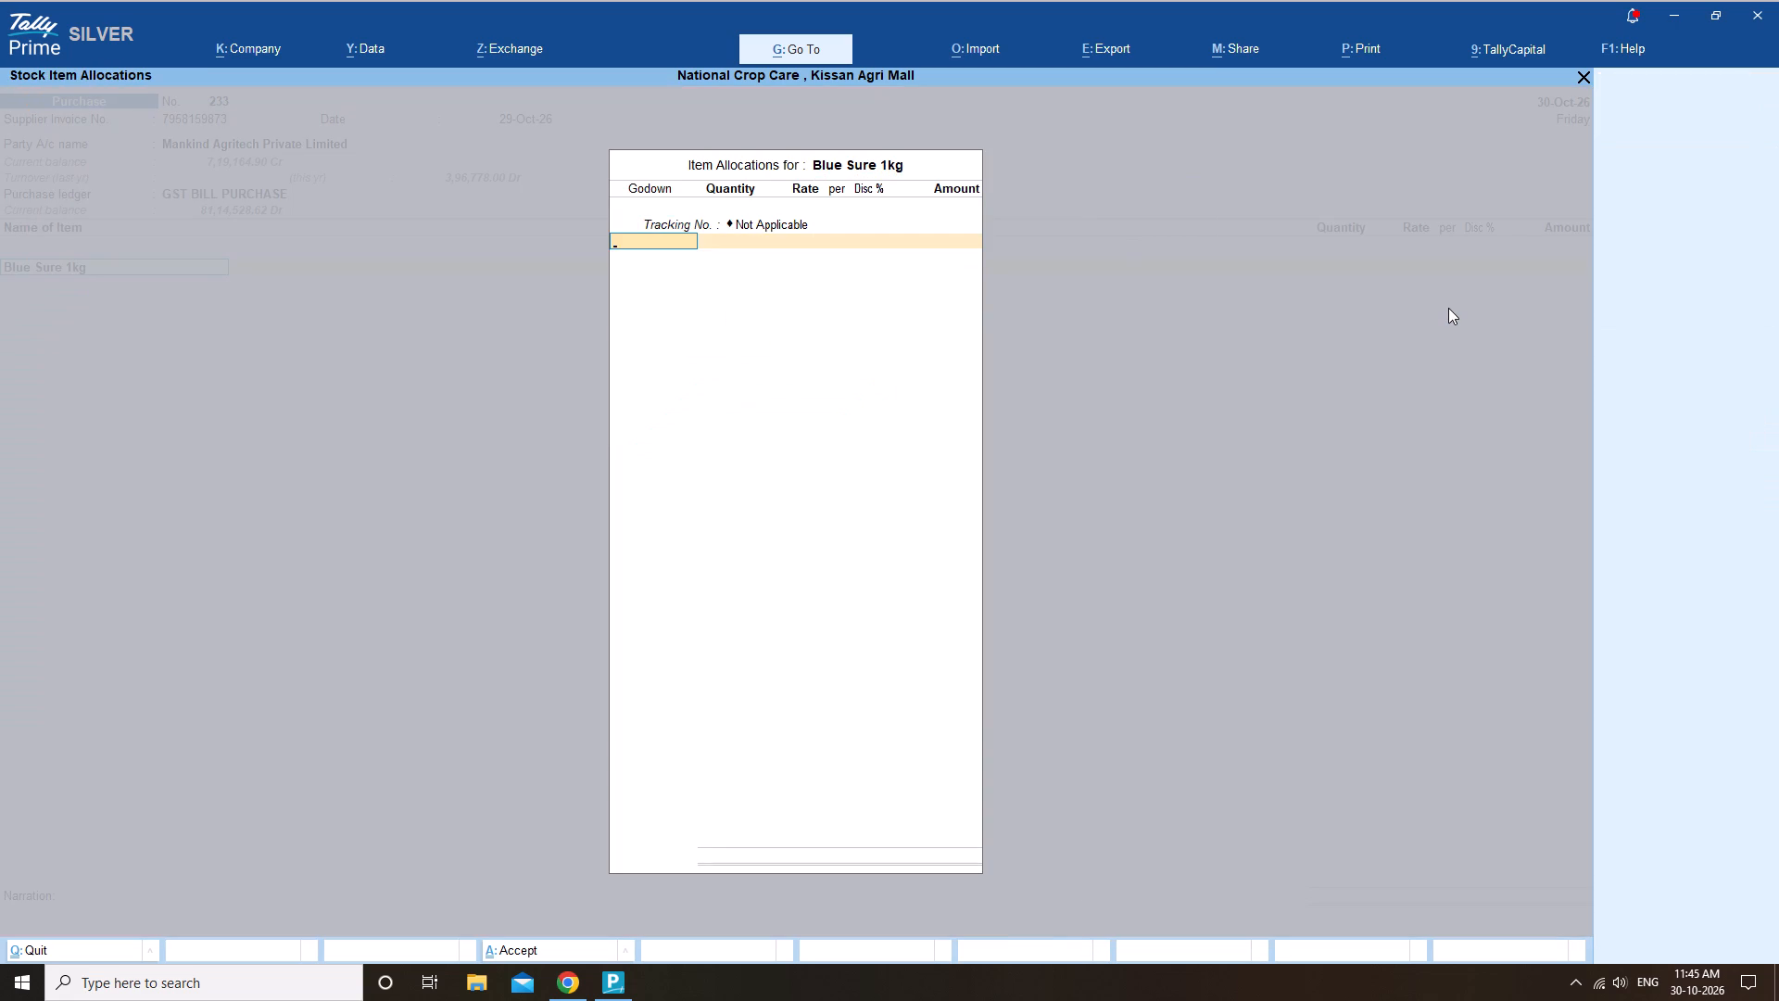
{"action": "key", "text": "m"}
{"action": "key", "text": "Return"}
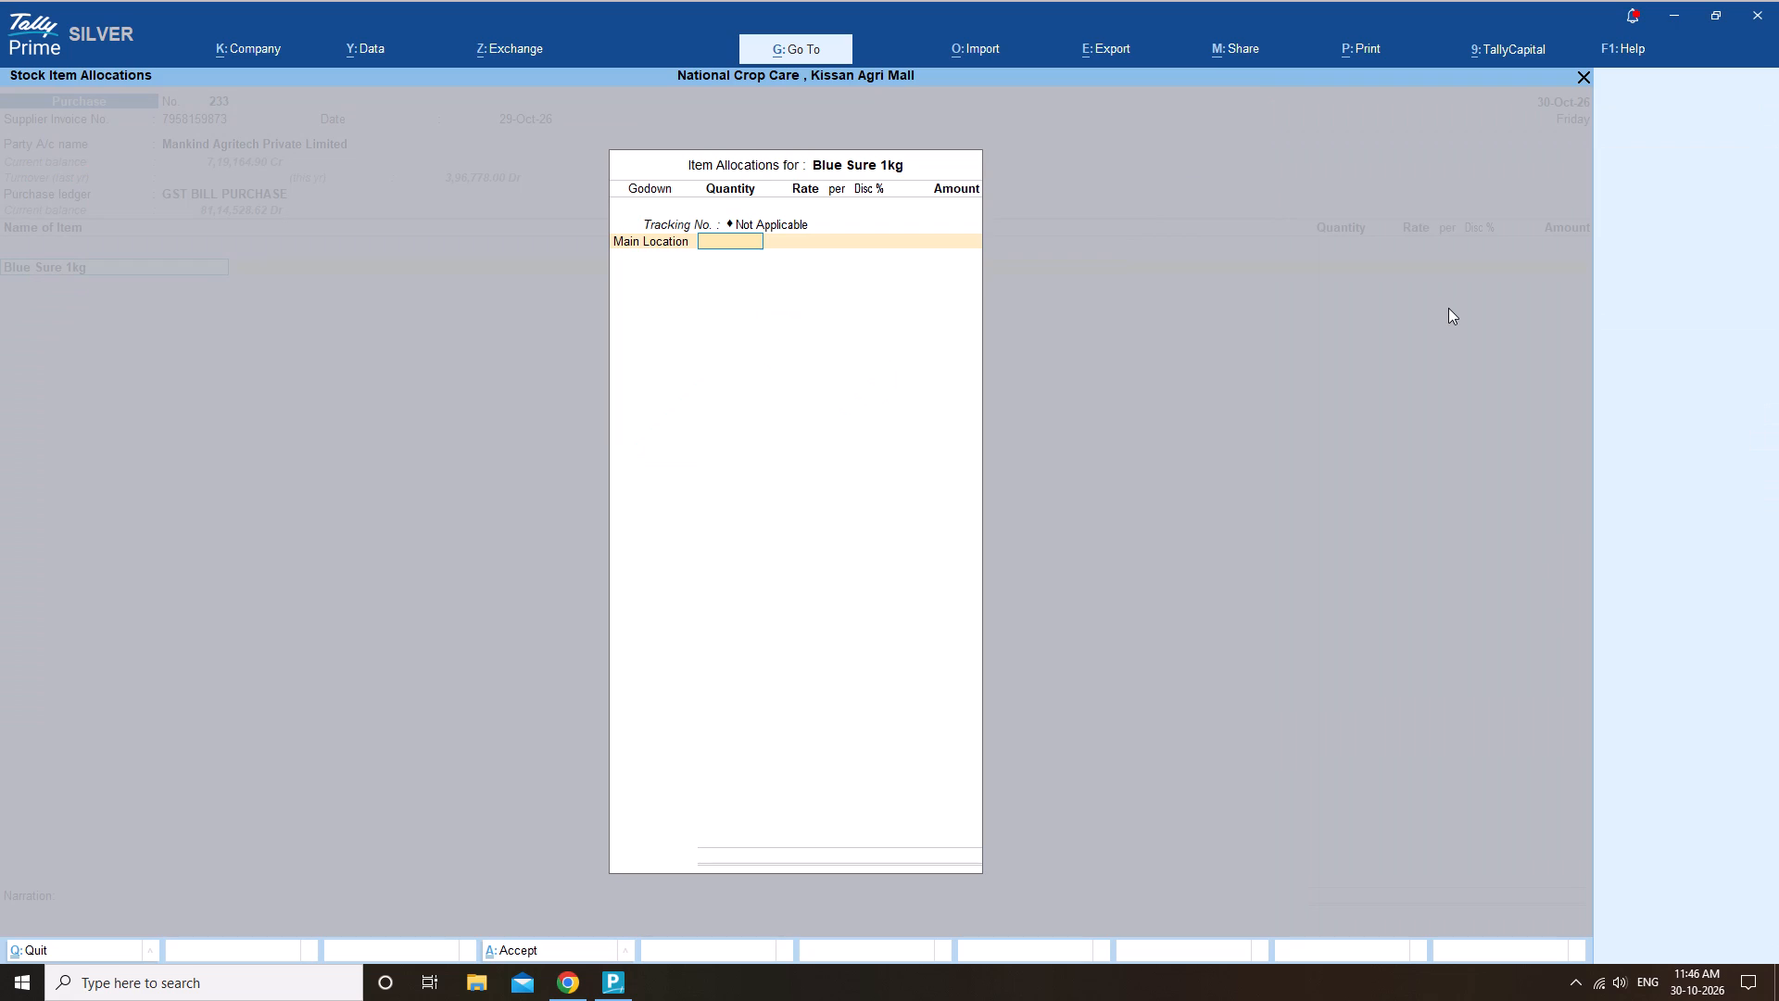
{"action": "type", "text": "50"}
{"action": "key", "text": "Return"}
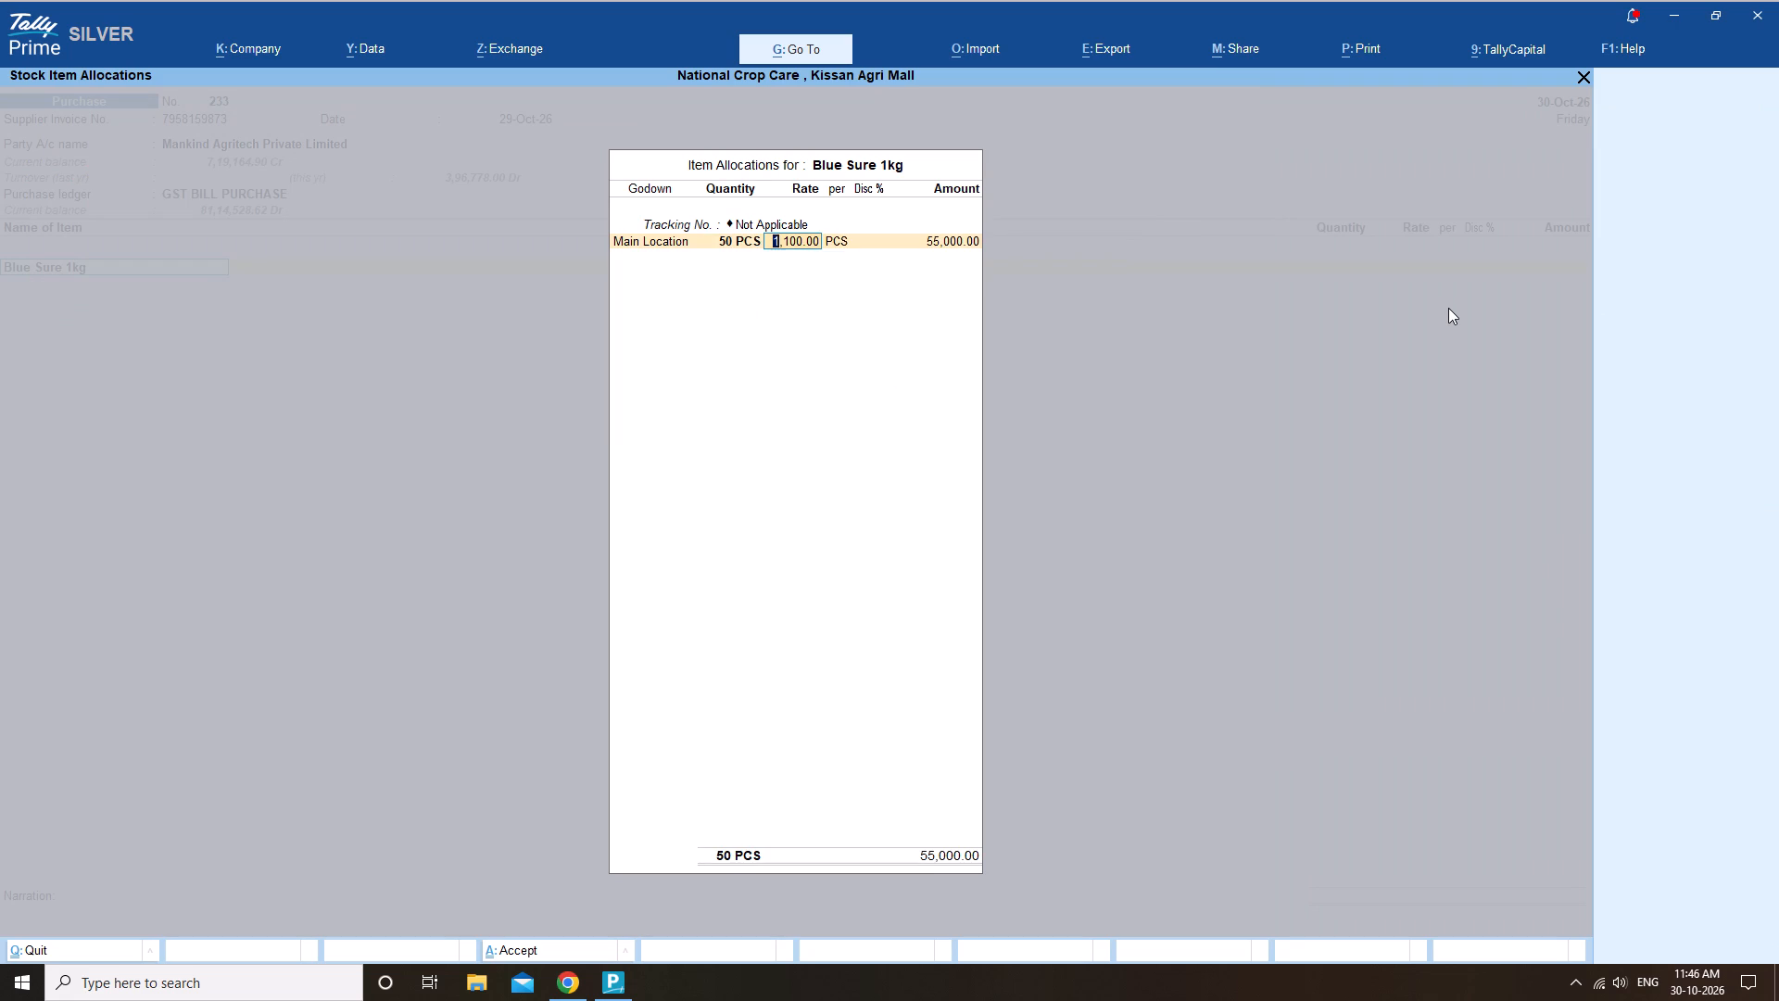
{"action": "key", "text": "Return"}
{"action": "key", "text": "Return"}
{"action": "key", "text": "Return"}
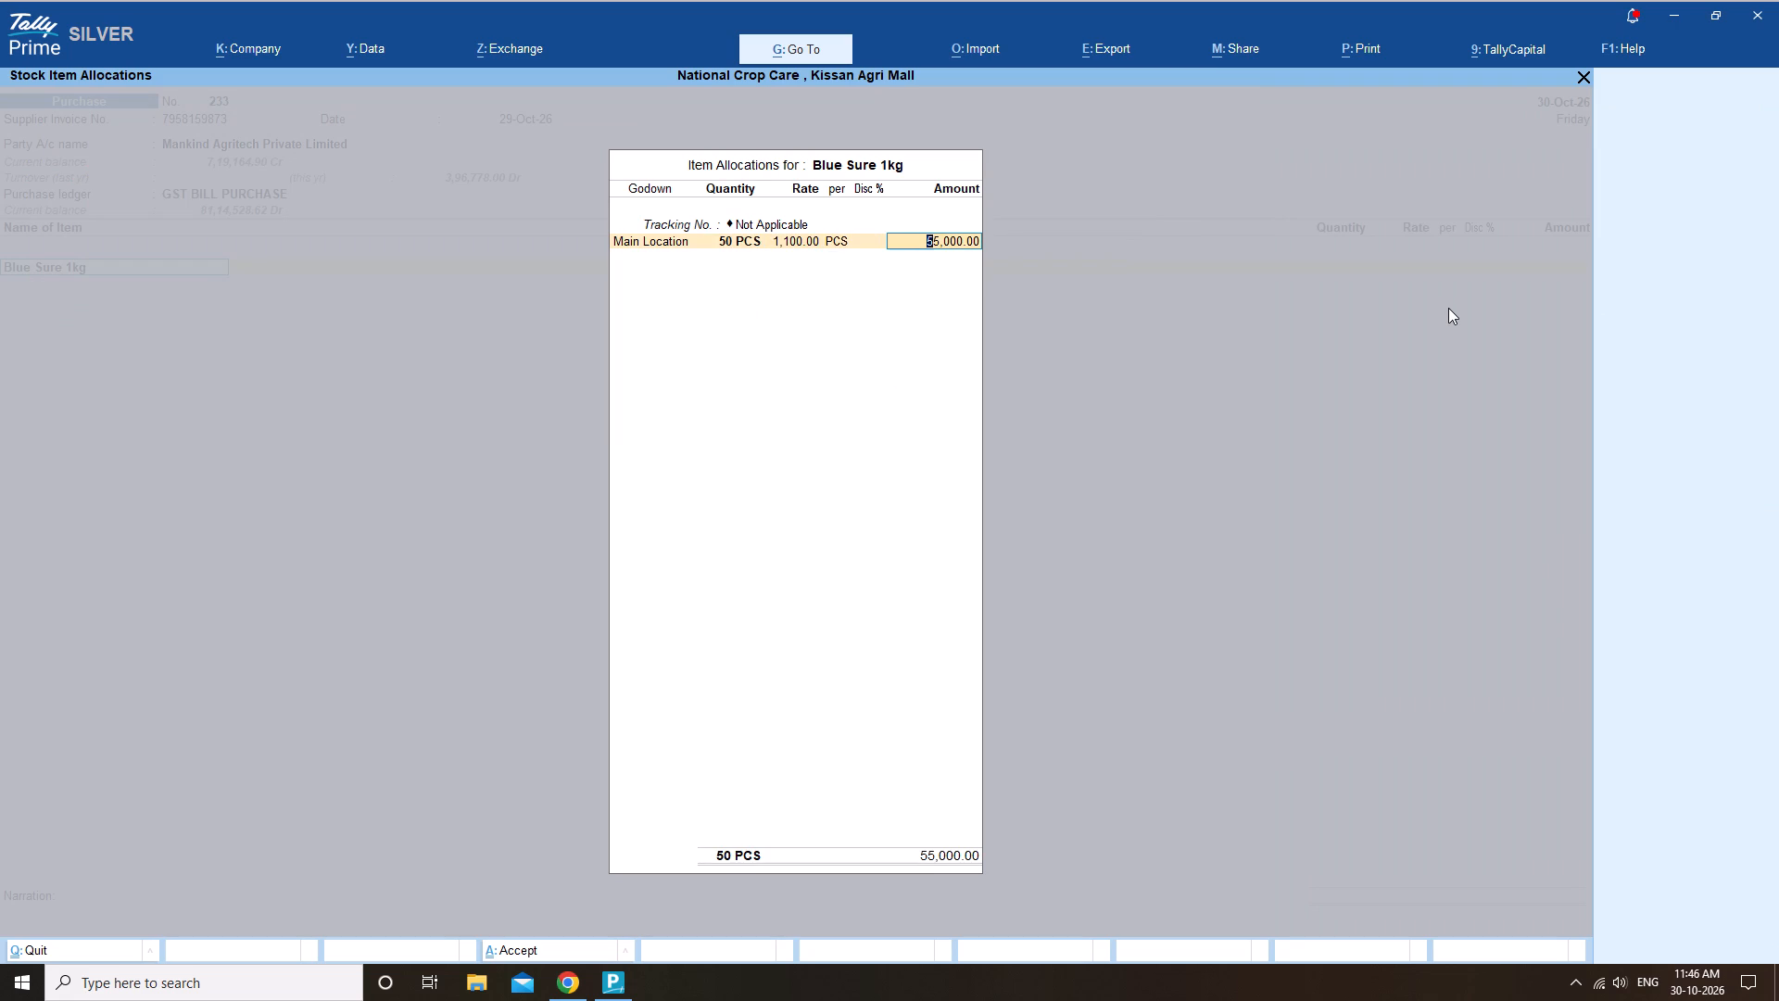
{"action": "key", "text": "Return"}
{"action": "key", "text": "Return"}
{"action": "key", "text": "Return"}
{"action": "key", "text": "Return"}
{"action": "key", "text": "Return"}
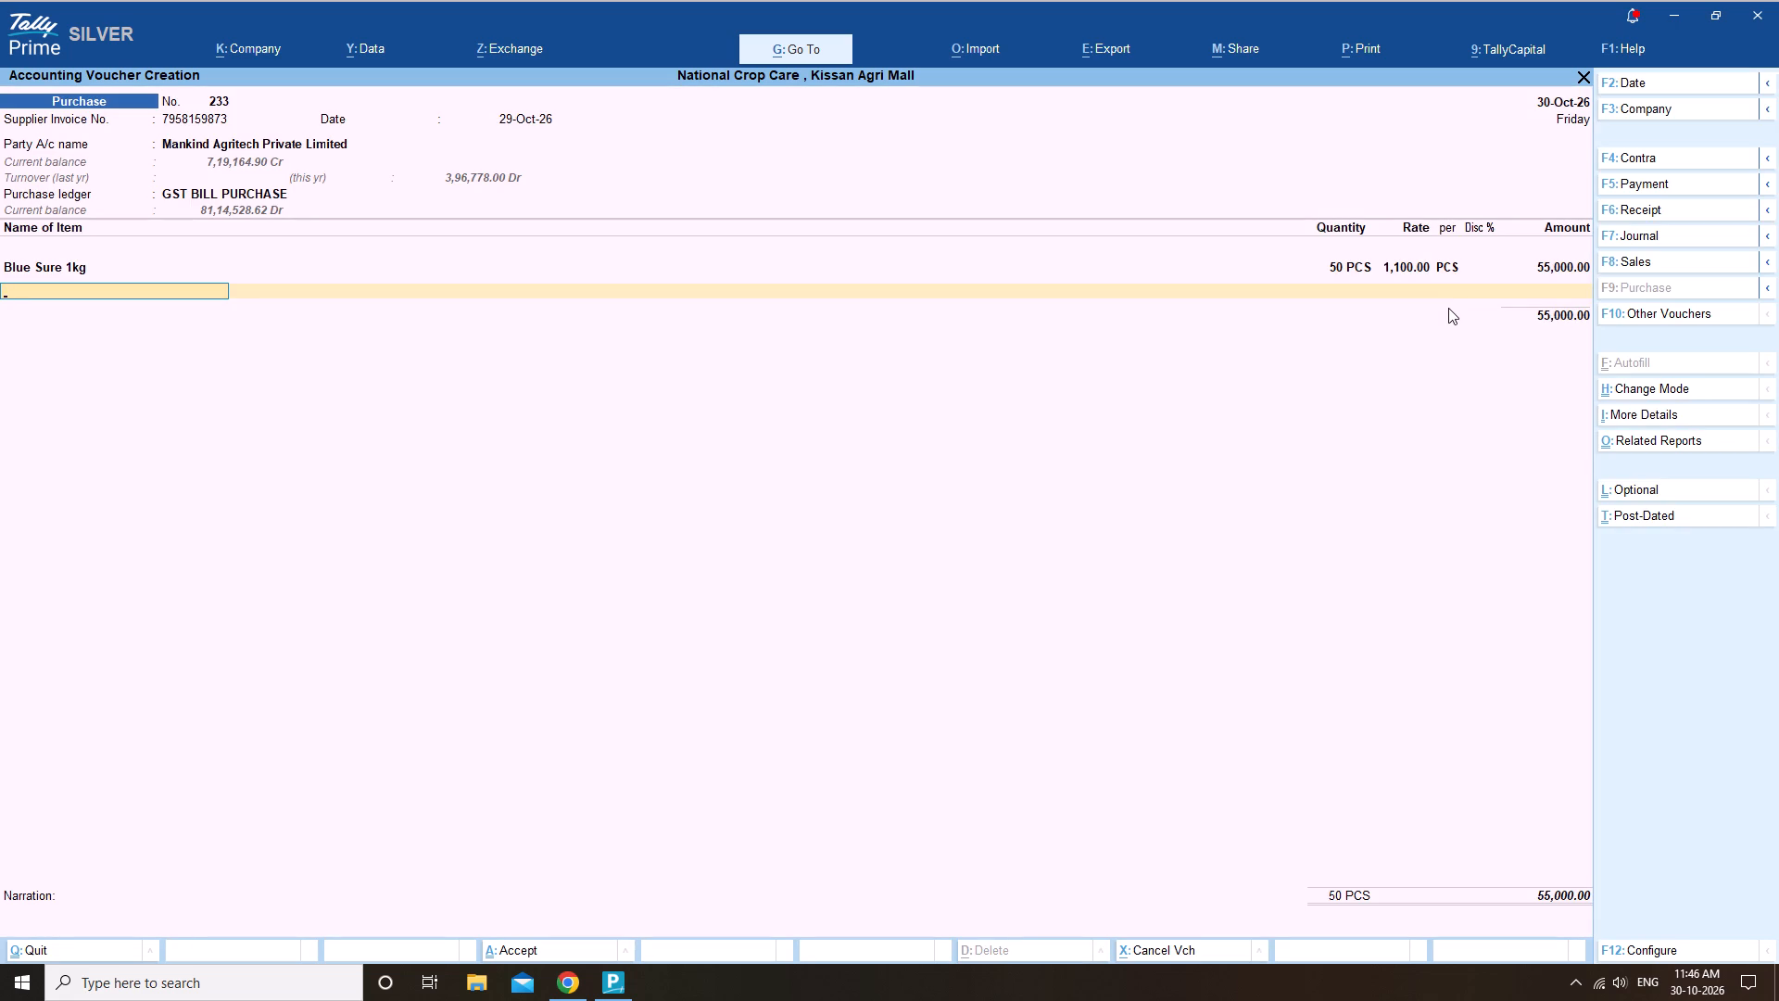
Add the HERBIYLD 1 LITER item with 70 PCS at Main Location, keeping the 782.00 rate and no tracking number.
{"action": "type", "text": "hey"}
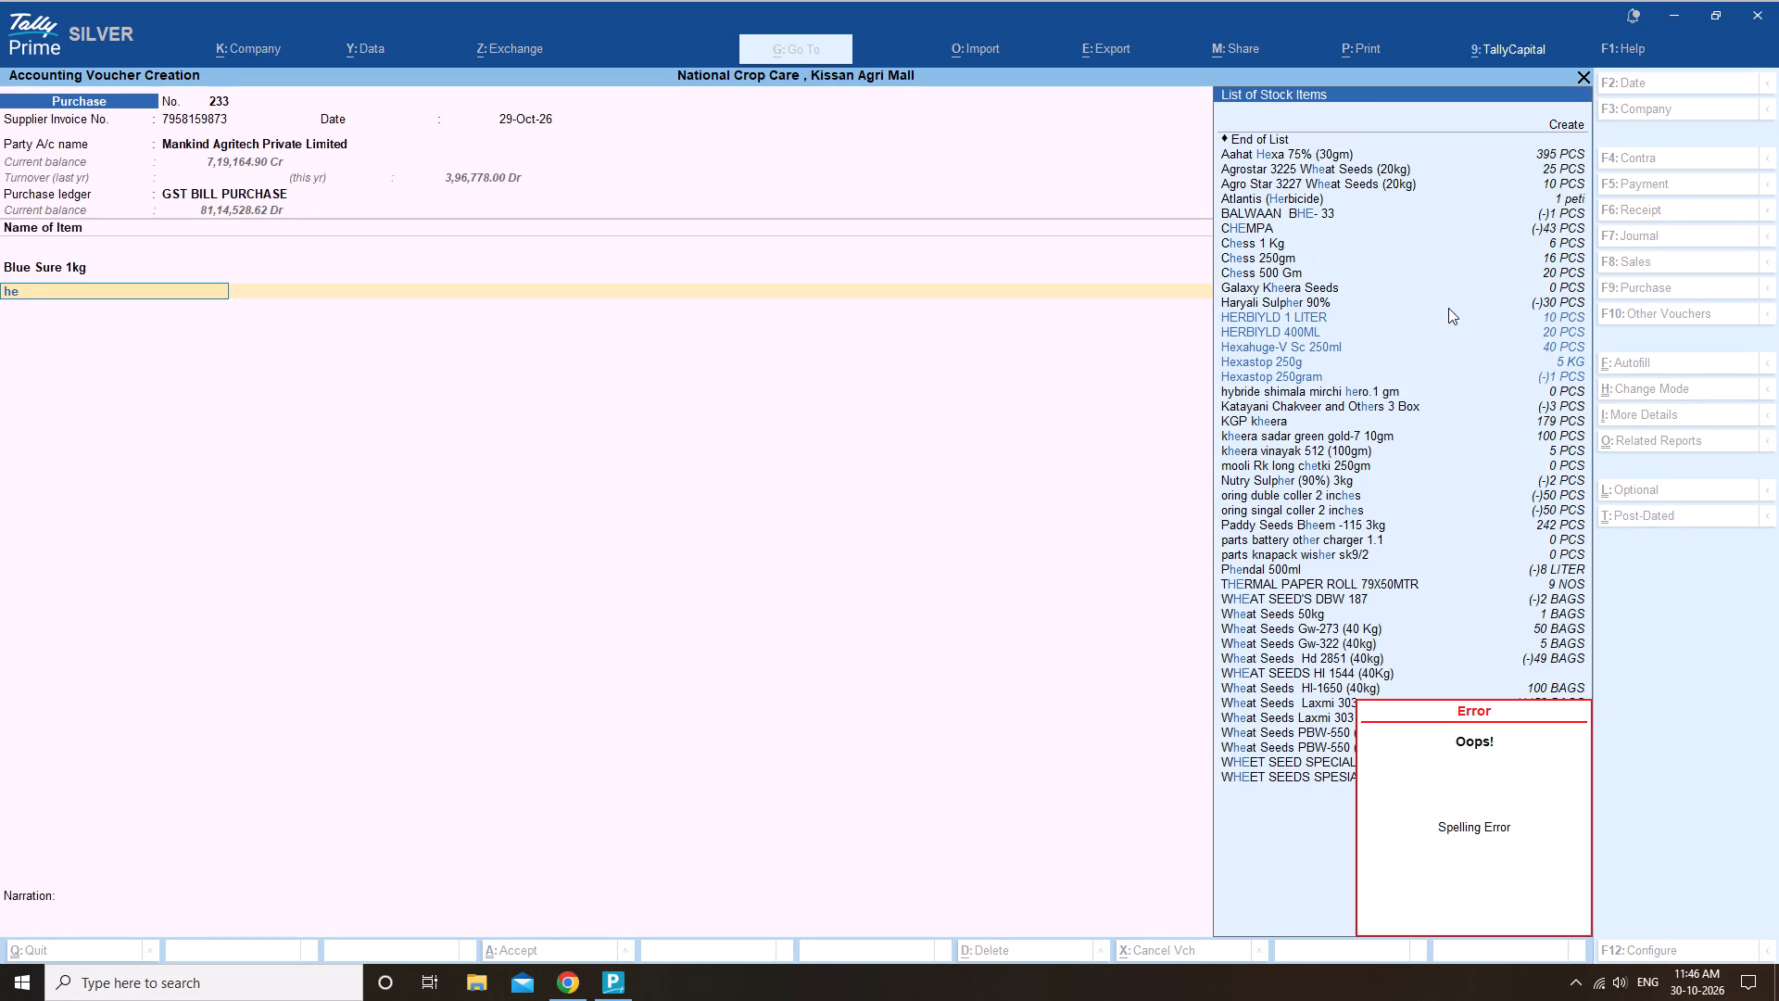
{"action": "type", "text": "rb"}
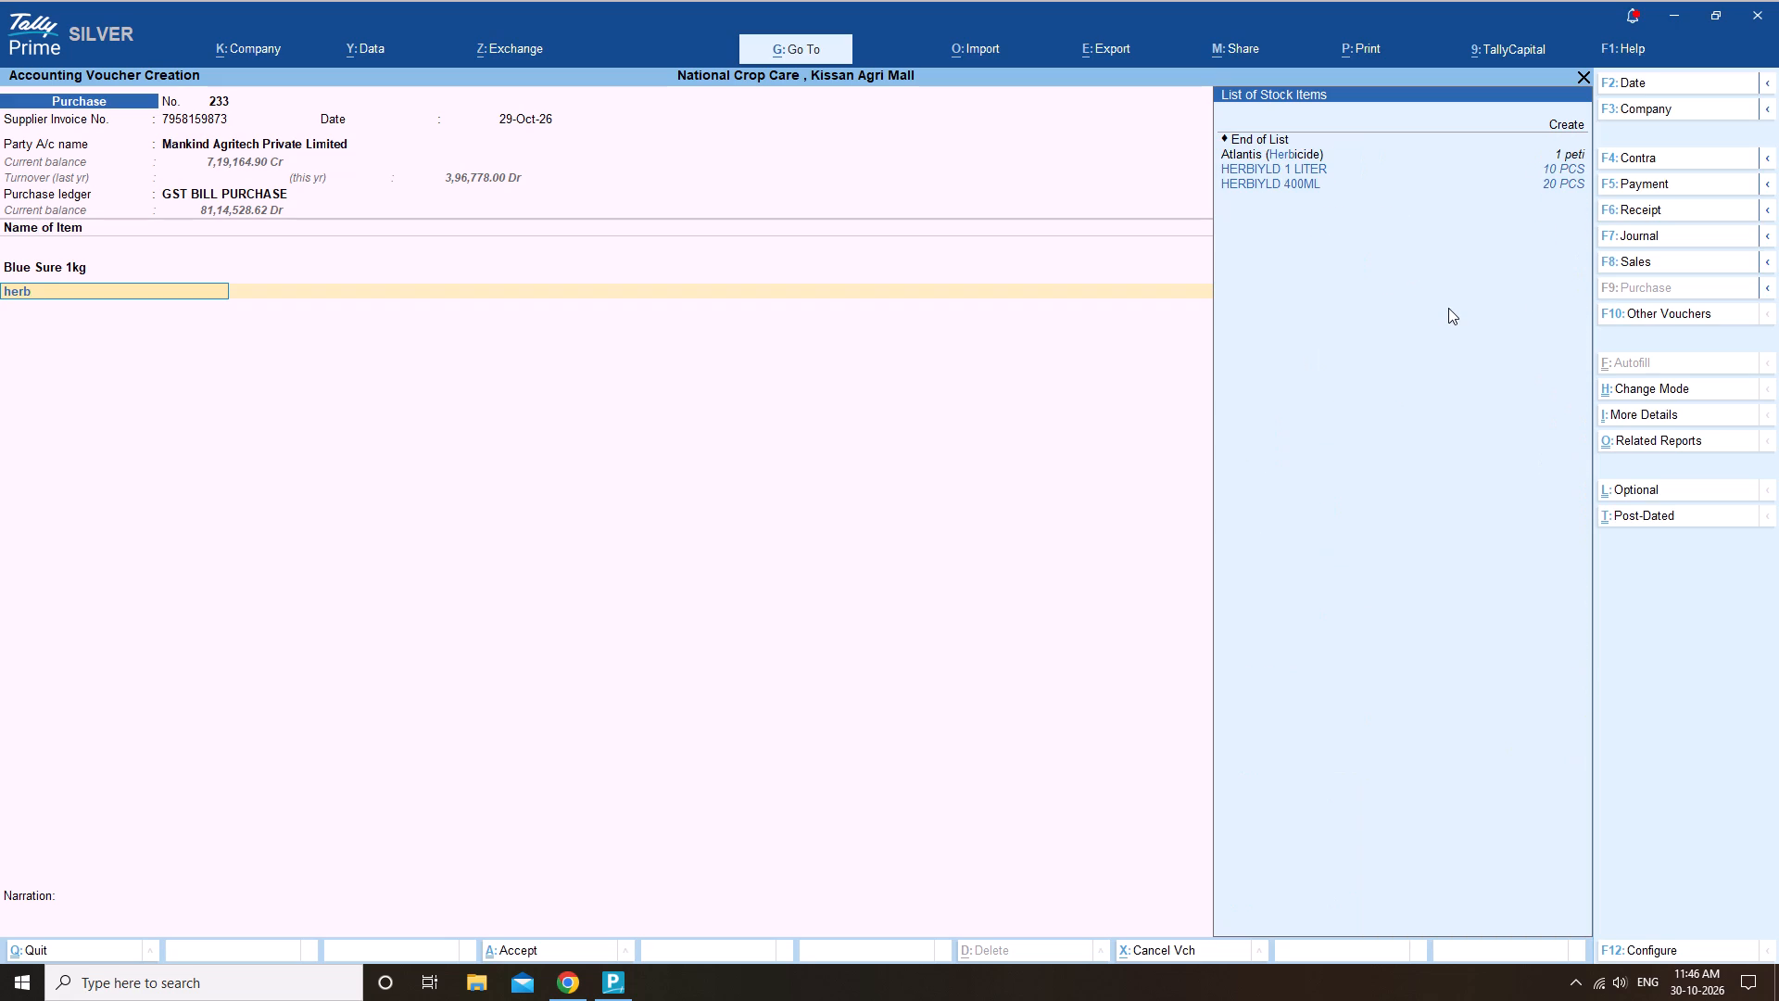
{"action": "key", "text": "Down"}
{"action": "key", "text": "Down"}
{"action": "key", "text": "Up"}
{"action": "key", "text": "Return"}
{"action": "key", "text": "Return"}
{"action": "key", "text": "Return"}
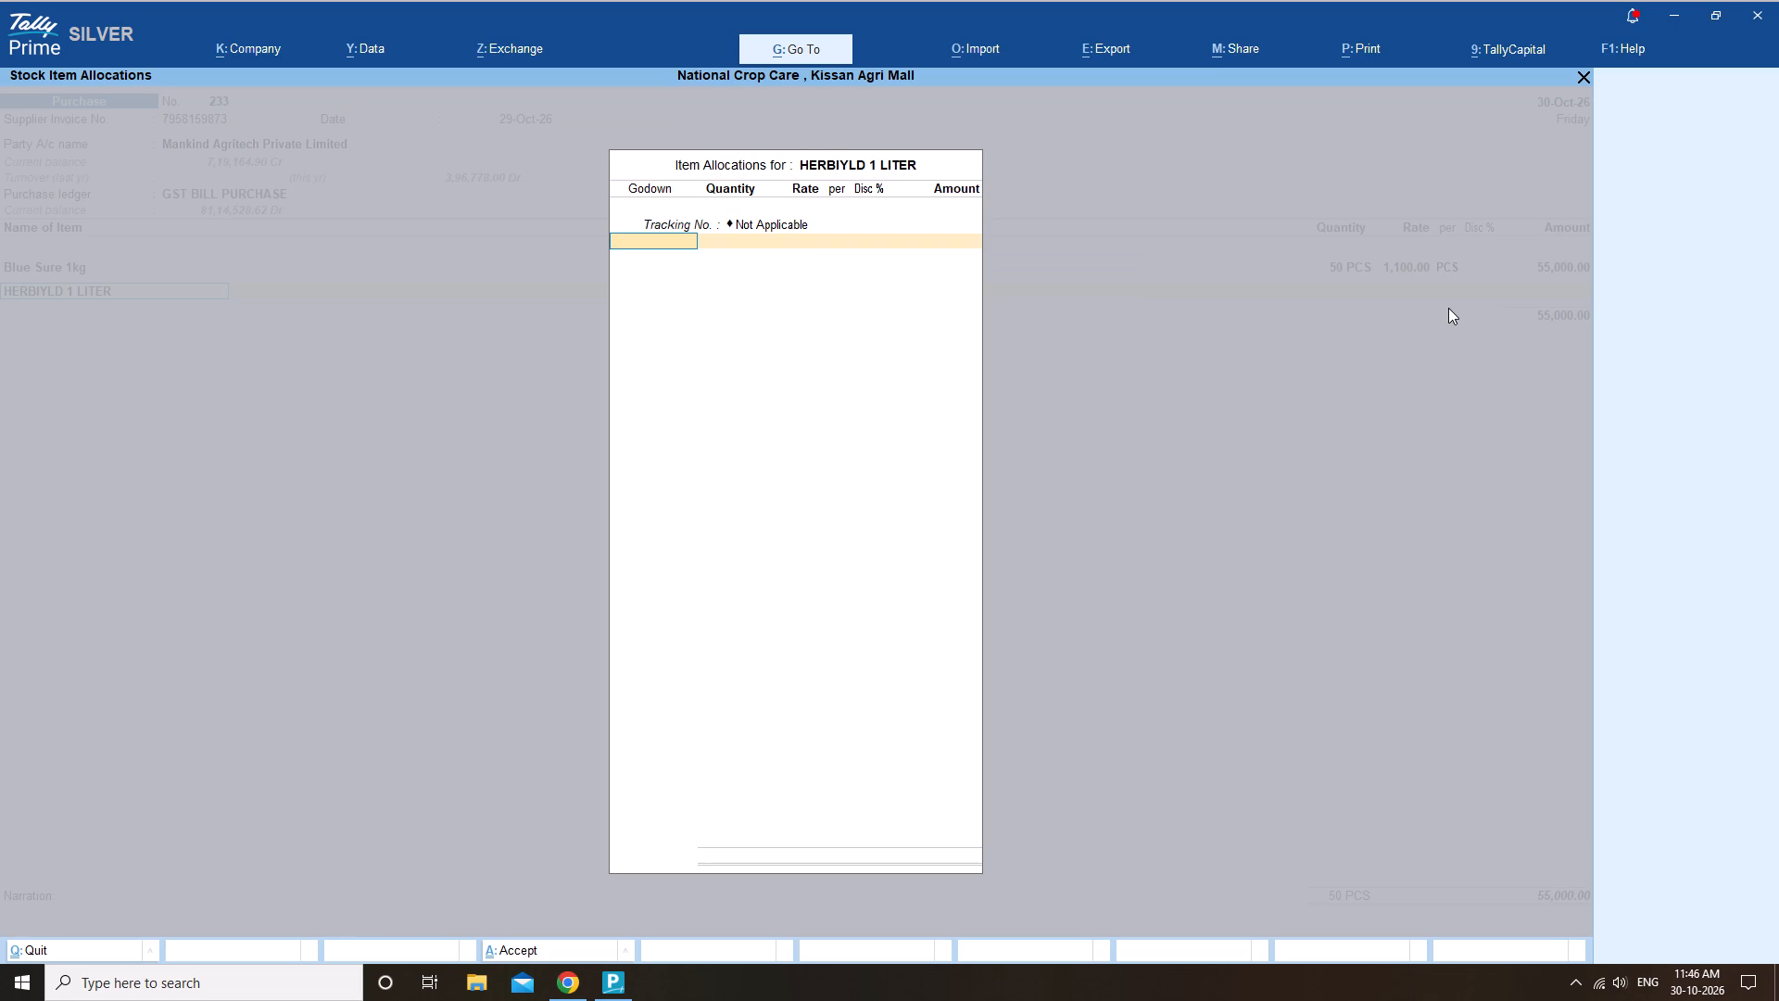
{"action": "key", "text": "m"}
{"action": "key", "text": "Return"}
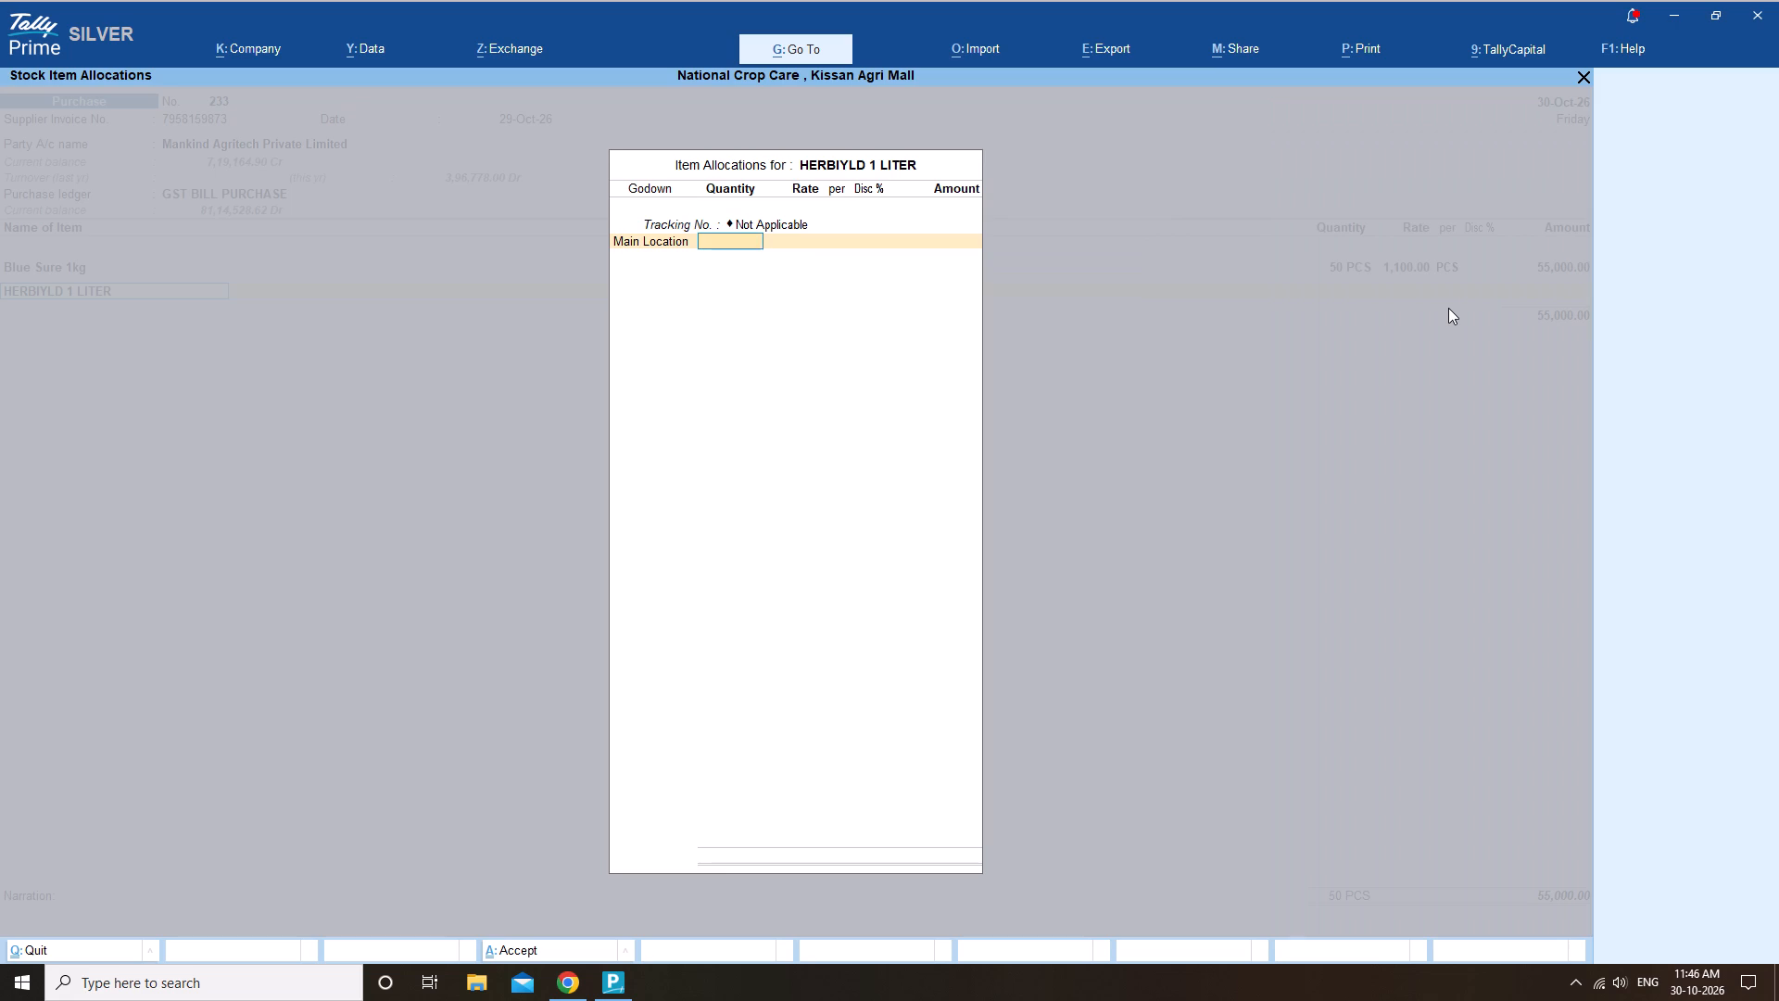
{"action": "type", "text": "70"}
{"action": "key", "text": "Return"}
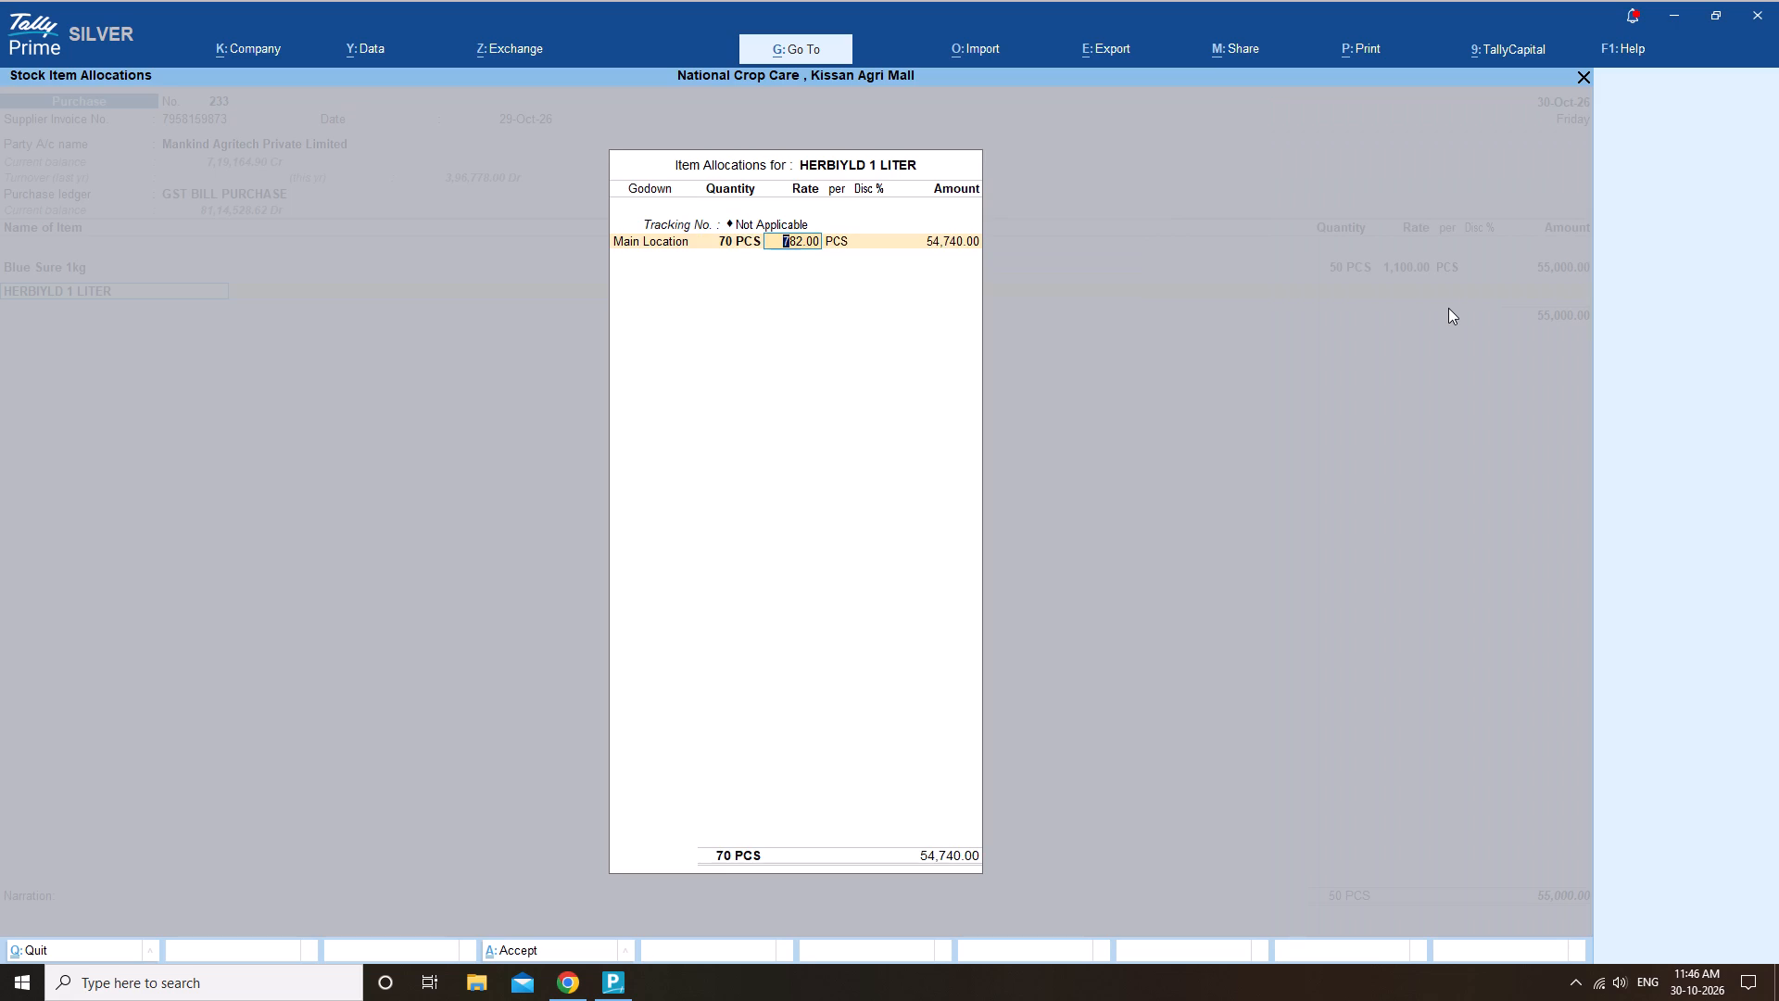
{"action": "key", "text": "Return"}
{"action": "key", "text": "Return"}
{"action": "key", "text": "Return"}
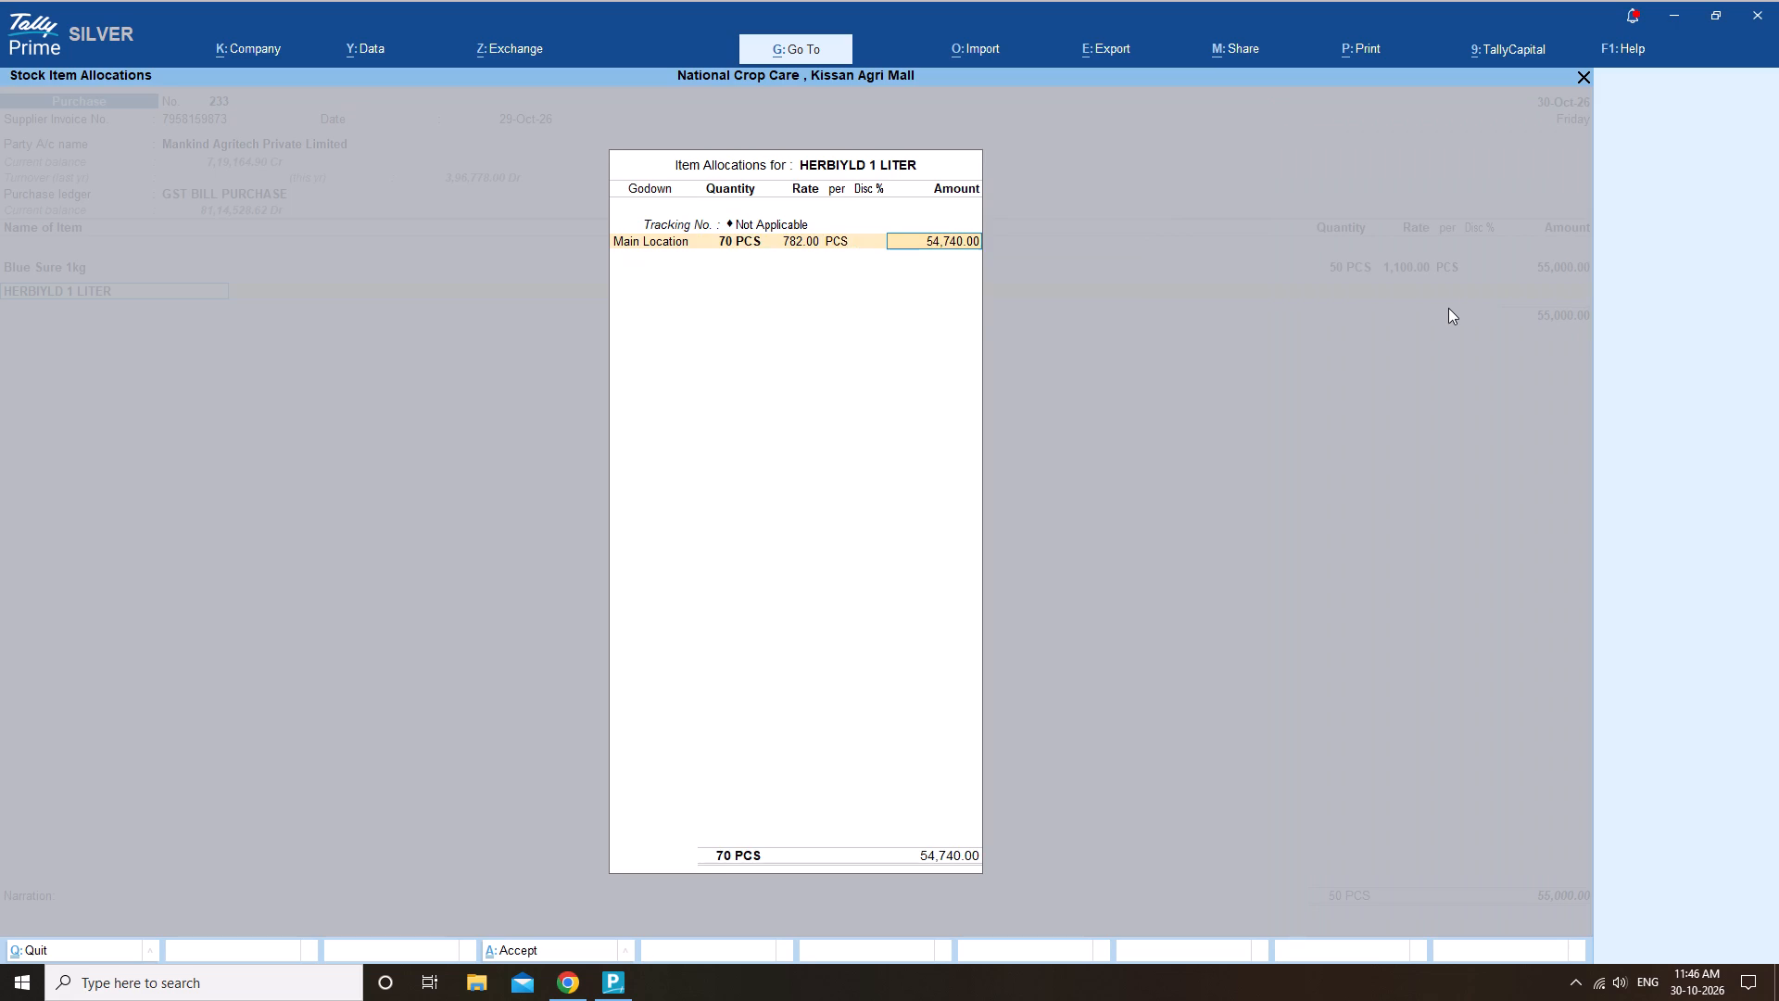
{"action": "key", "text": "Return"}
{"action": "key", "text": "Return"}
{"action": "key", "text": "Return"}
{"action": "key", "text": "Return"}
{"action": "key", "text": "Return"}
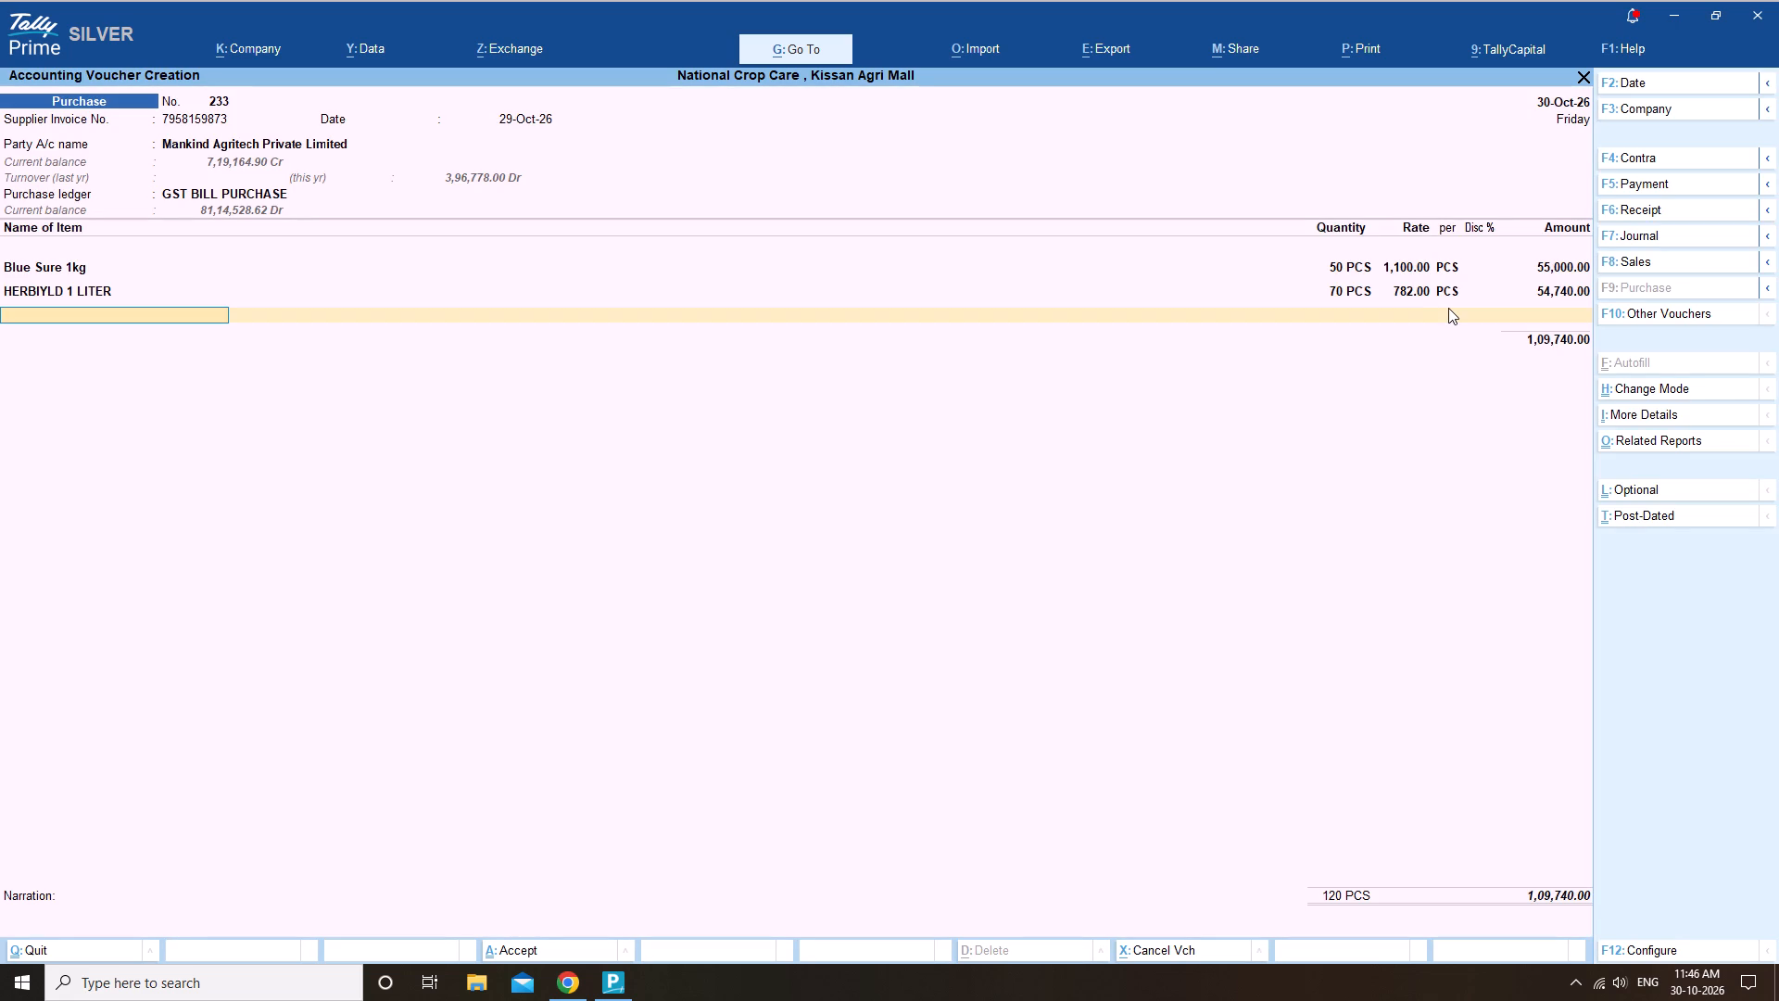
Add the HERBIYLD 400ML item and allocate it to Main Location without a tracking number.
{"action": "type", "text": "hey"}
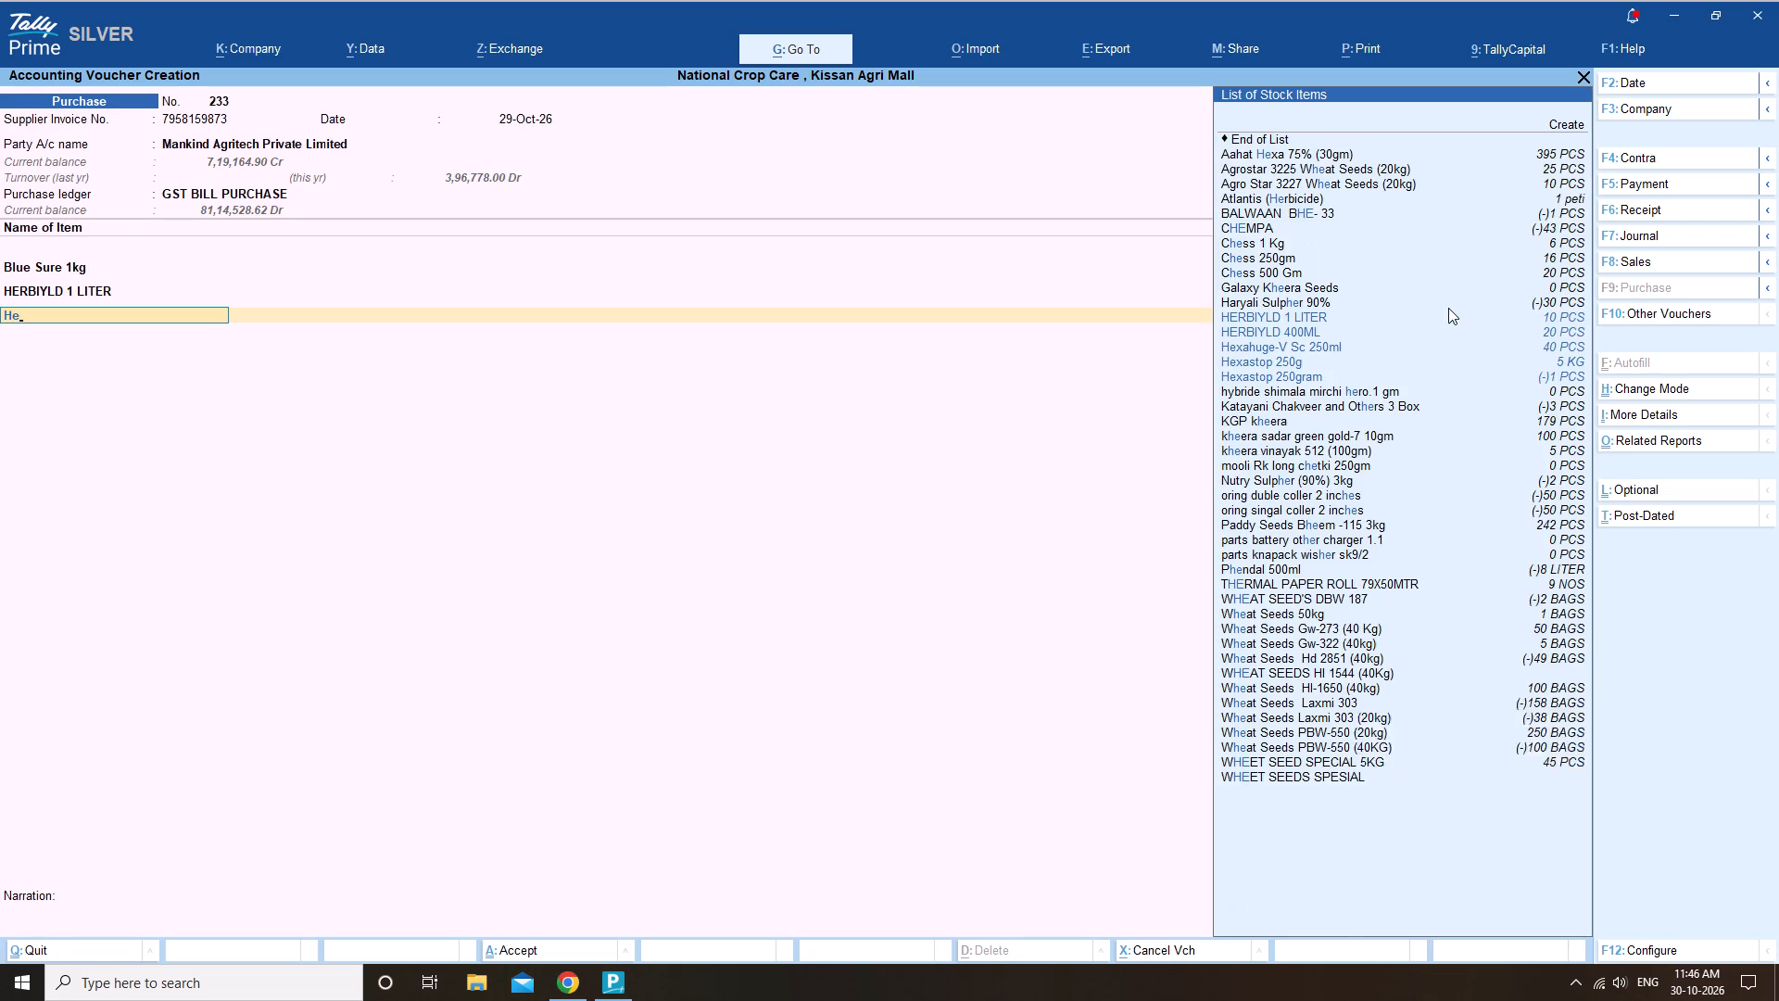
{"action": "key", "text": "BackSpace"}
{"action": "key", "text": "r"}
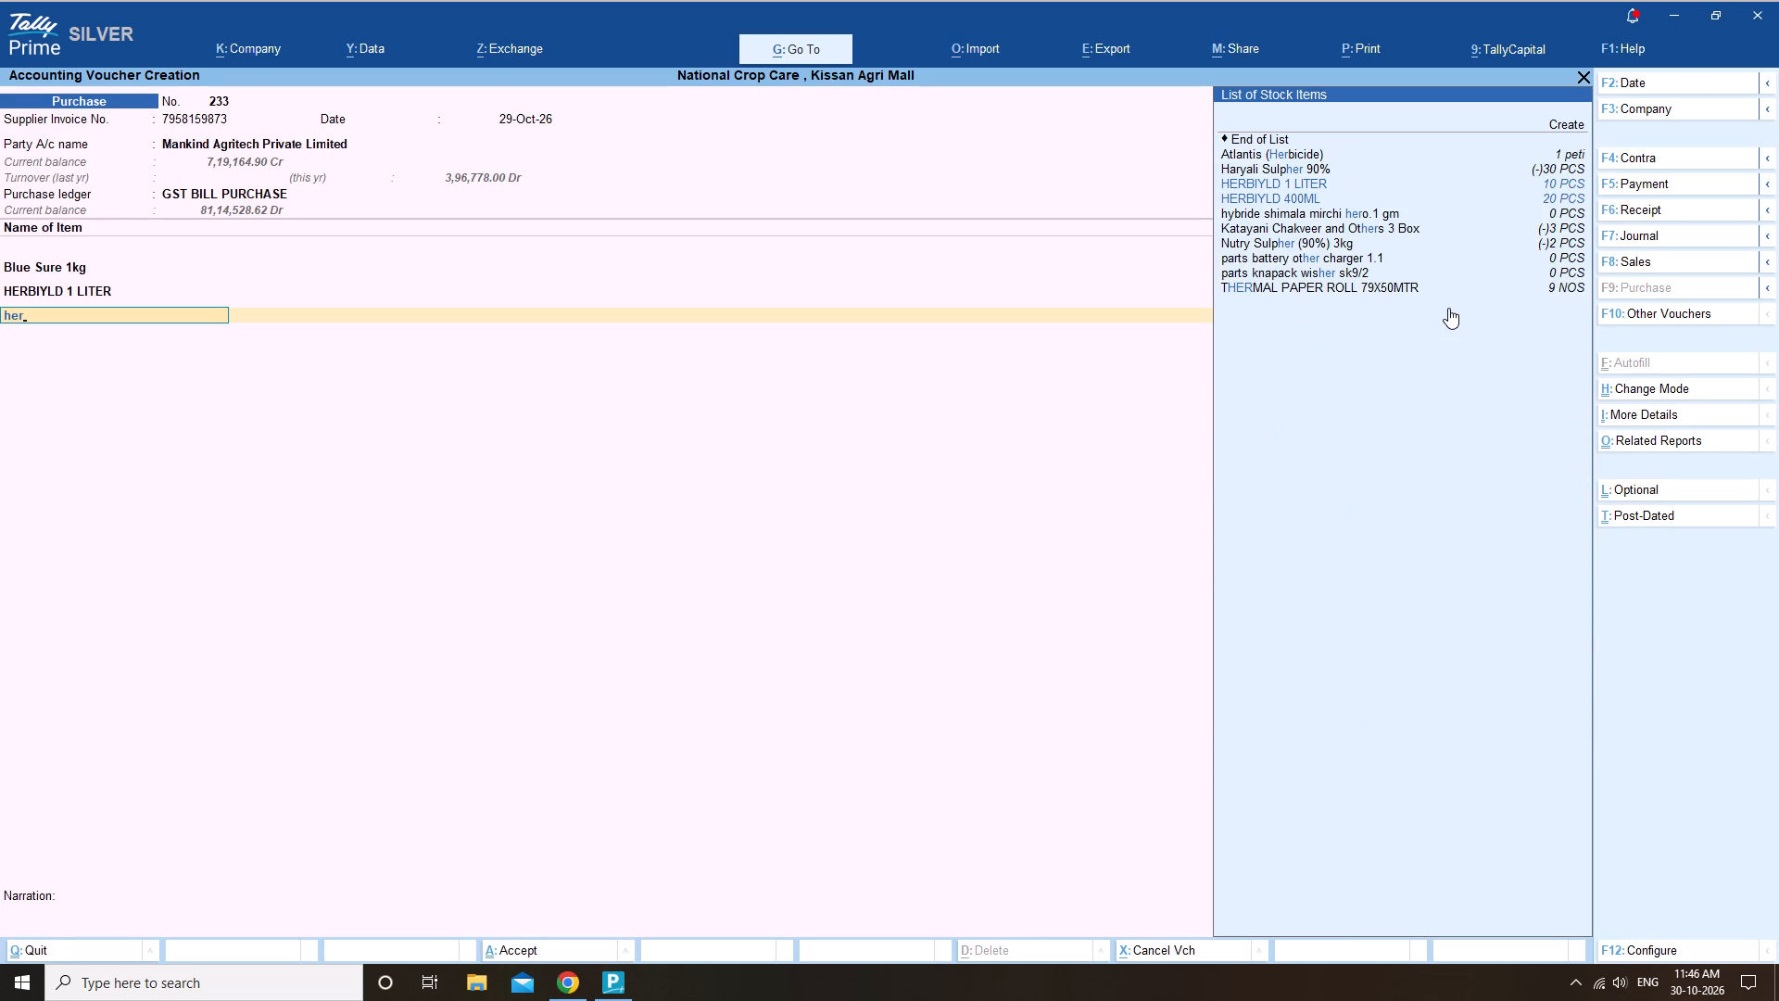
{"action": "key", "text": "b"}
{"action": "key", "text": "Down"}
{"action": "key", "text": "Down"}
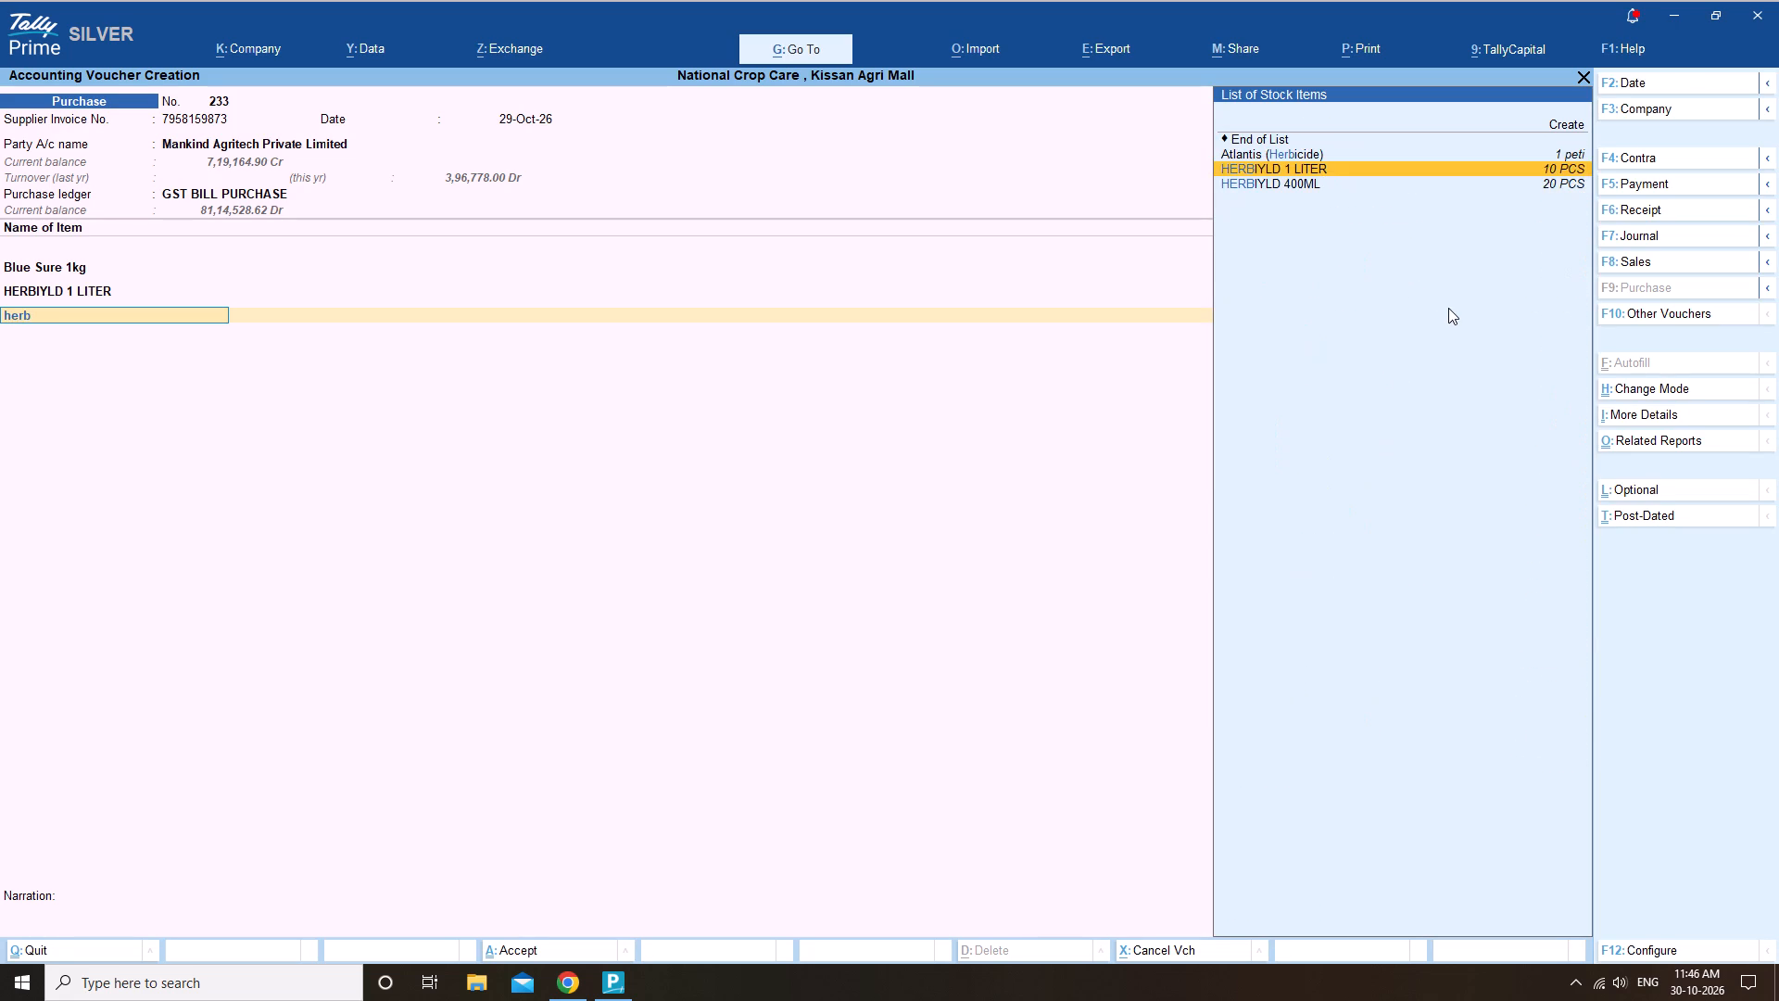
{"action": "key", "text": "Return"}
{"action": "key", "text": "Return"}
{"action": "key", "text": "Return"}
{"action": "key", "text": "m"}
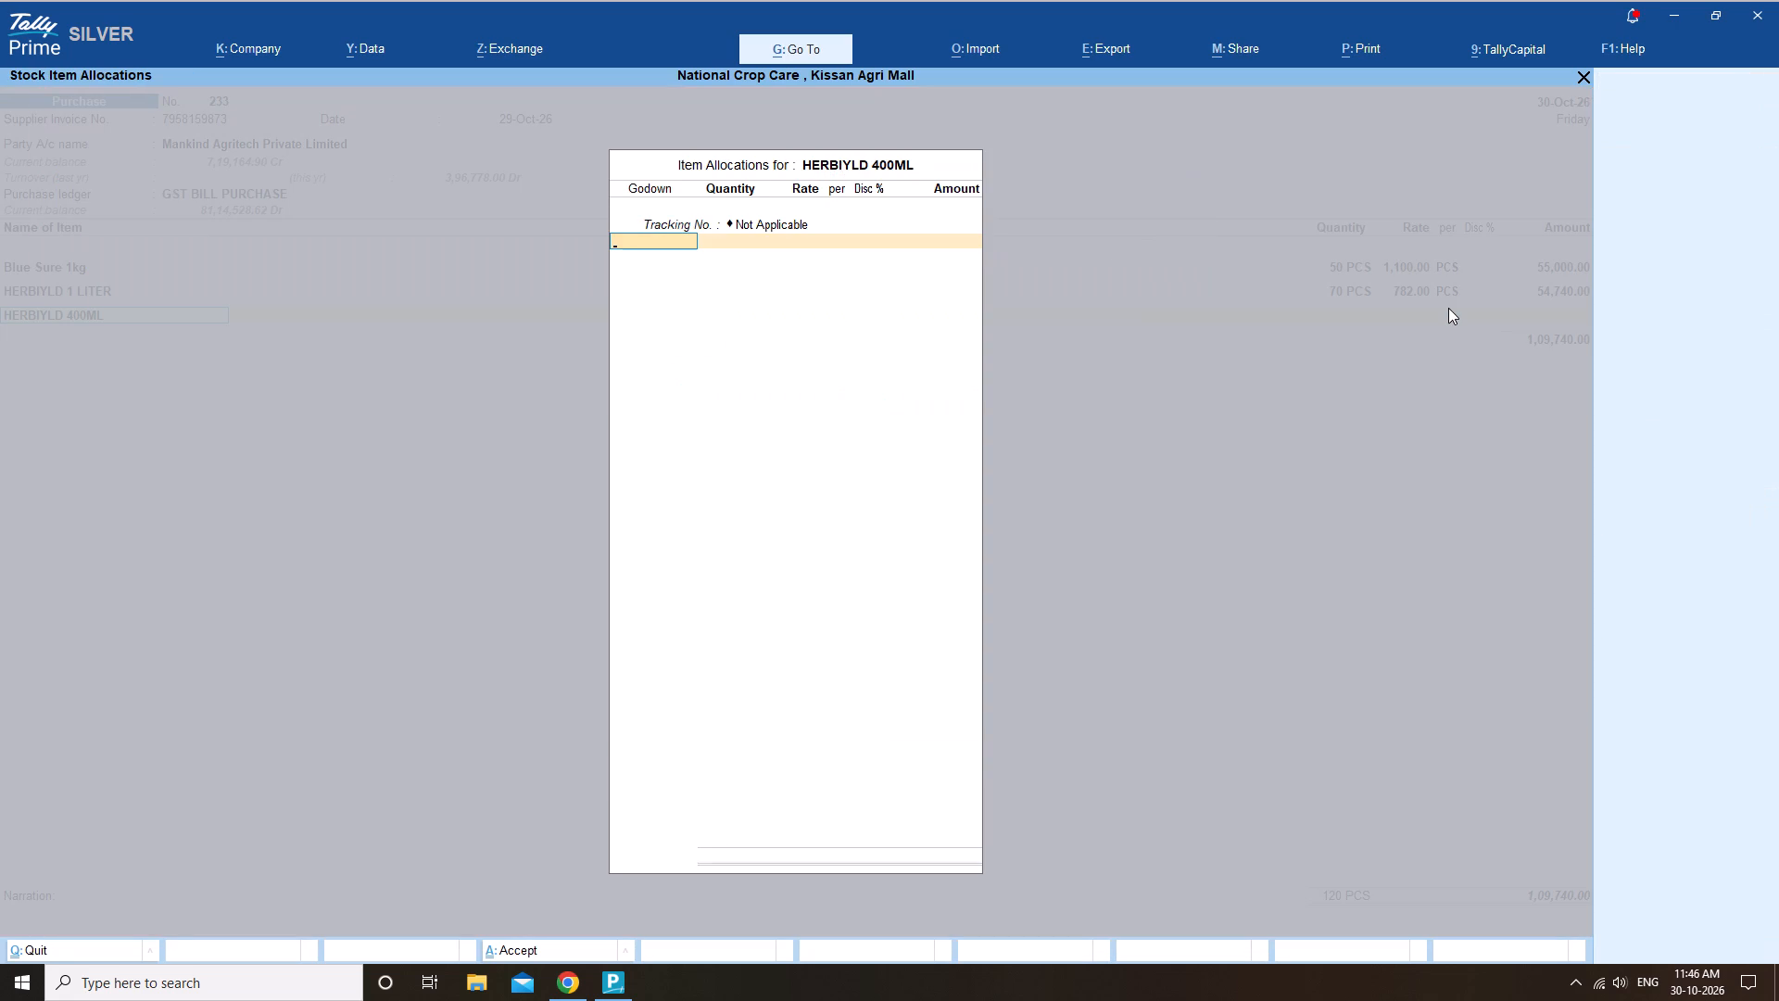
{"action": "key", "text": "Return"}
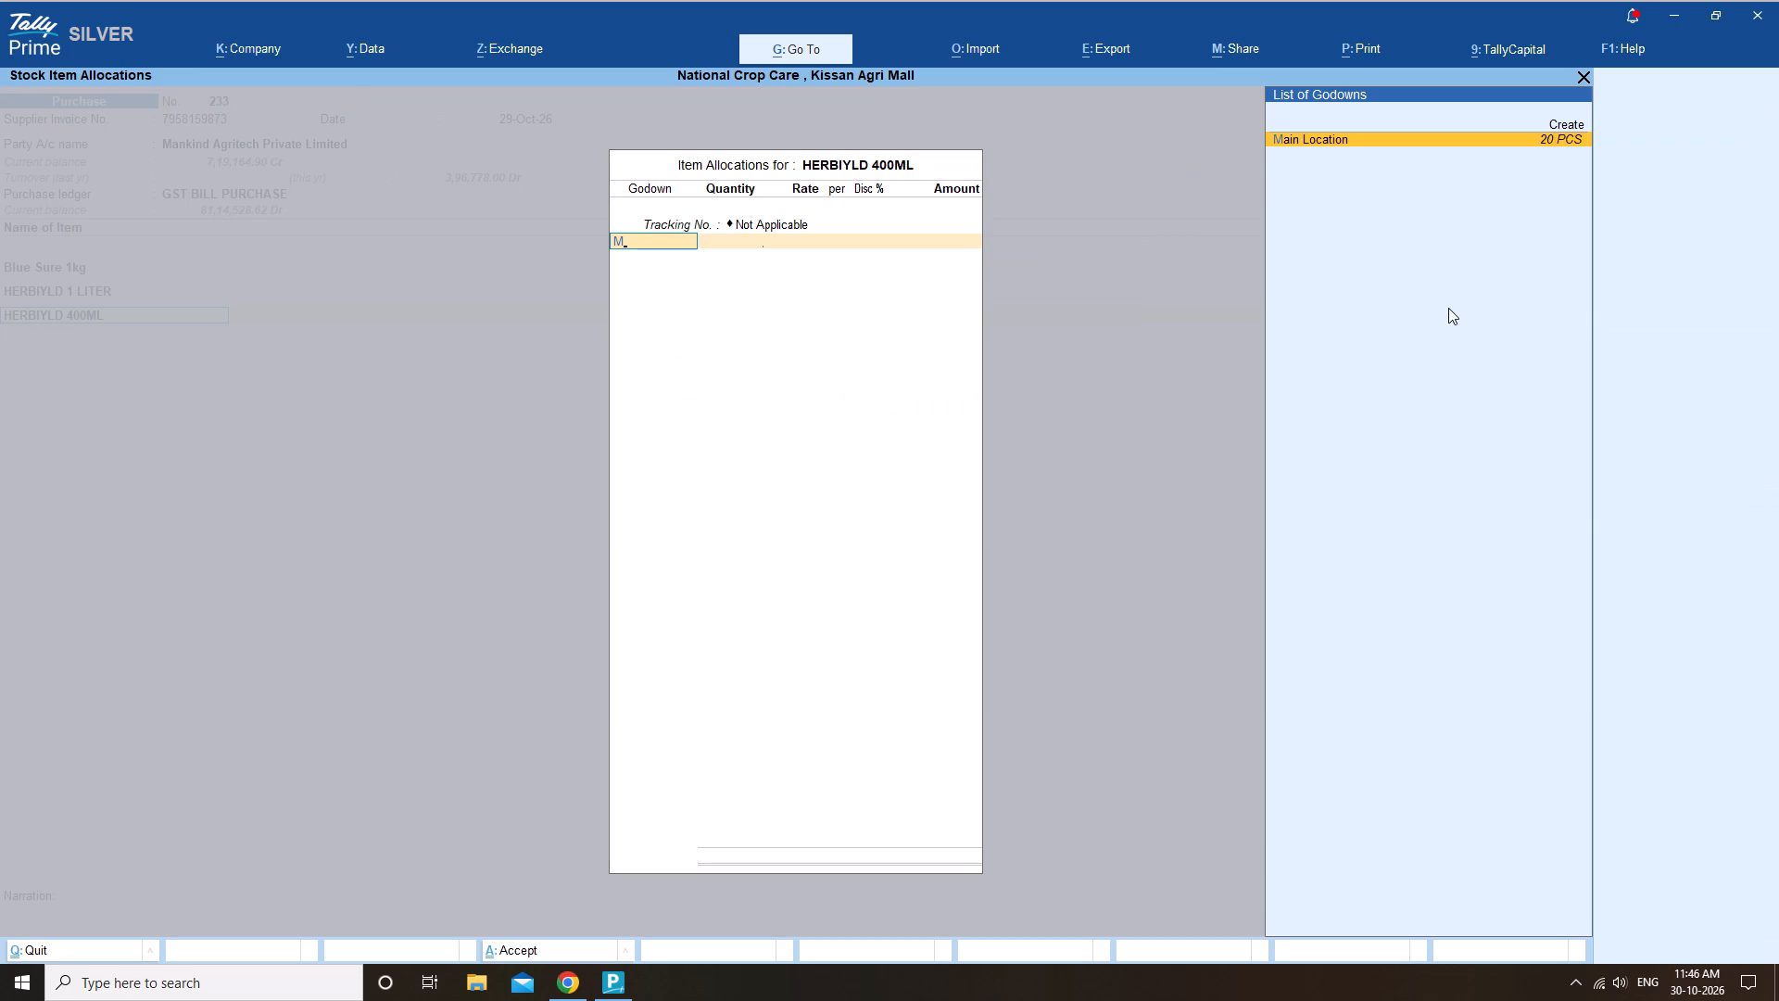
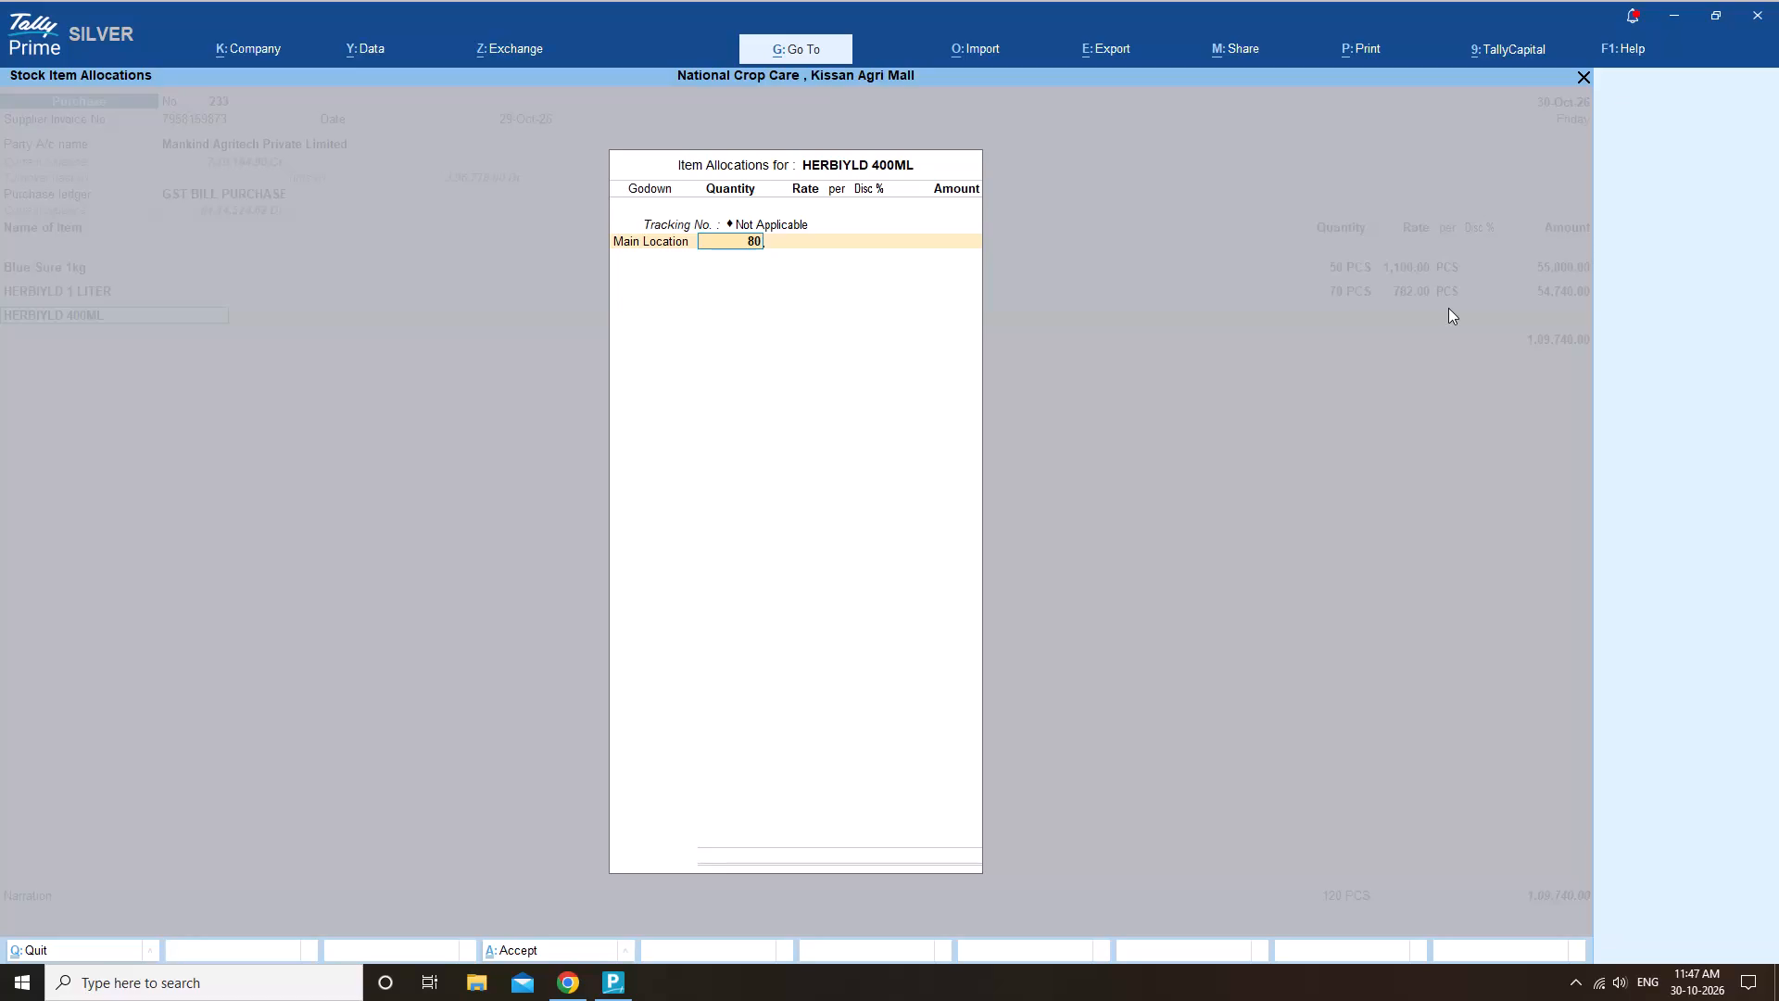
Complete the HERBIYLD 400ML item line with 80 PCS, keeping the 324.00 rate.
{"action": "key", "text": "Return"}
{"action": "key", "text": "Return"}
{"action": "key", "text": "Return"}
{"action": "key", "text": "Return"}
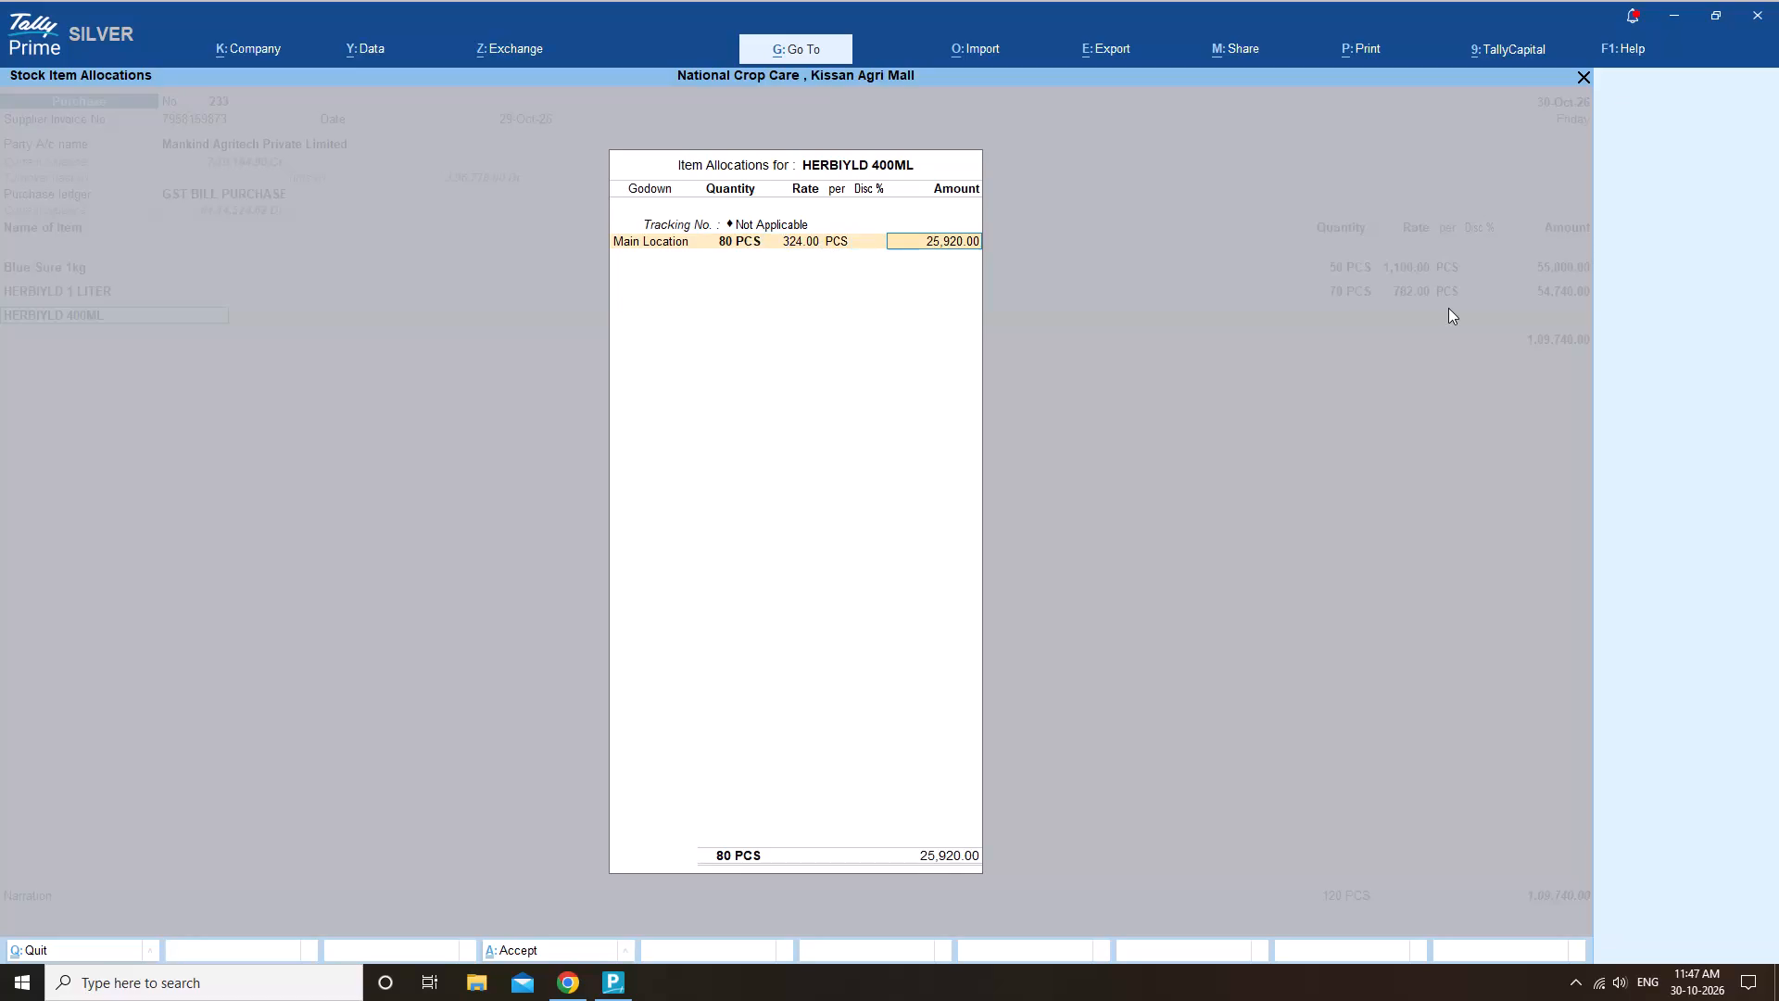
{"action": "key", "text": "Return"}
{"action": "key", "text": "Return"}
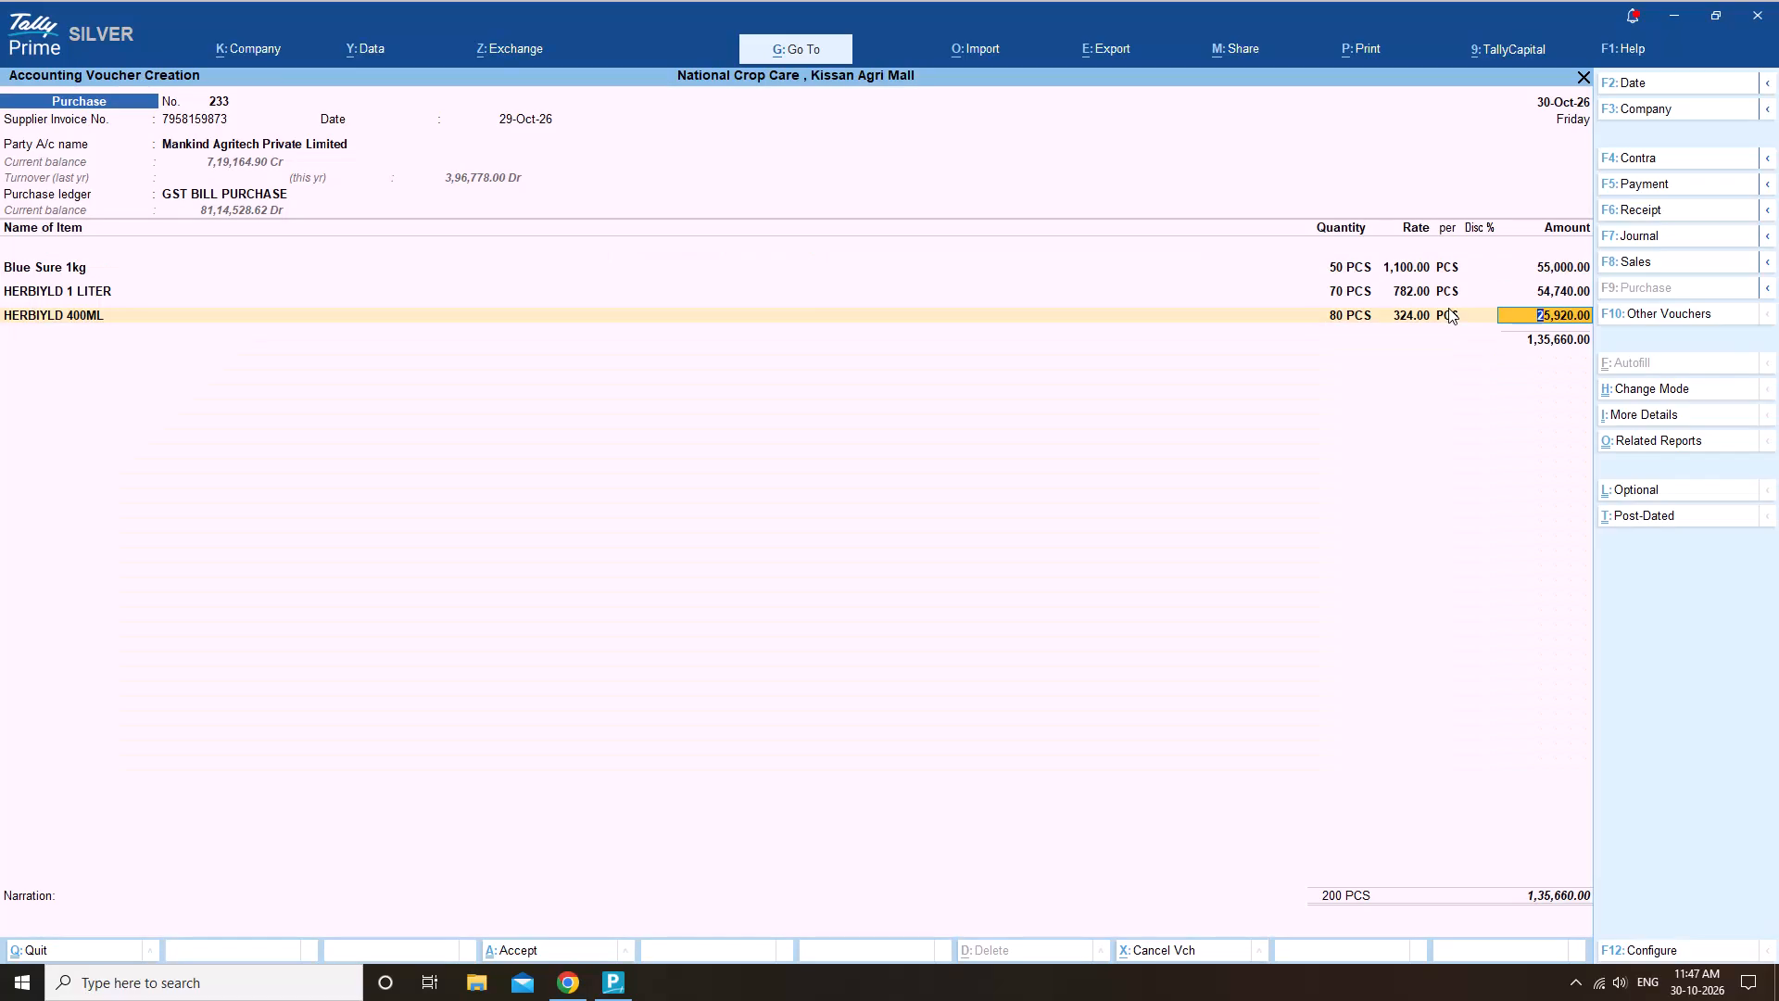
{"action": "key", "text": "Return"}
{"action": "key", "text": "Return"}
{"action": "key", "text": "Return"}
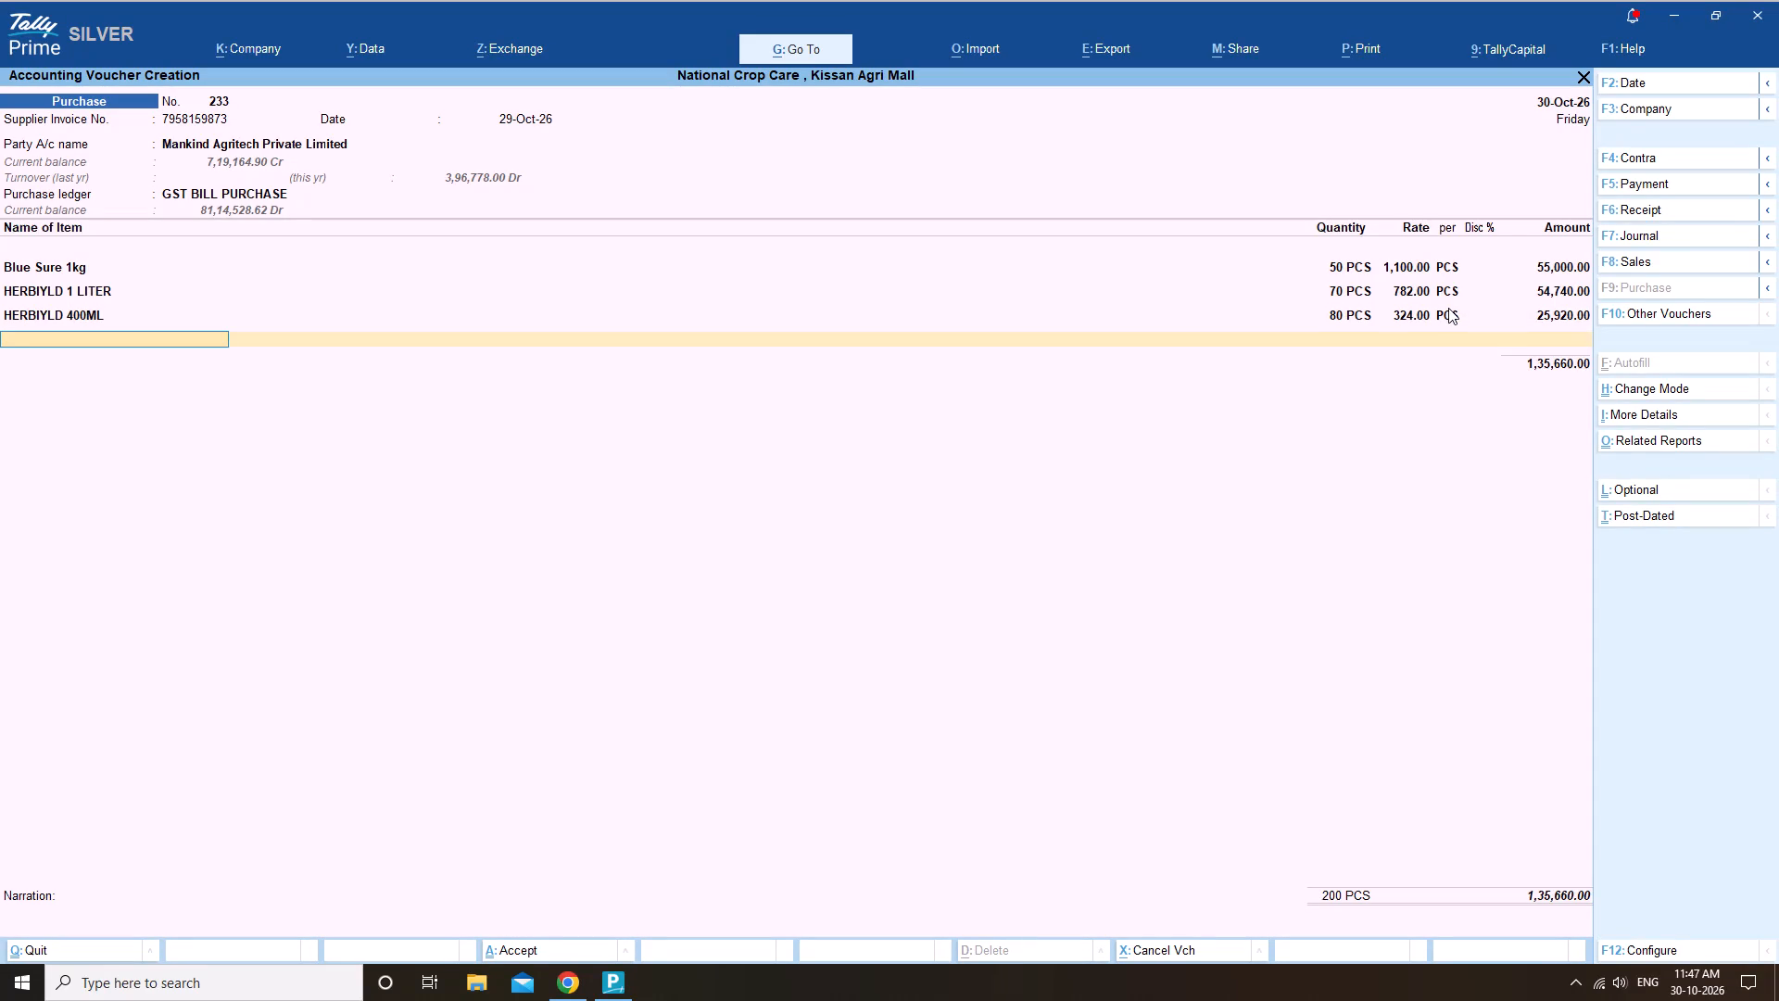
Search the stock item list for nut and nur.
{"action": "type", "text": "nut"}
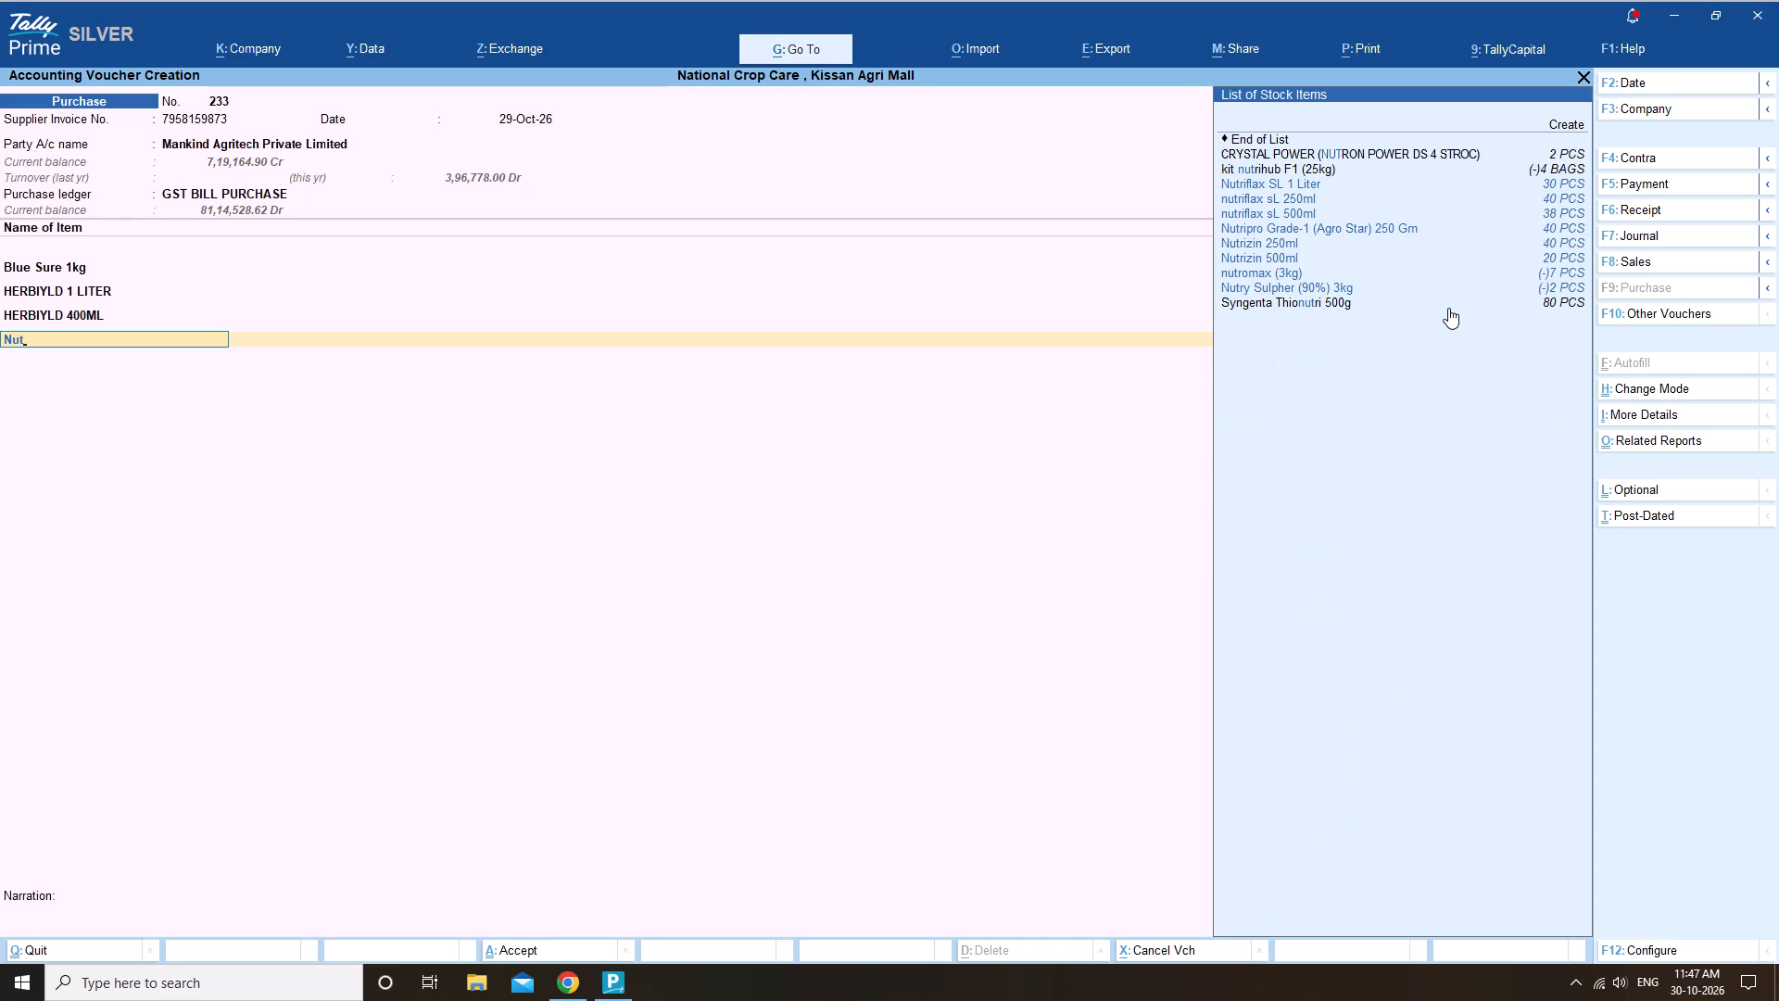
{"action": "key", "text": "BackSpace"}
{"action": "key", "text": "r"}
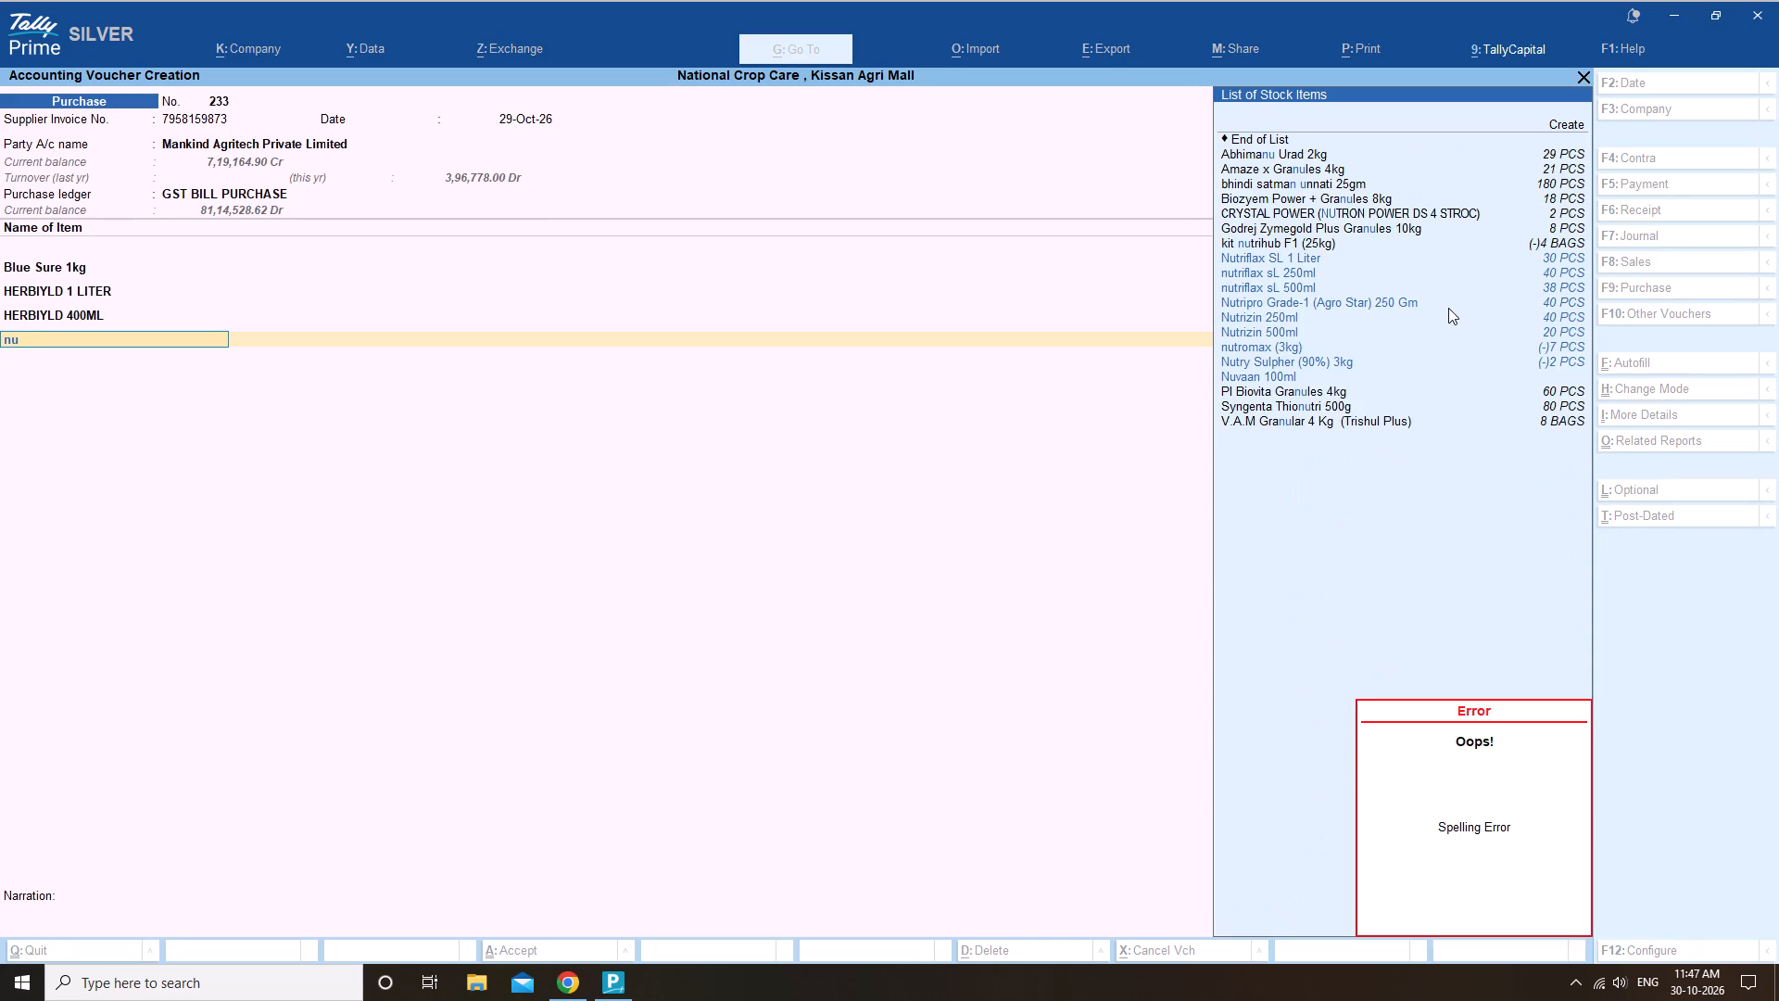
Create a new stock item from the voucher and name it Nurturkind Care Gr 1 Kg.
{"action": "key", "text": "alt+c"}
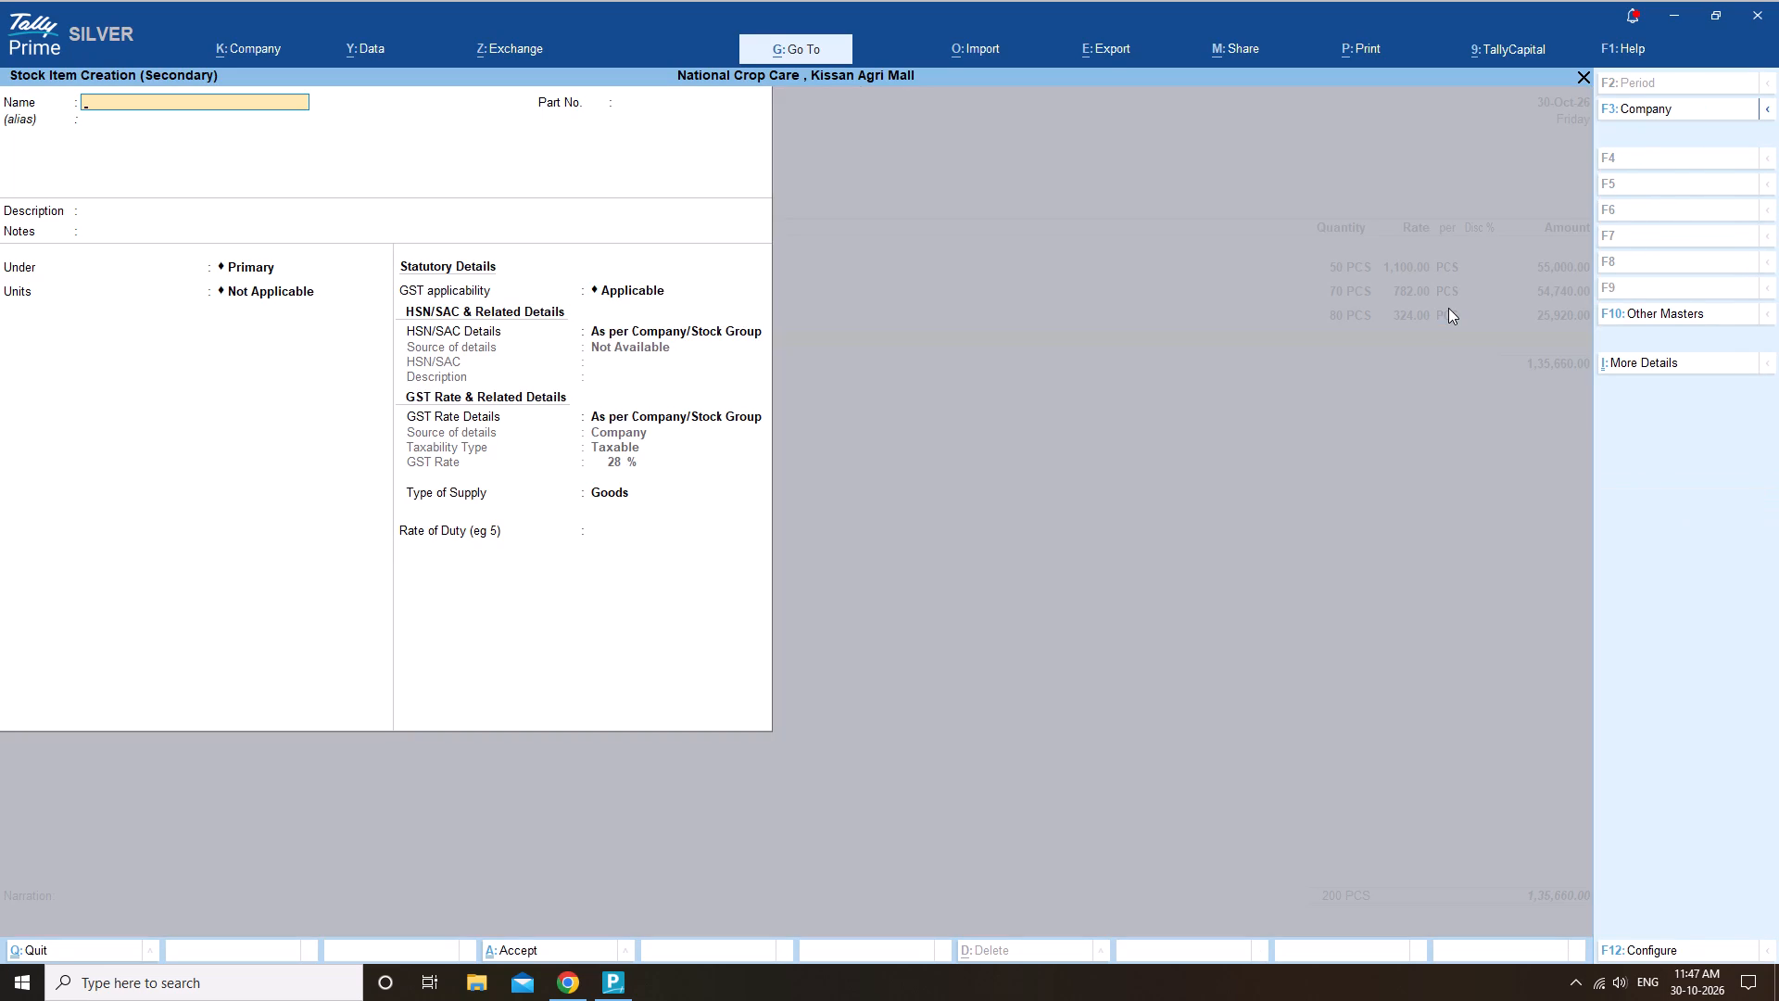
{"action": "type", "text": "Nu"}
{"action": "key", "text": "r"}
{"action": "key", "text": "t"}
{"action": "key", "text": "u"}
{"action": "type", "text": "rkin"}
{"action": "type", "text": "d care"}
{"action": "key", "text": "space"}
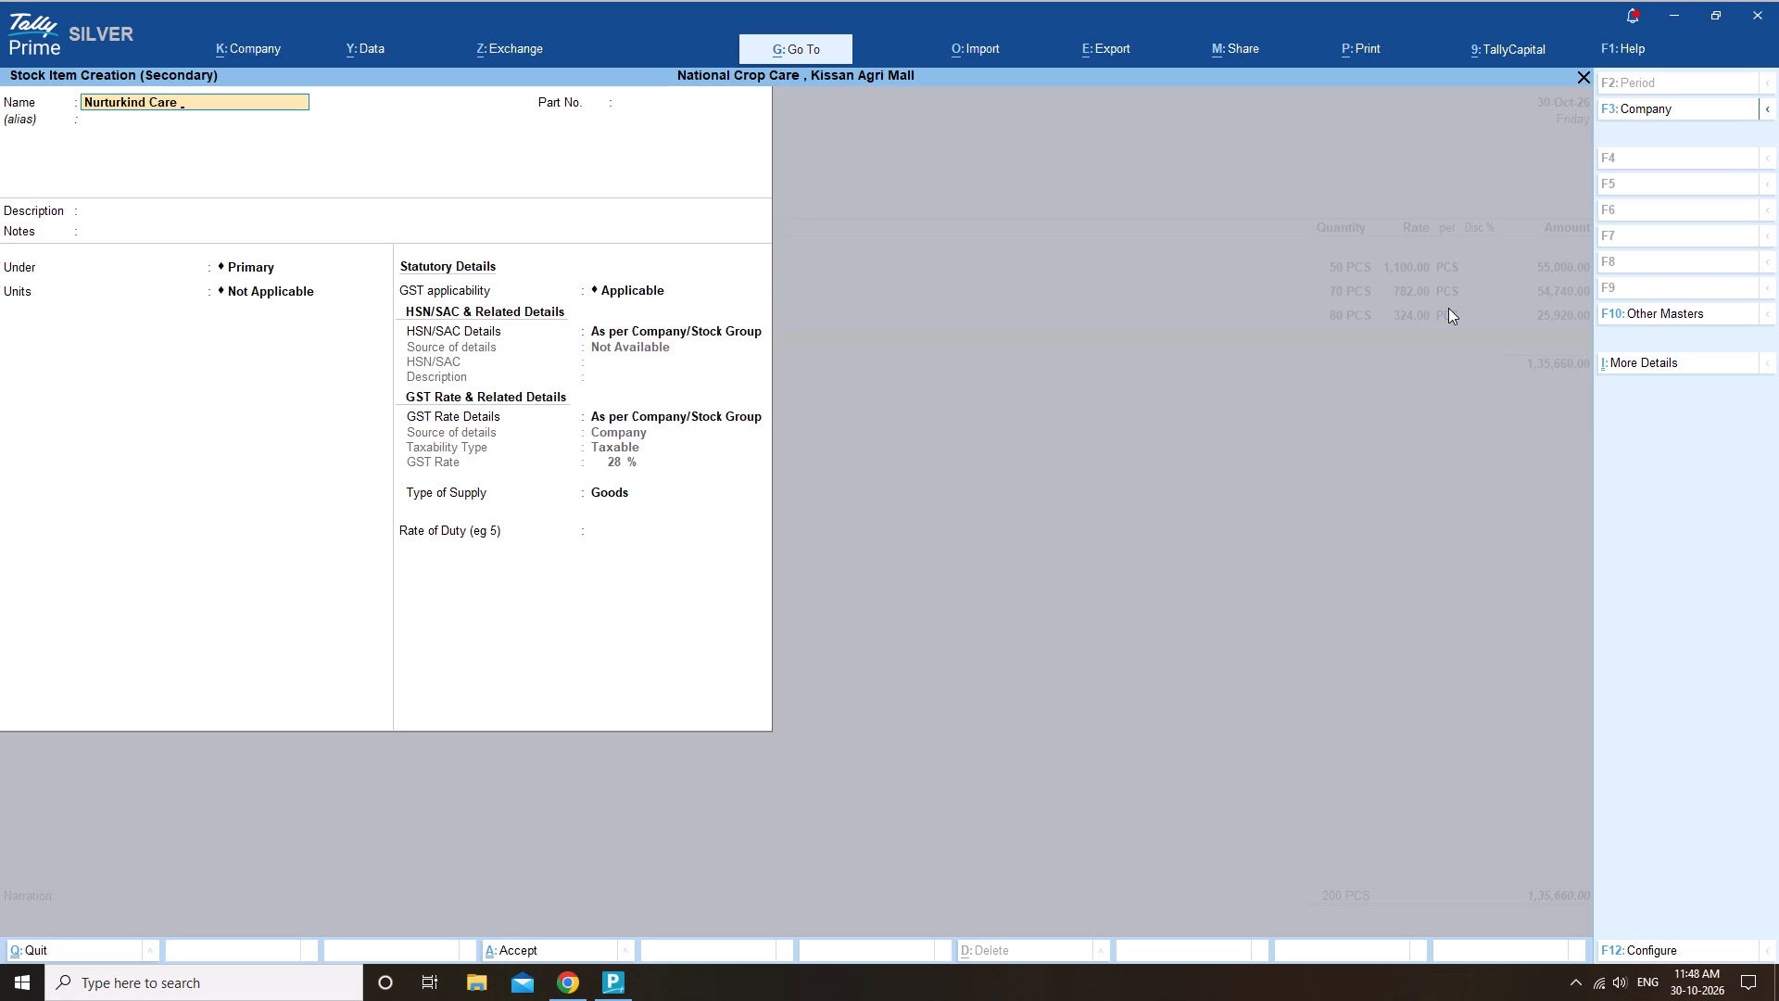
{"action": "key", "text": "g"}
{"action": "key", "text": "r"}
{"action": "key", "text": "space"}
{"action": "key", "text": "1"}
{"action": "key", "text": "space"}
{"action": "type", "text": "kg"}
{"action": "key", "text": "Return"}
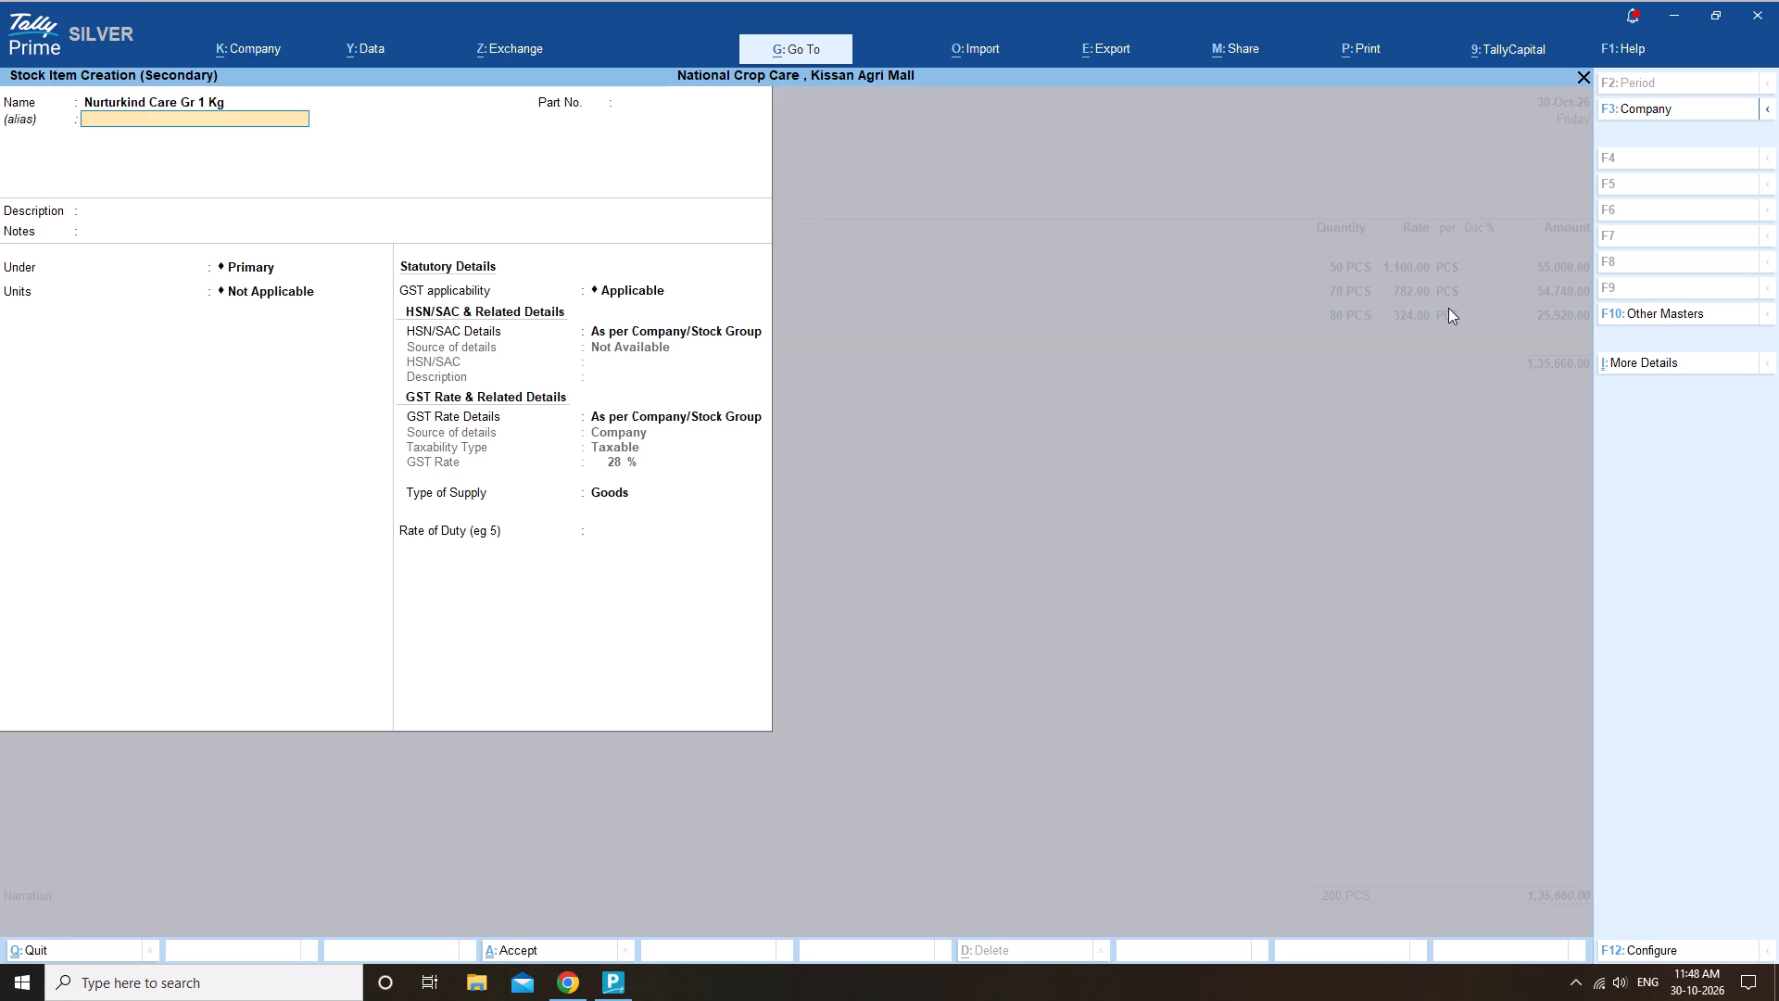
Keep the new item under Primary with alias, part number, description and notes blank, and set its unit to PCS.
{"action": "key", "text": "Return"}
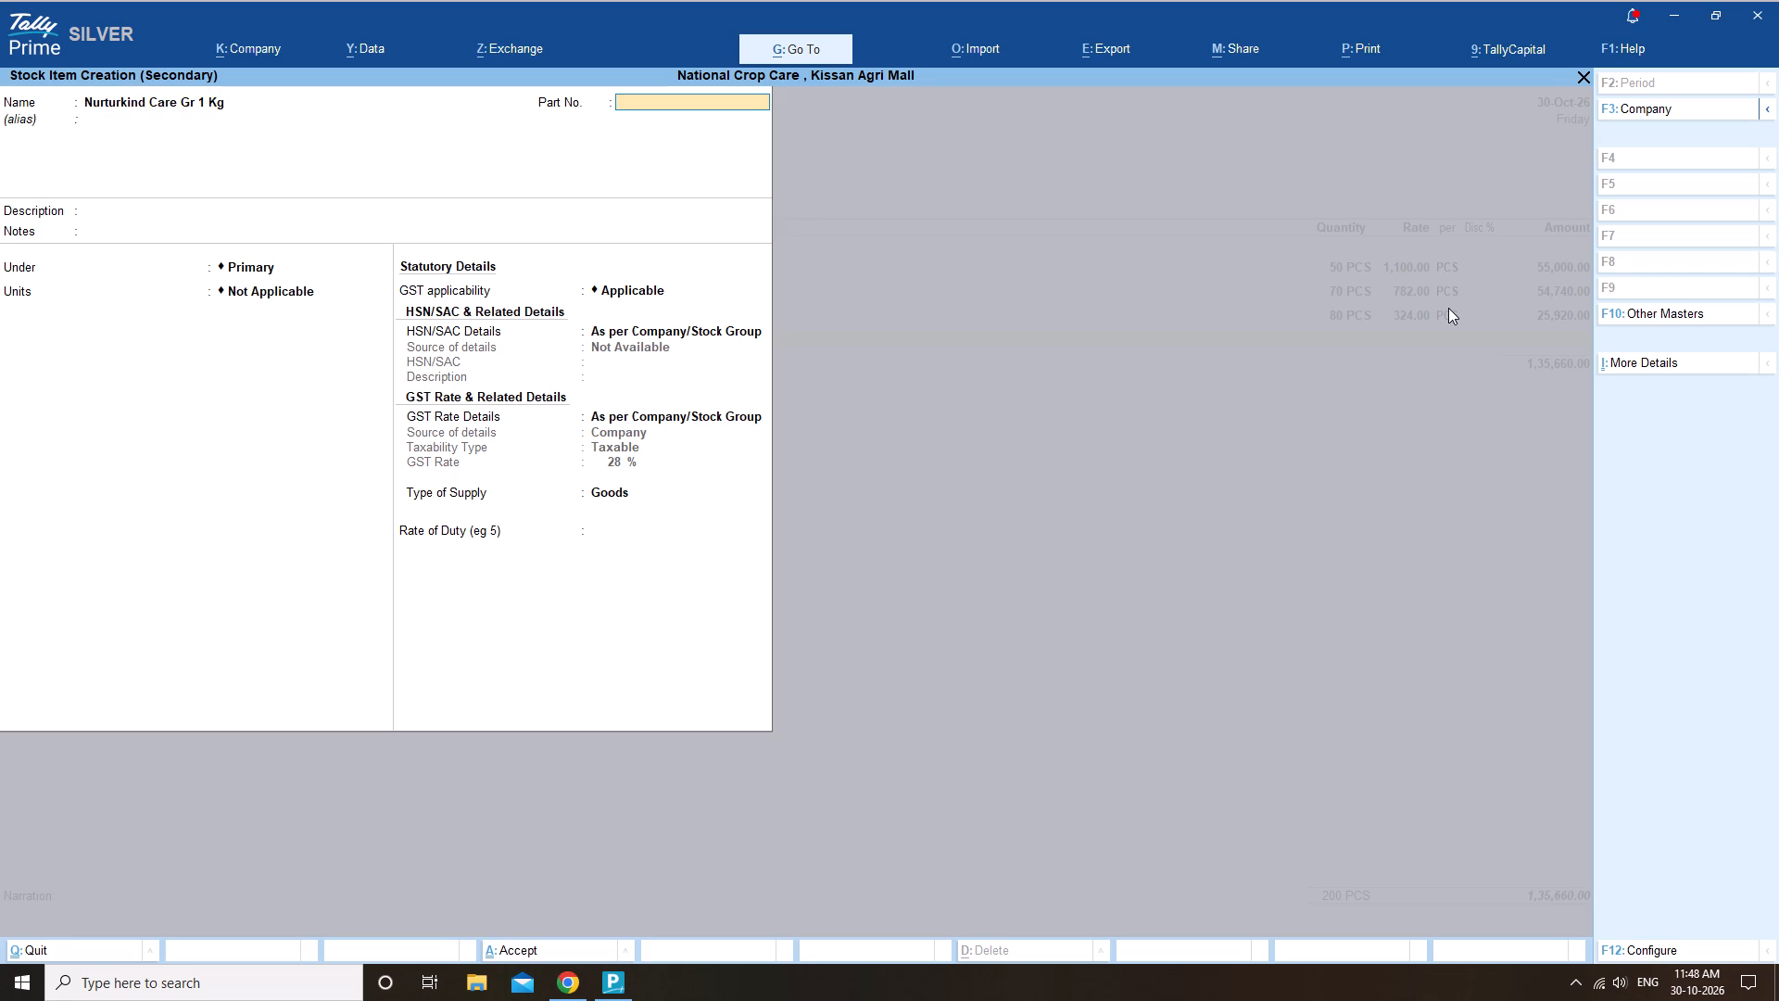
{"action": "key", "text": "Return"}
{"action": "key", "text": "Return"}
{"action": "key", "text": "Return"}
{"action": "key", "text": "Return"}
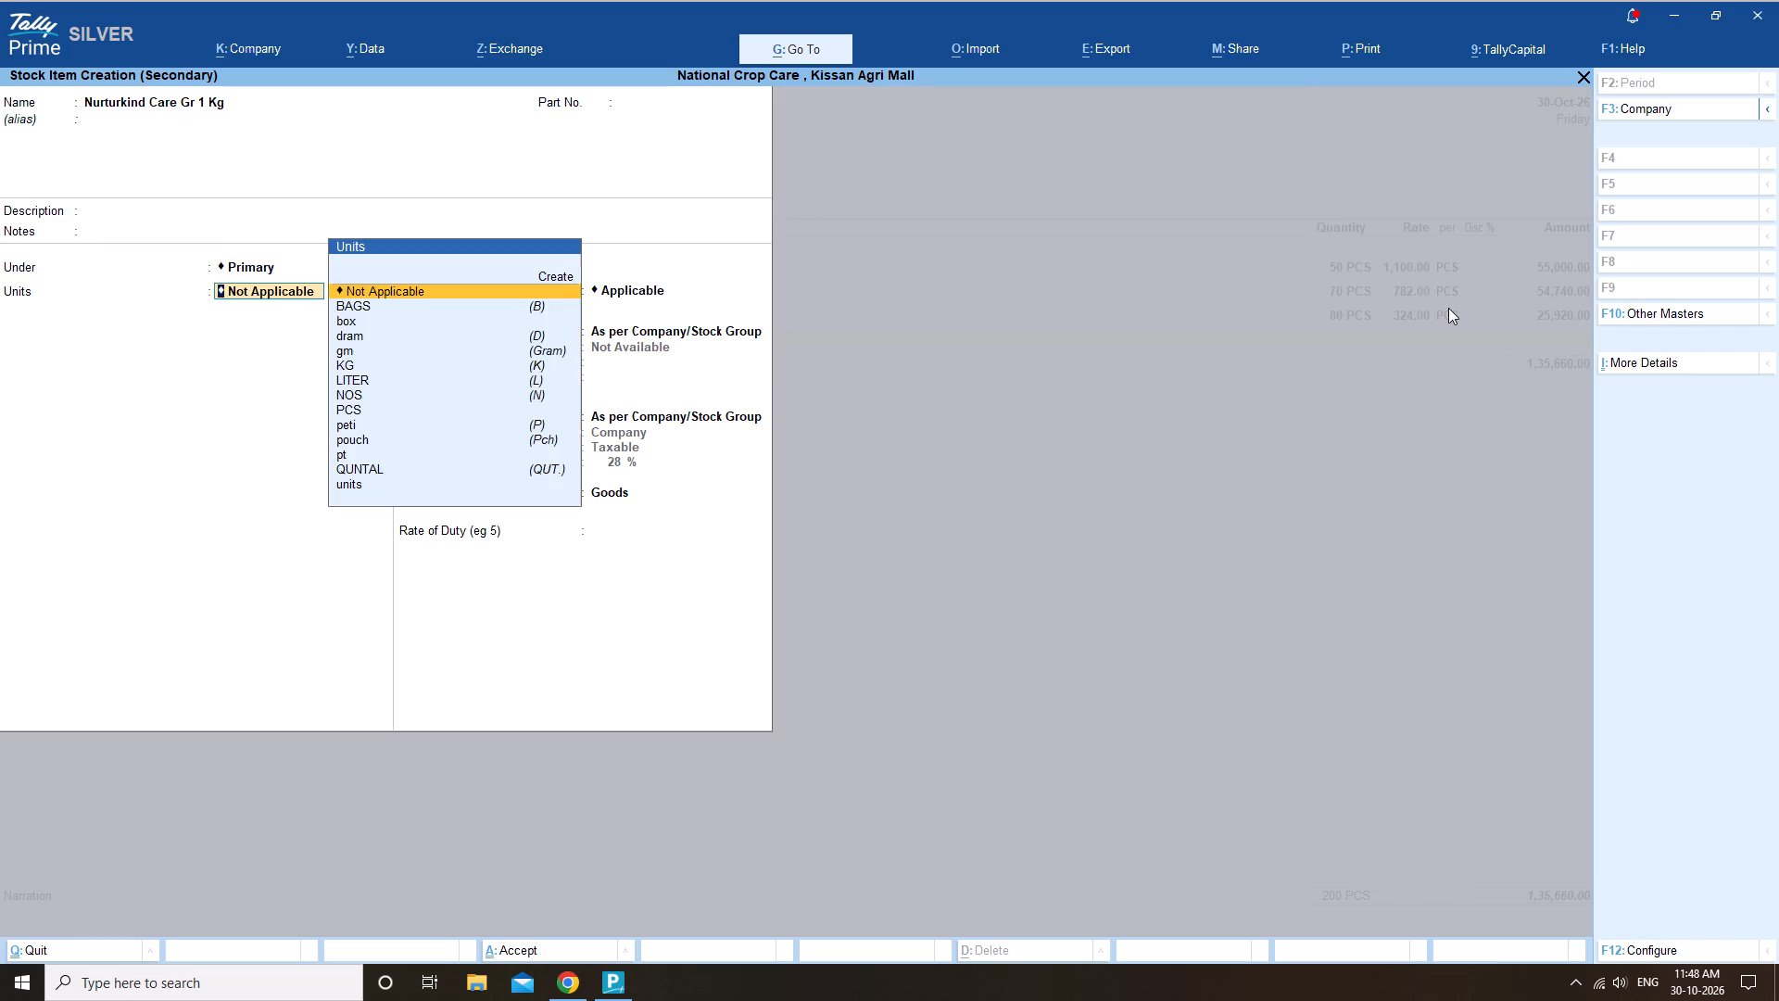
{"action": "key", "text": "Down"}
{"action": "key", "text": "Down"}
{"action": "key", "text": "Down"}
{"action": "key", "text": "Down"}
{"action": "key", "text": "Down"}
{"action": "key", "text": "Down"}
{"action": "key", "text": "Down"}
{"action": "key", "text": "Down"}
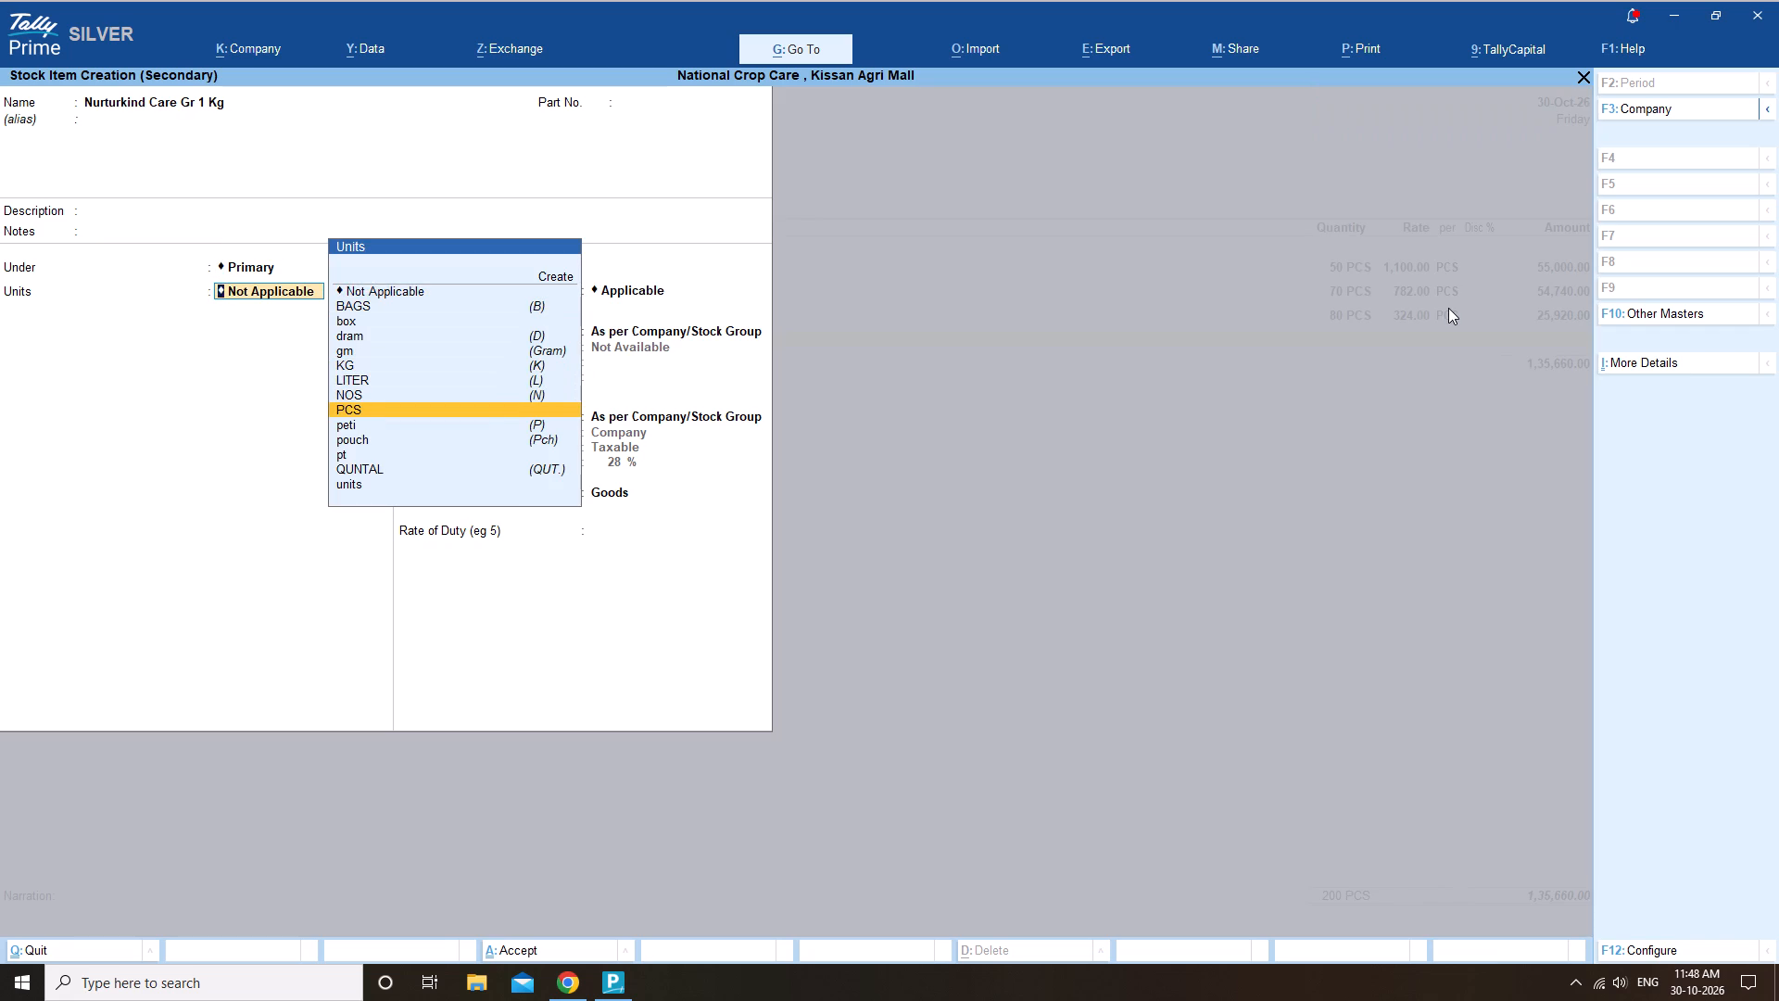
{"action": "key", "text": "Return"}
{"action": "key", "text": "Return"}
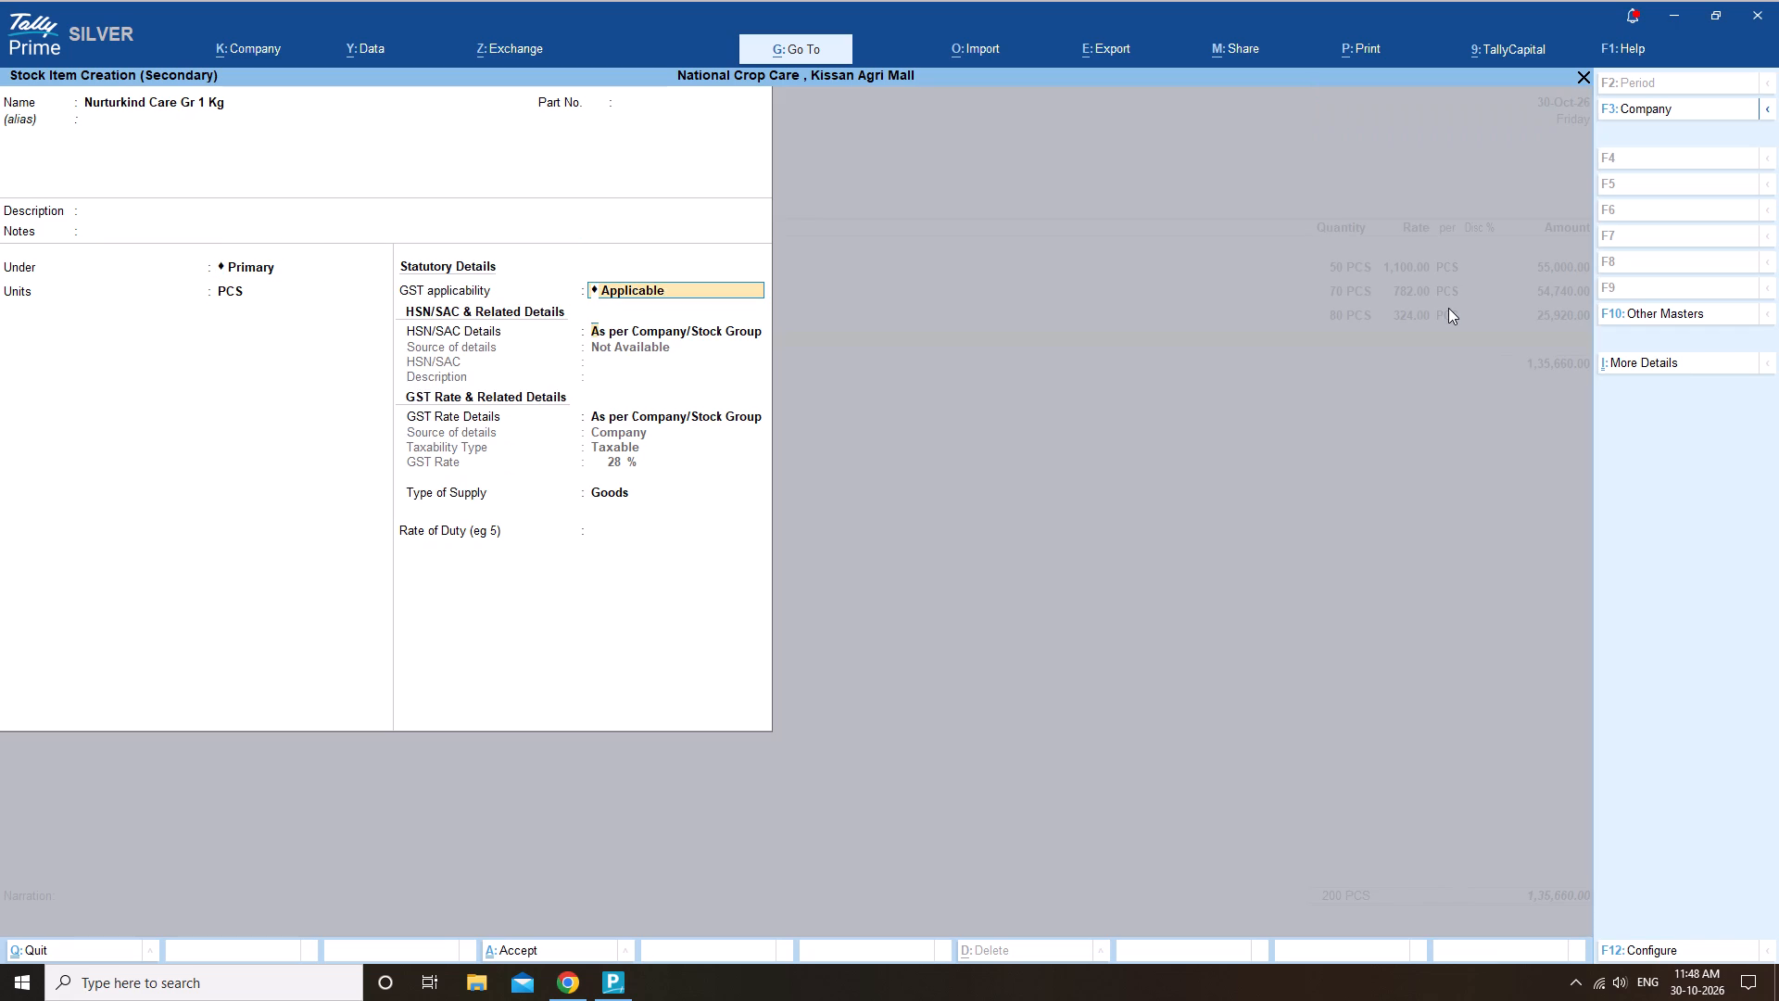
Specify the item's own HSN/SAC and GST details, leaving HSN blank, Taxable at 18%, supply type Goods, and save the item.
{"action": "key", "text": "Down"}
{"action": "key", "text": "Return"}
{"action": "key", "text": "Return"}
{"action": "key", "text": "Return"}
{"action": "key", "text": "Down"}
{"action": "key", "text": "Return"}
{"action": "key", "text": "Return"}
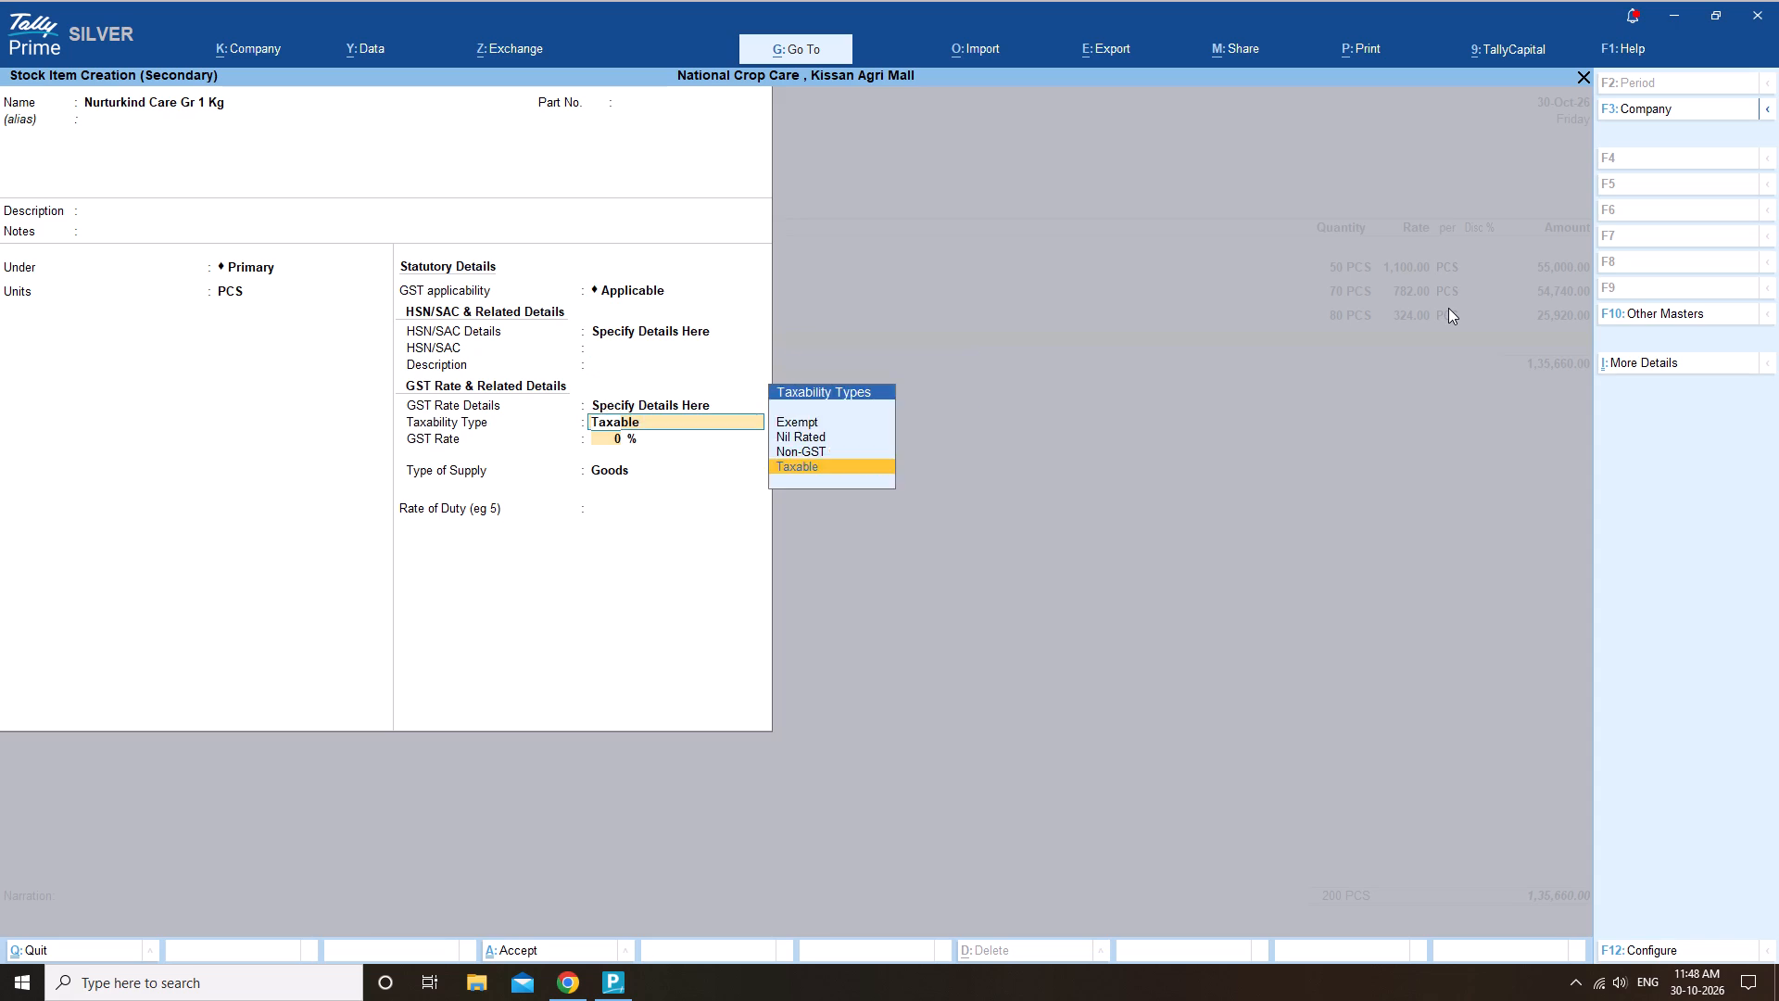
{"action": "key", "text": "Return"}
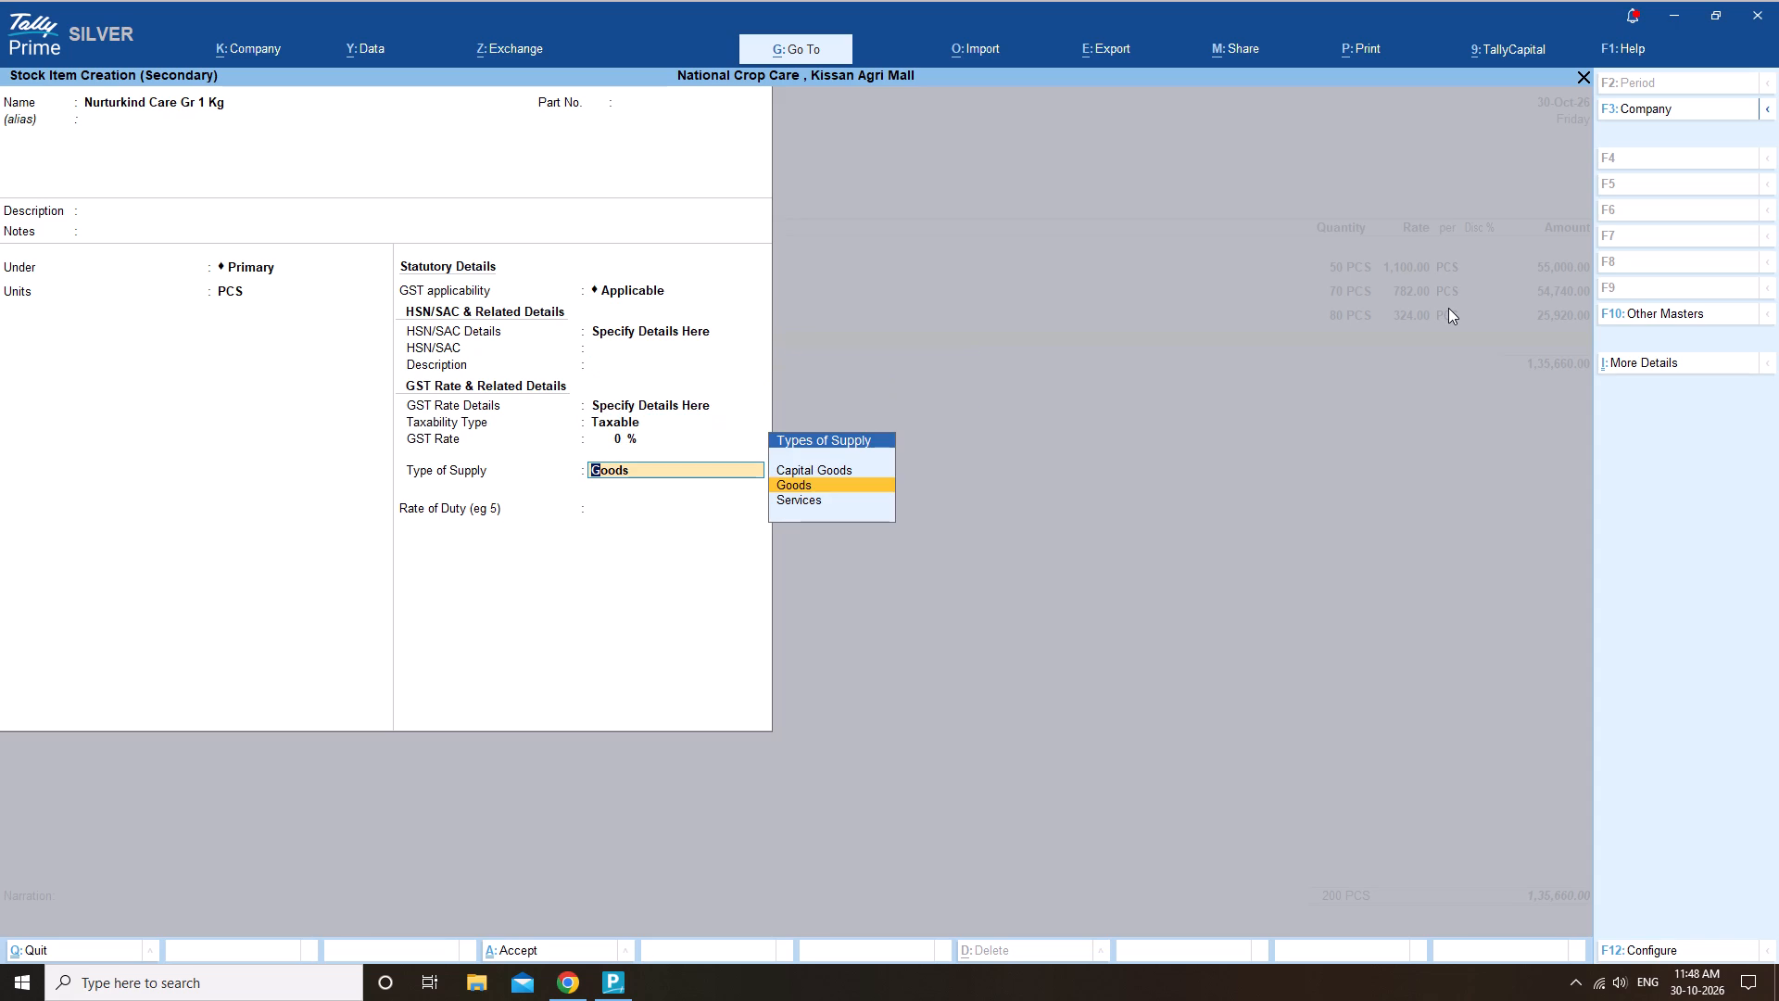
{"action": "key", "text": "Return"}
{"action": "key", "text": "BackSpace"}
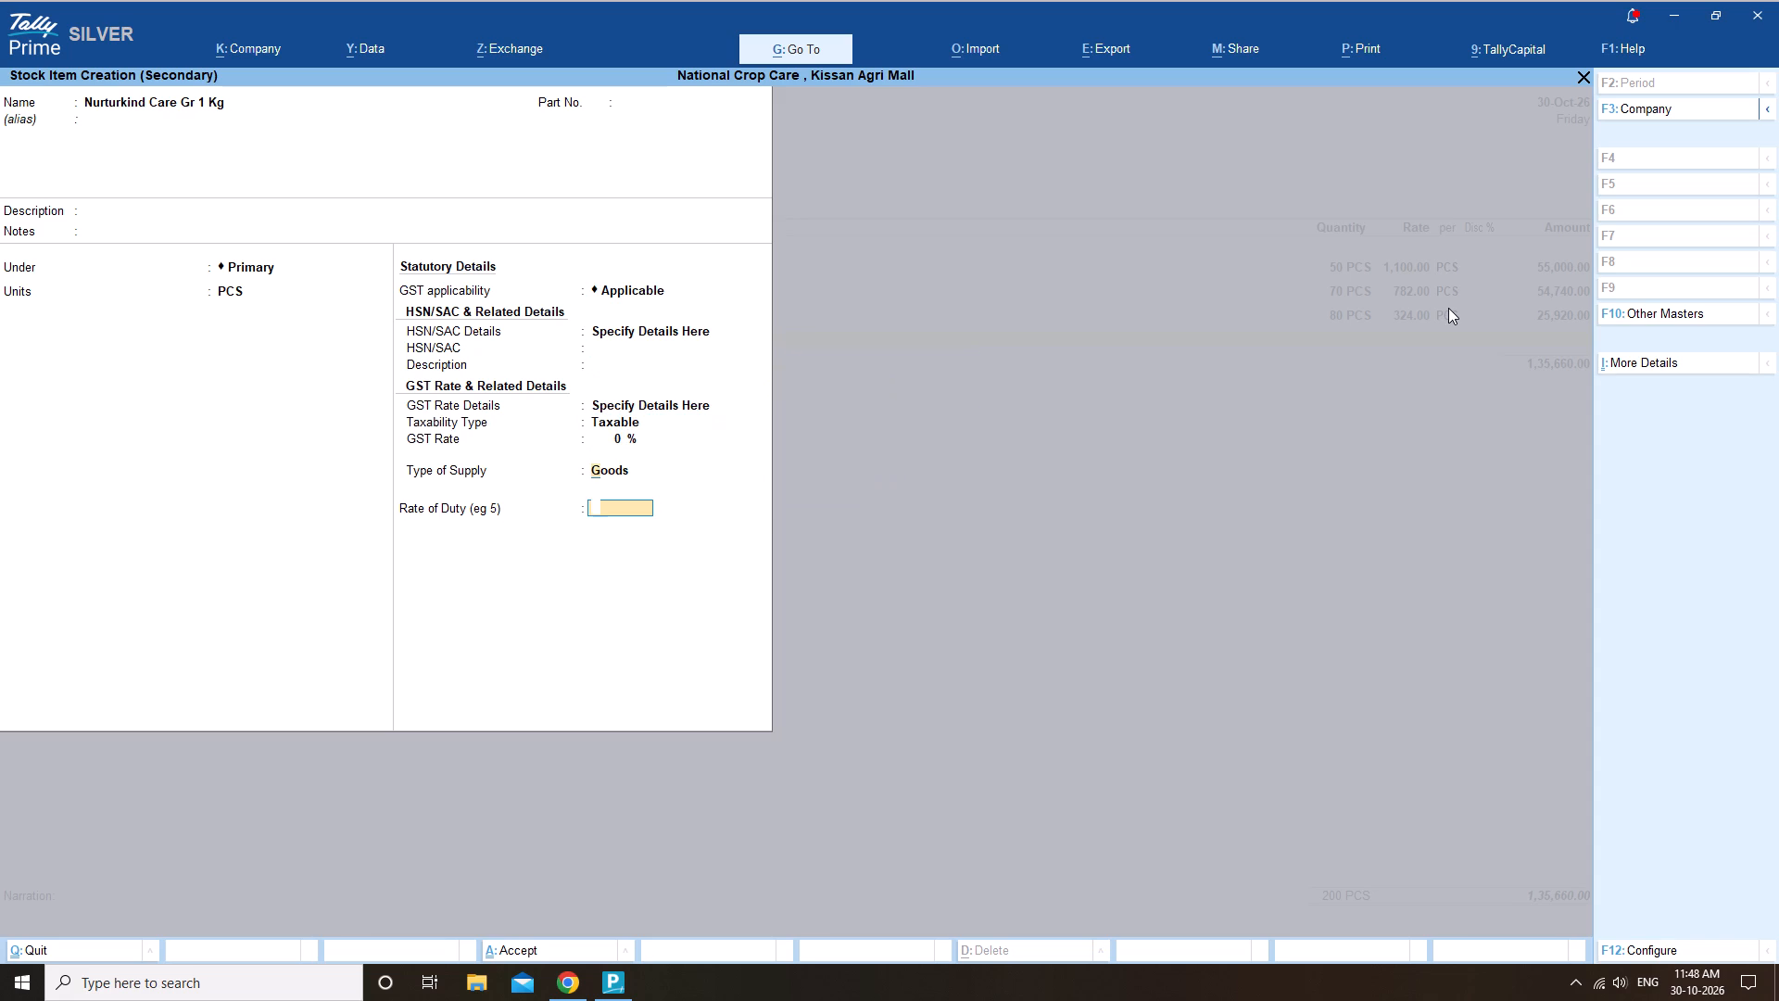
{"action": "key", "text": "BackSpace"}
{"action": "type", "text": "18"}
{"action": "key", "text": "Return"}
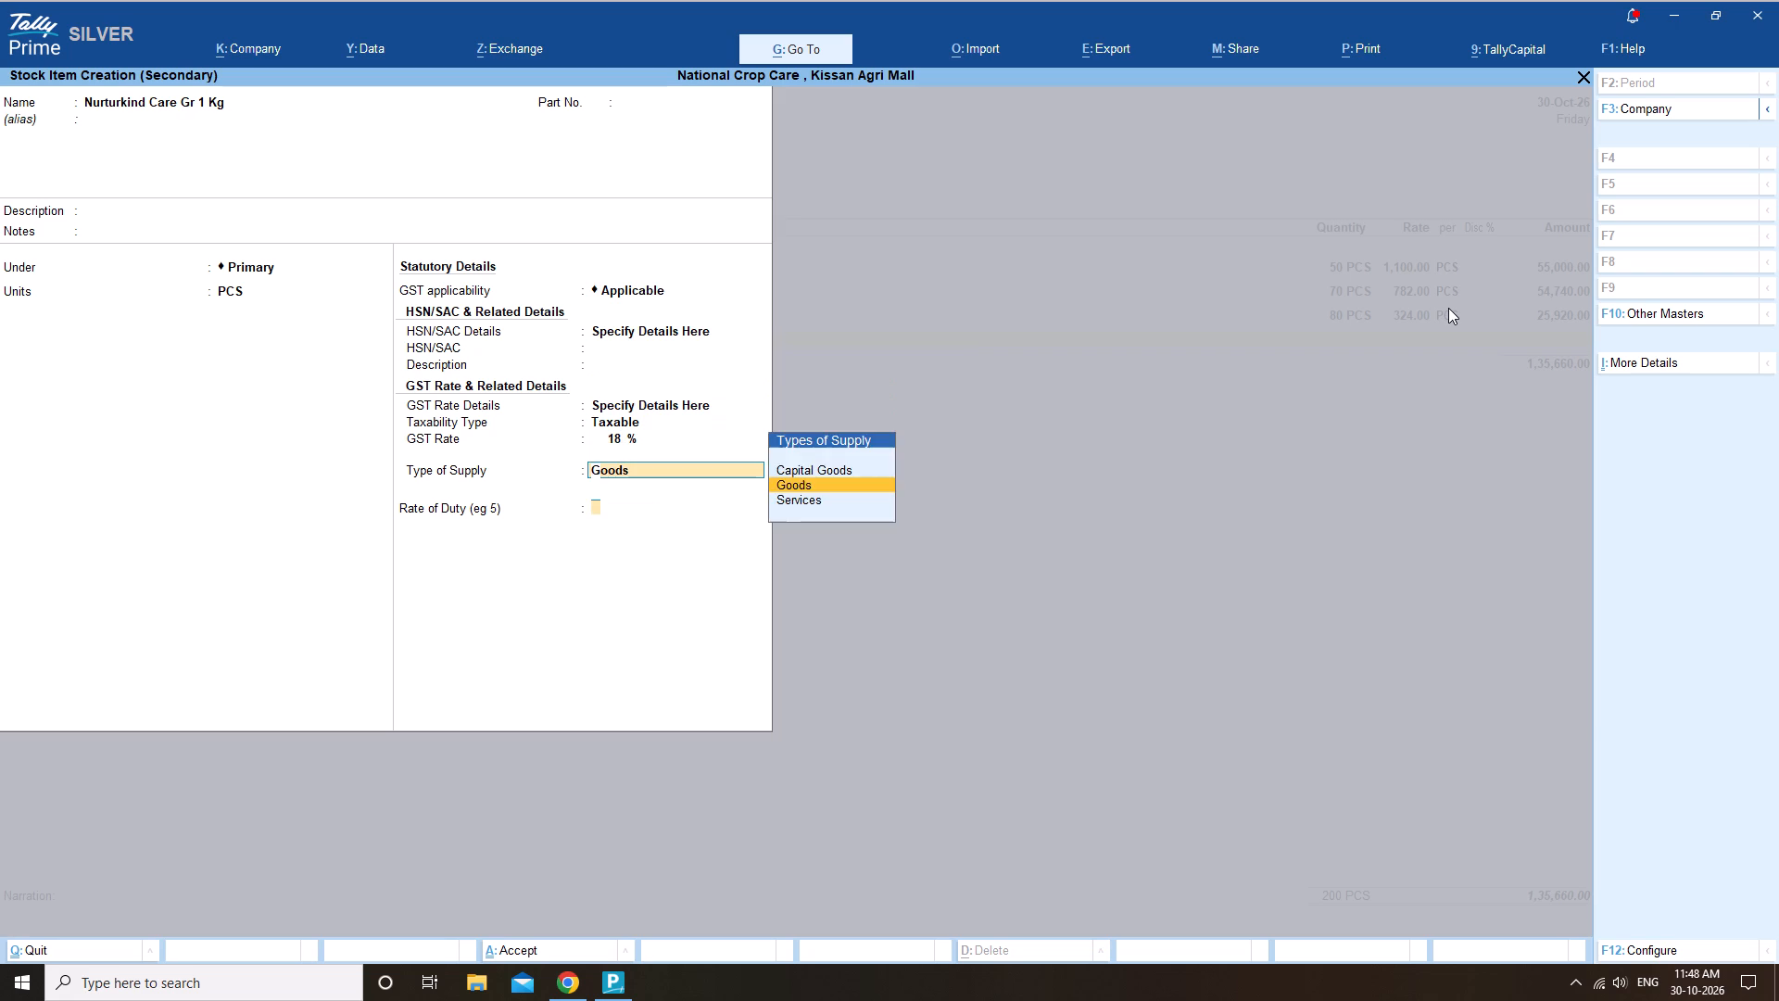
{"action": "key", "text": "Return"}
{"action": "key", "text": "Return"}
{"action": "key", "text": "Return"}
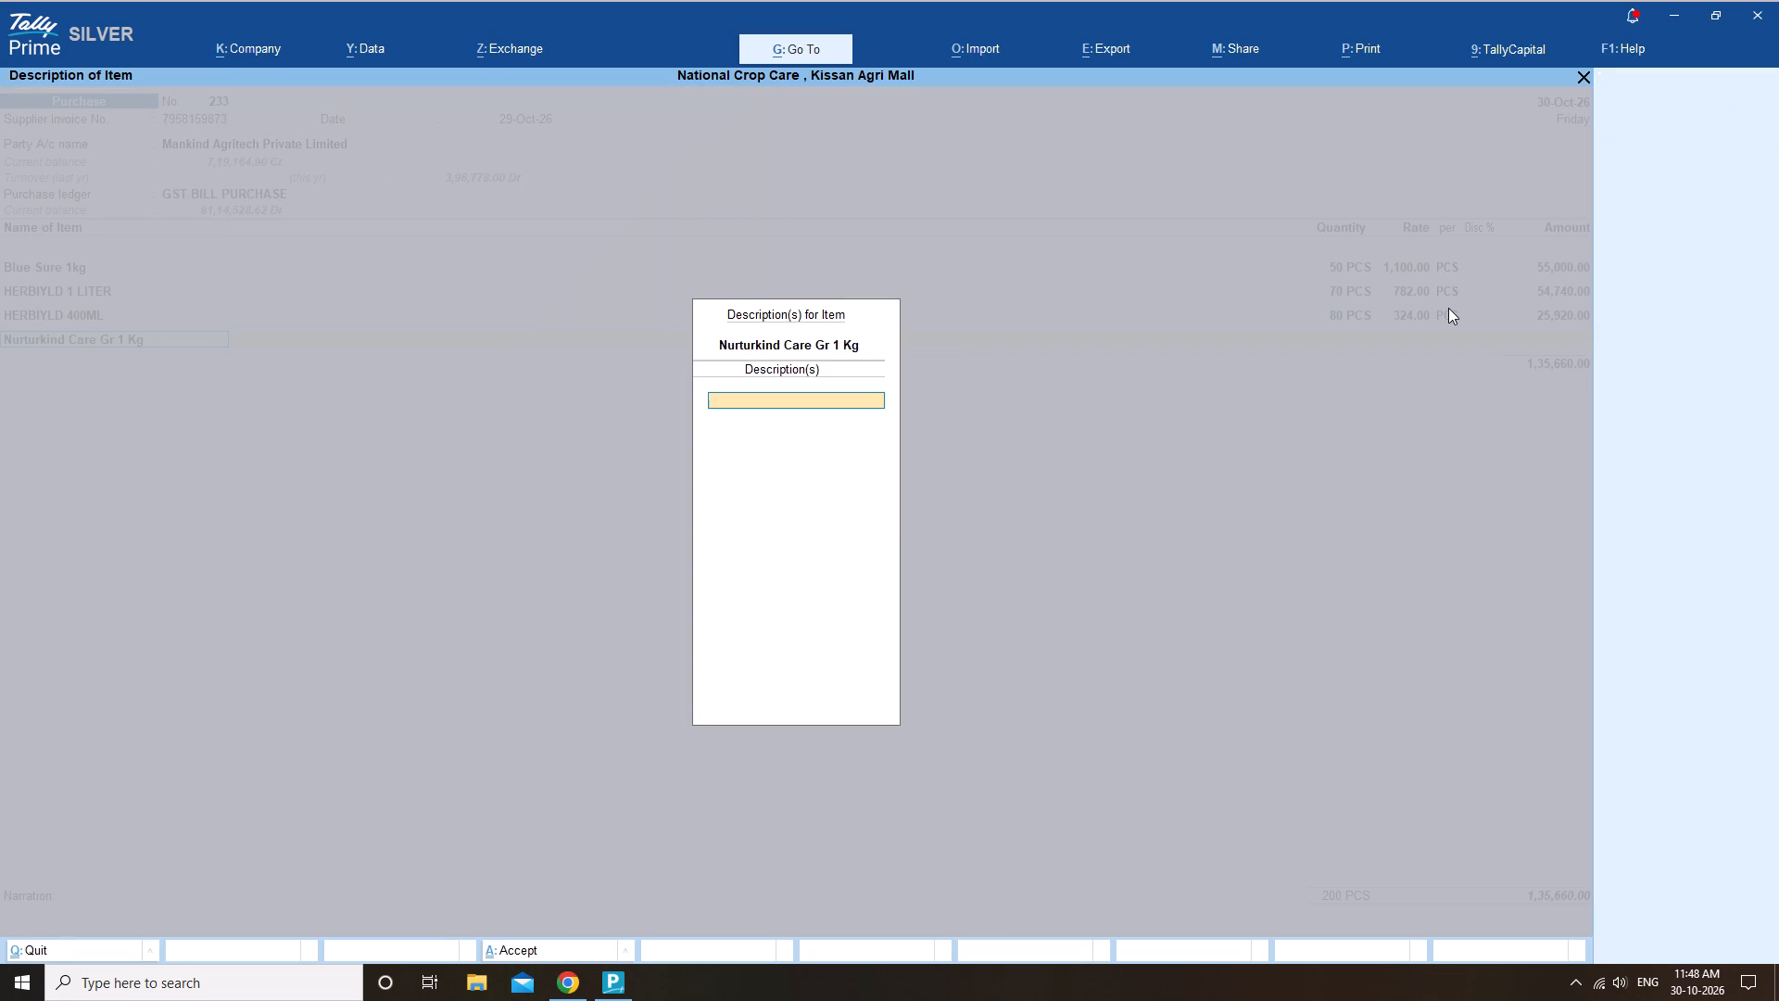
Allocate 25 PCS of Nurturkind Care Gr 1 Kg to Main Location with no description or tracking number.
{"action": "key", "text": "Return"}
{"action": "key", "text": "Return"}
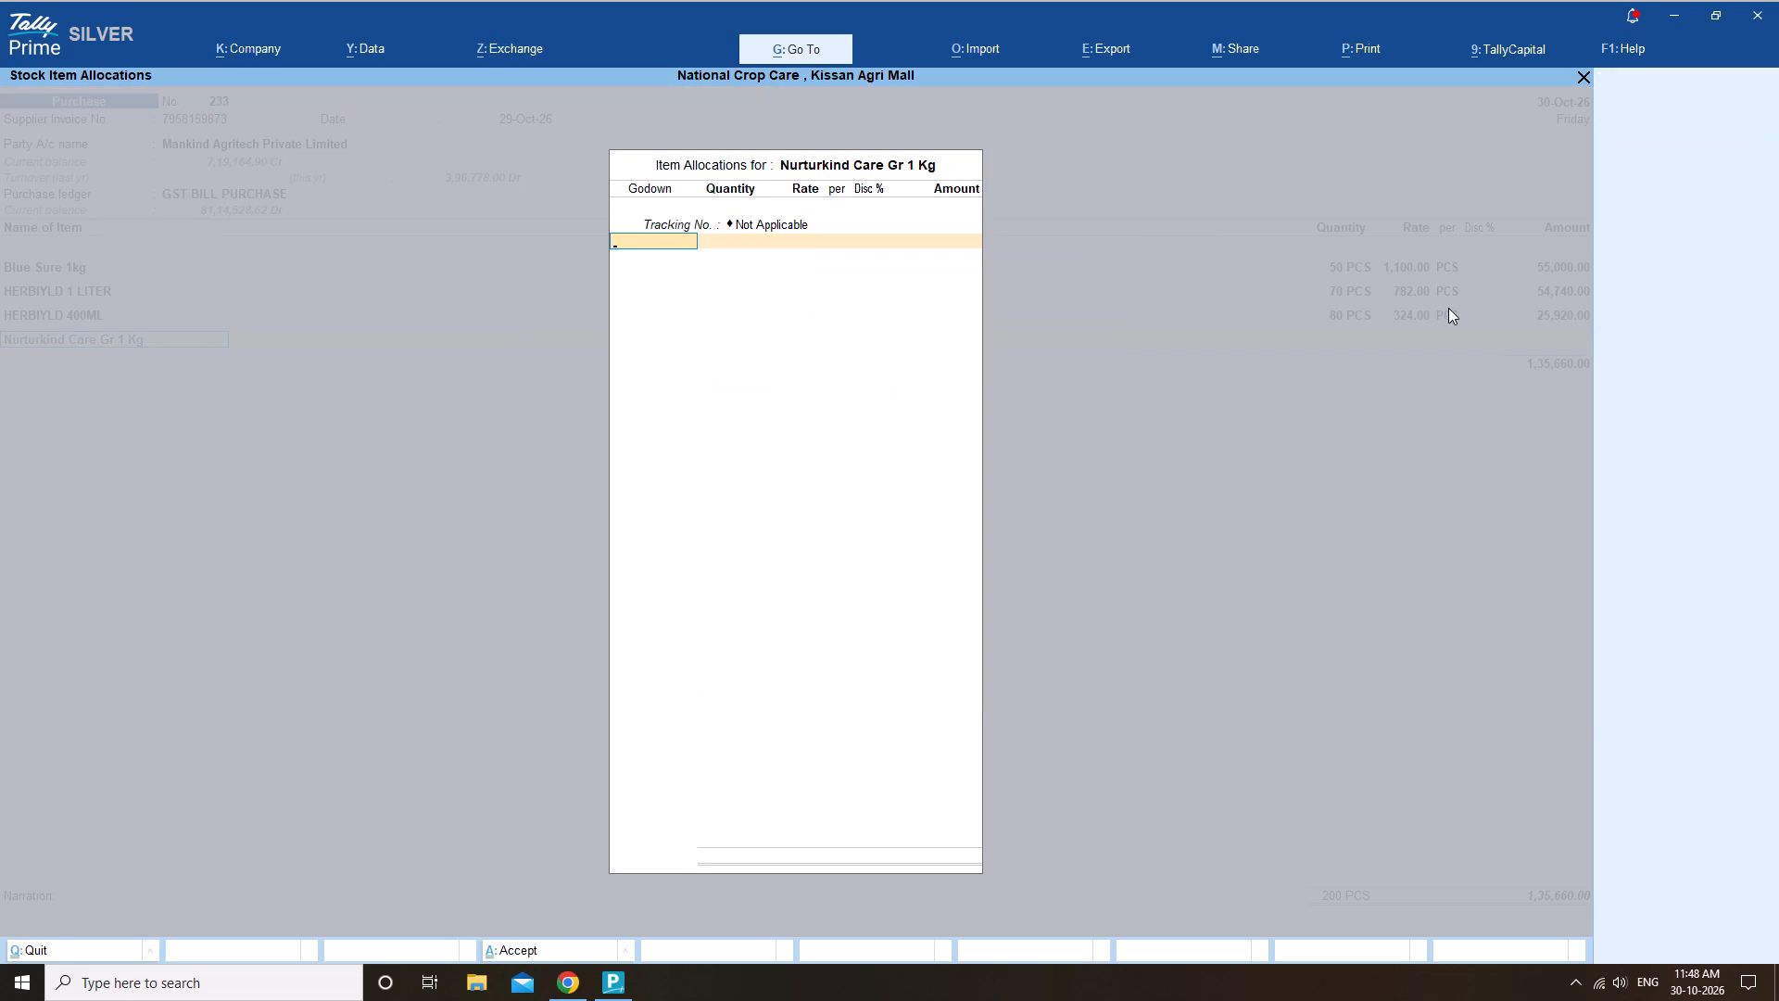
{"action": "key", "text": "m"}
{"action": "key", "text": "Return"}
{"action": "type", "text": "25"}
{"action": "key", "text": "Return"}
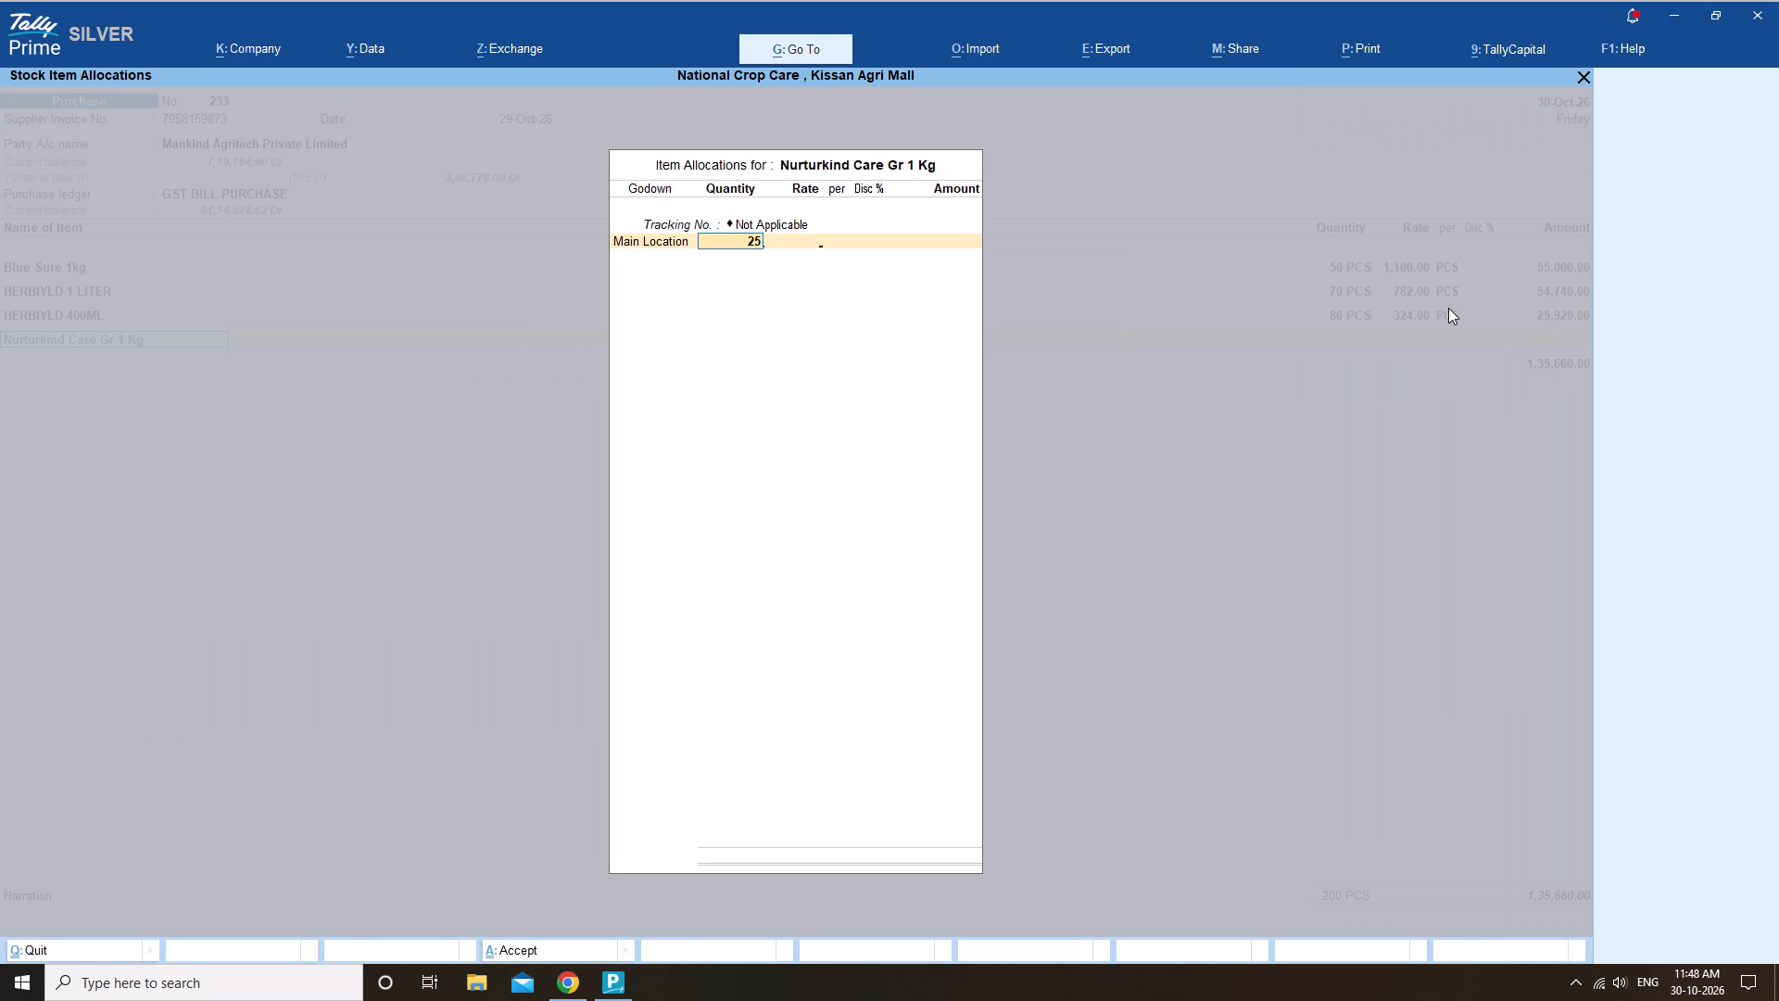
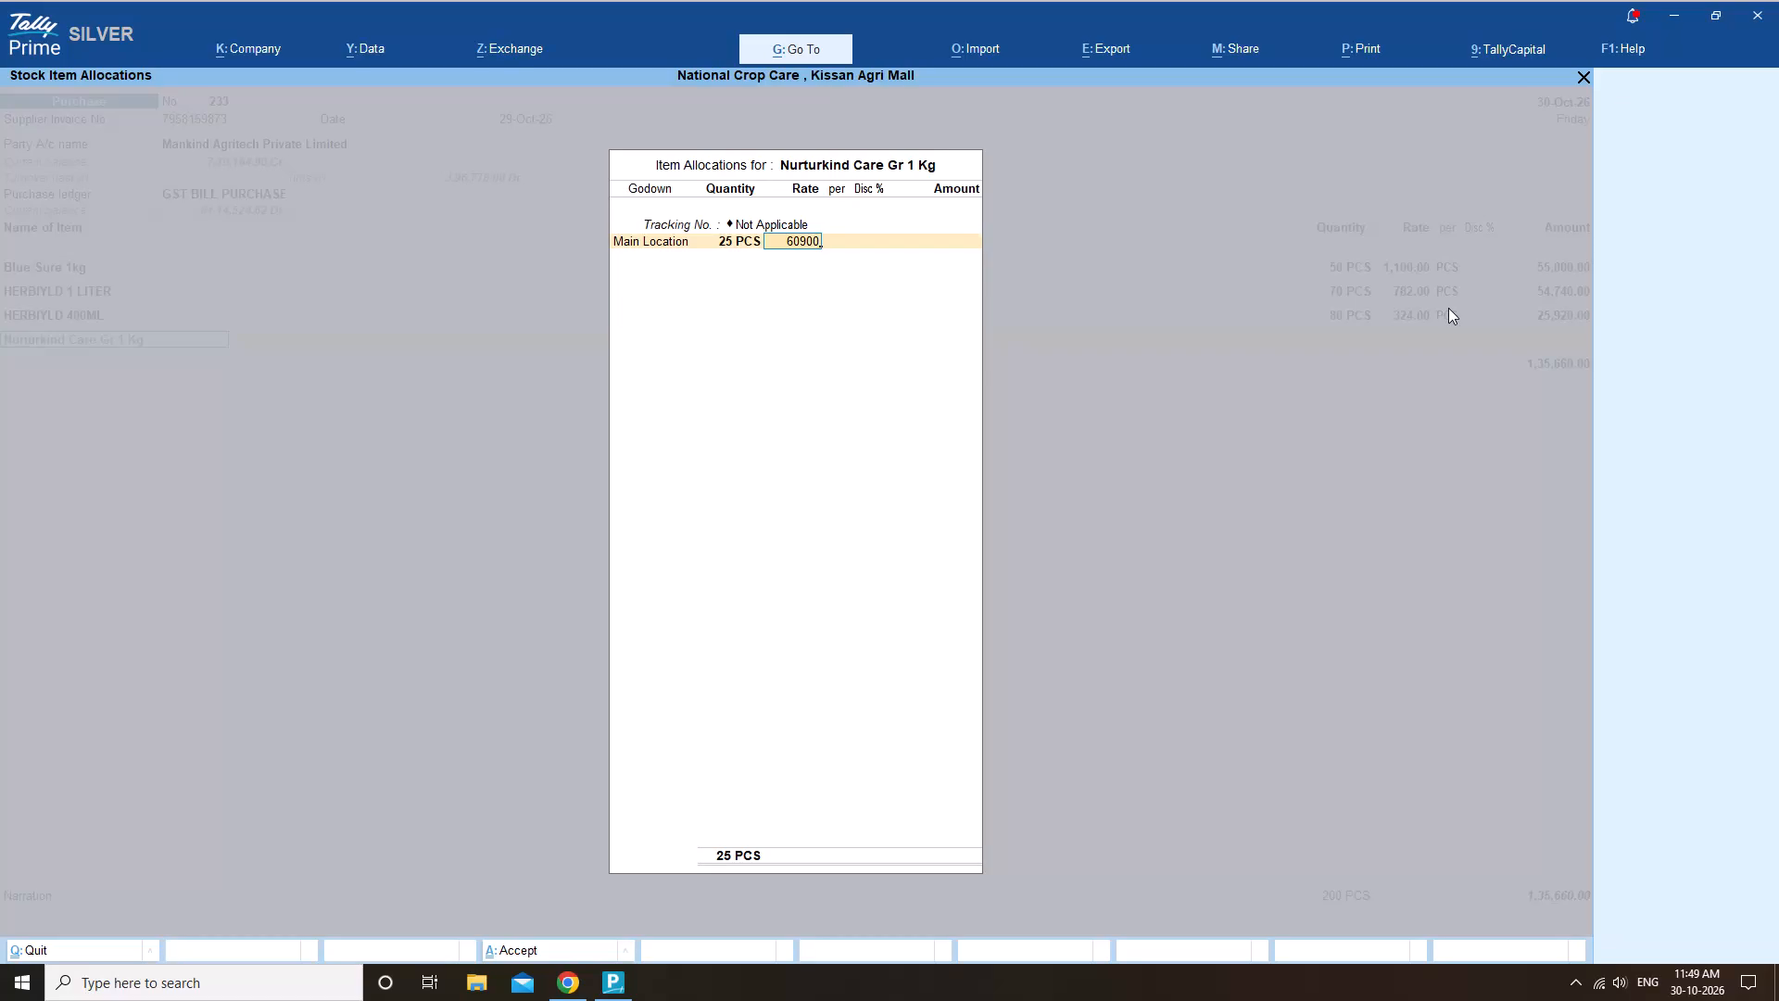
Set the Nurturkind Care Gr 1 Kg allocation's amount to 60,900 per PCS pricing, and finish the item list.
{"action": "key", "text": "Return"}
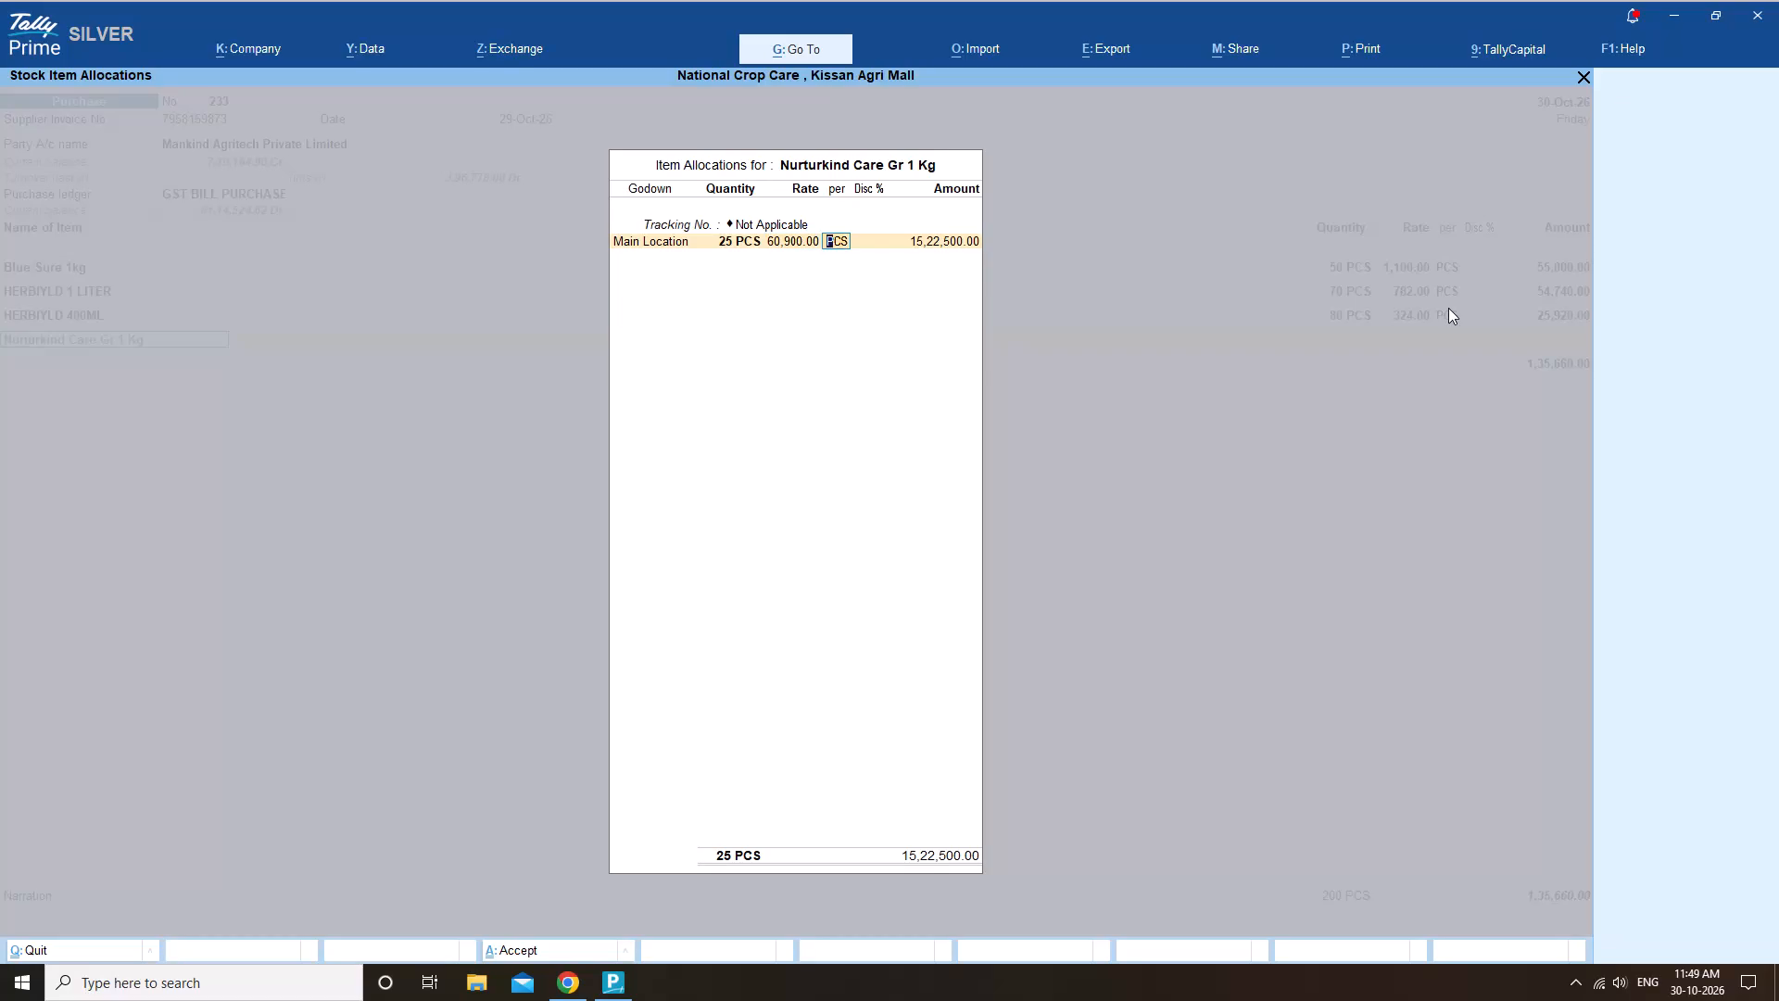
{"action": "key", "text": "BackSpace"}
{"action": "key", "text": "Return"}
{"action": "key", "text": "Return"}
{"action": "key", "text": "Return"}
{"action": "type", "text": "60900"}
{"action": "key", "text": "Return"}
{"action": "key", "text": "Return"}
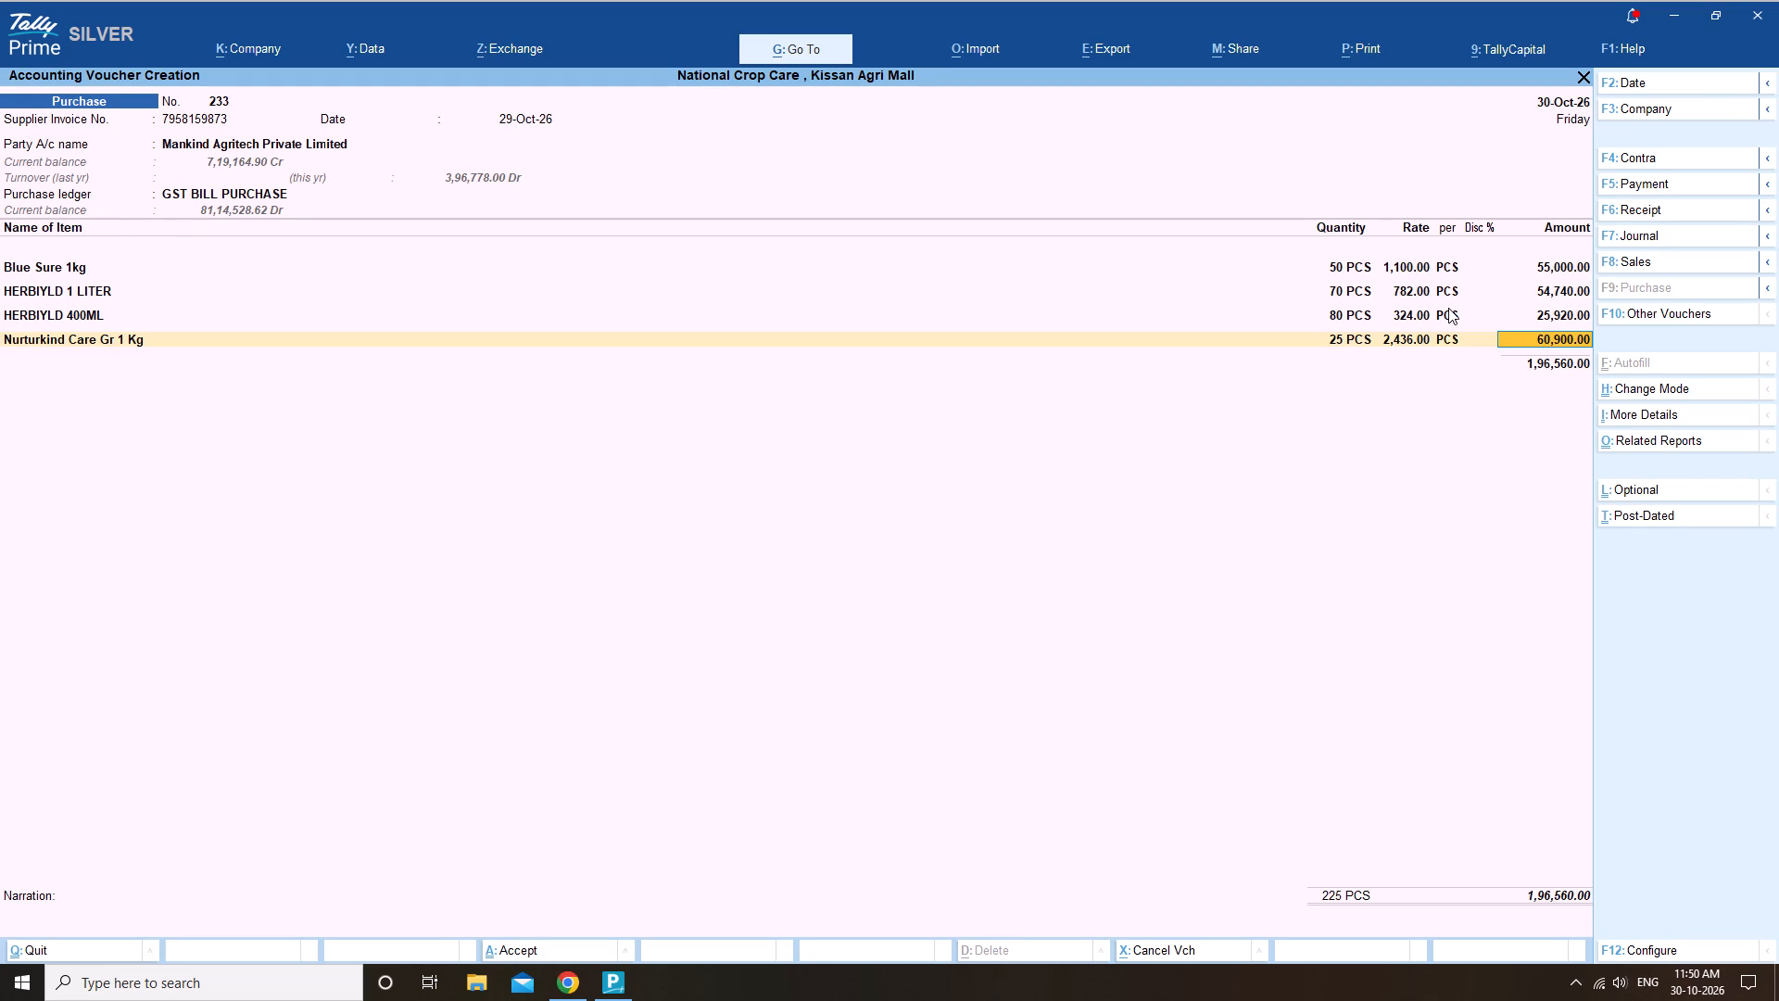
{"action": "key", "text": "Return"}
{"action": "key", "text": "Return"}
{"action": "key", "text": "Return"}
{"action": "key", "text": "Return"}
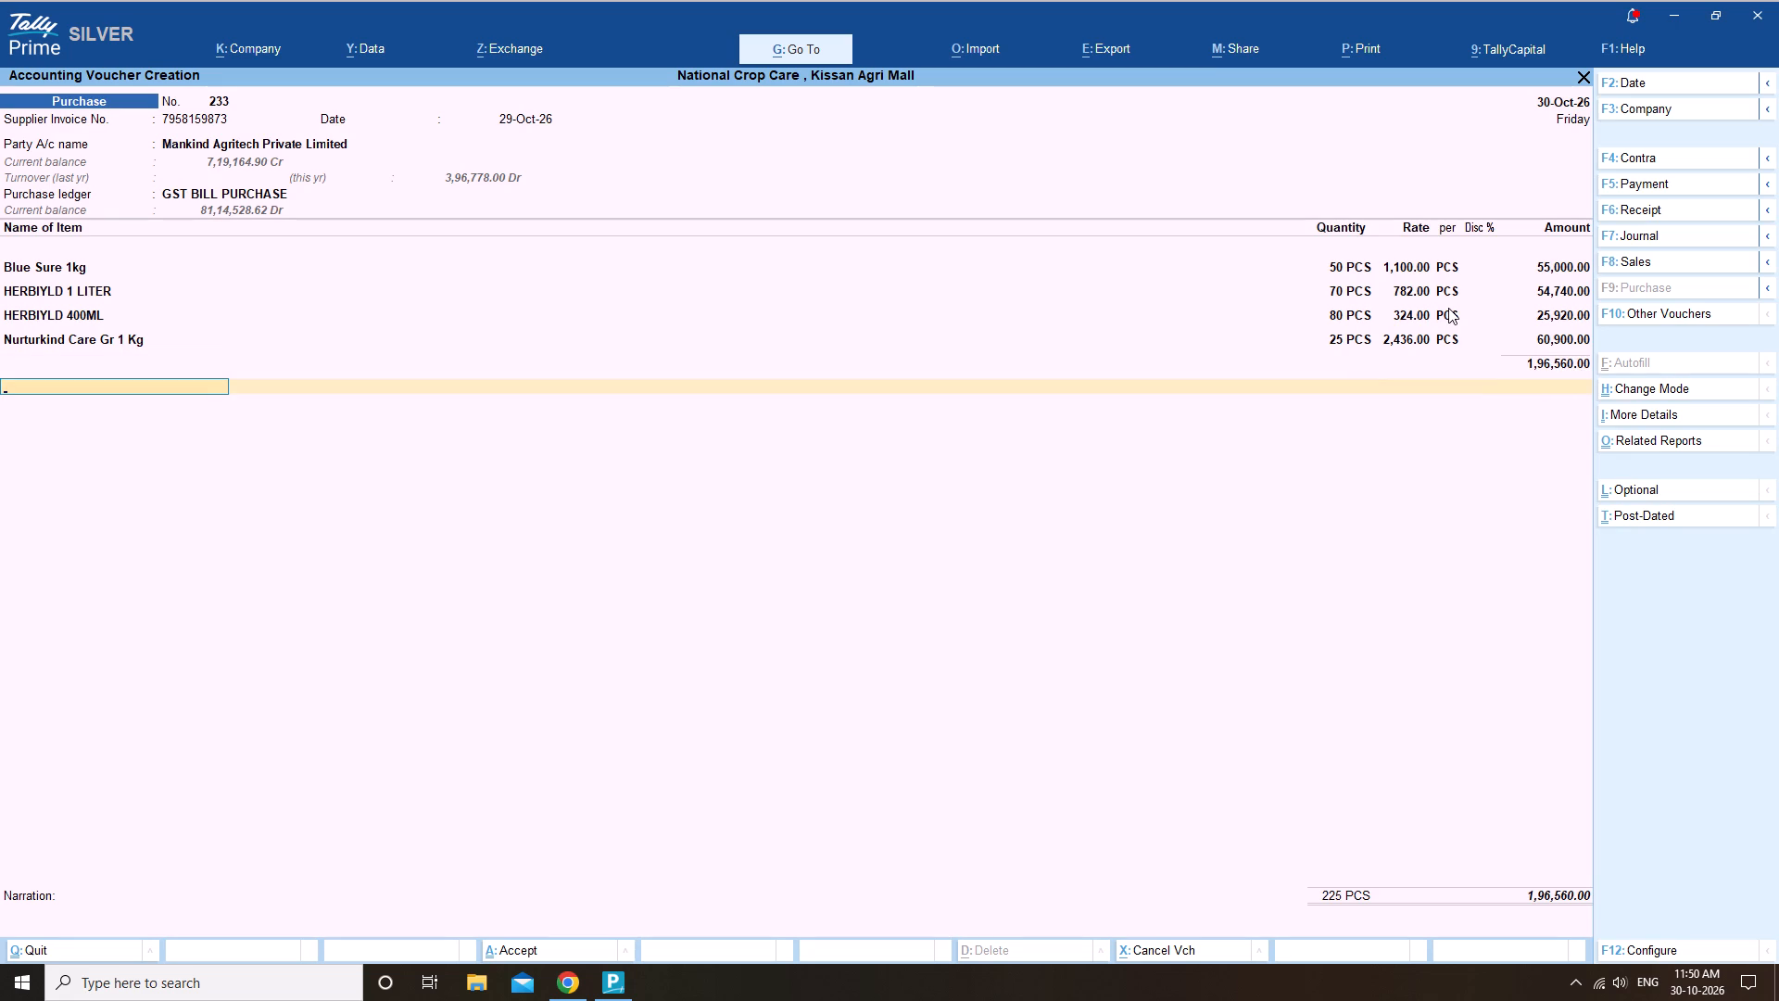
Add the INPUT CGST ledger below the items at 9% and set its amount to 4,914.
{"action": "key", "text": "Return"}
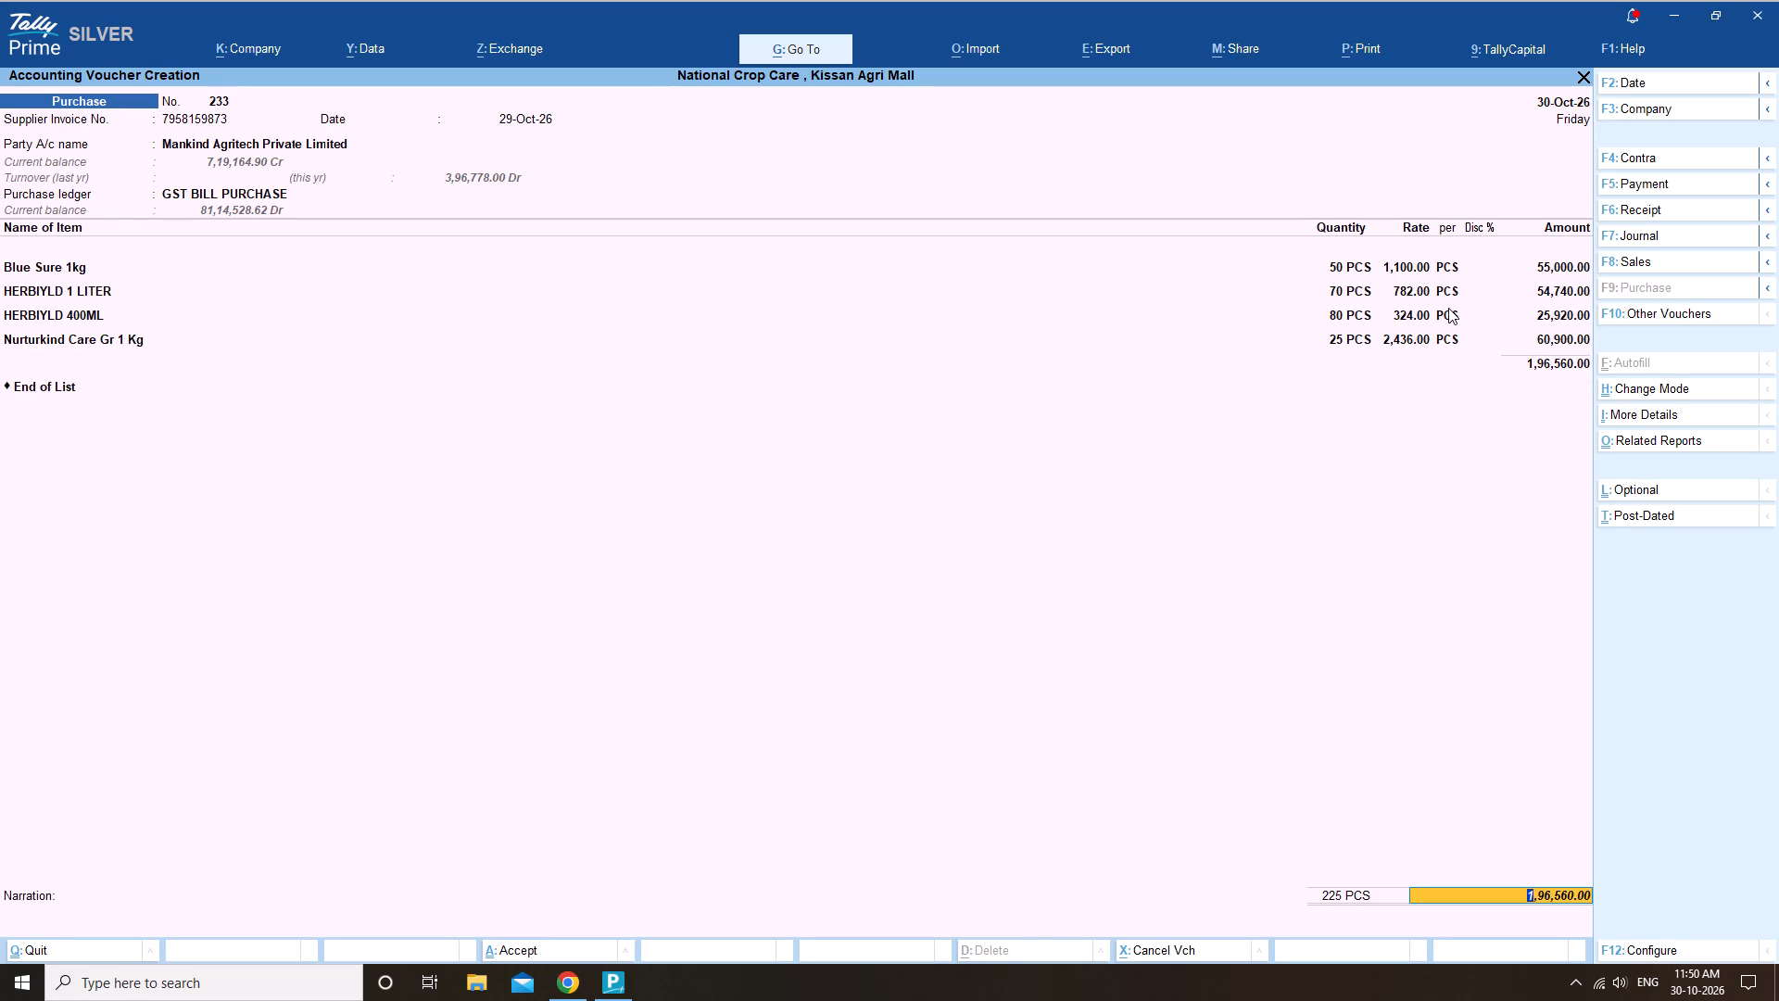
{"action": "key", "text": "g"}
{"action": "key", "text": "BackSpace"}
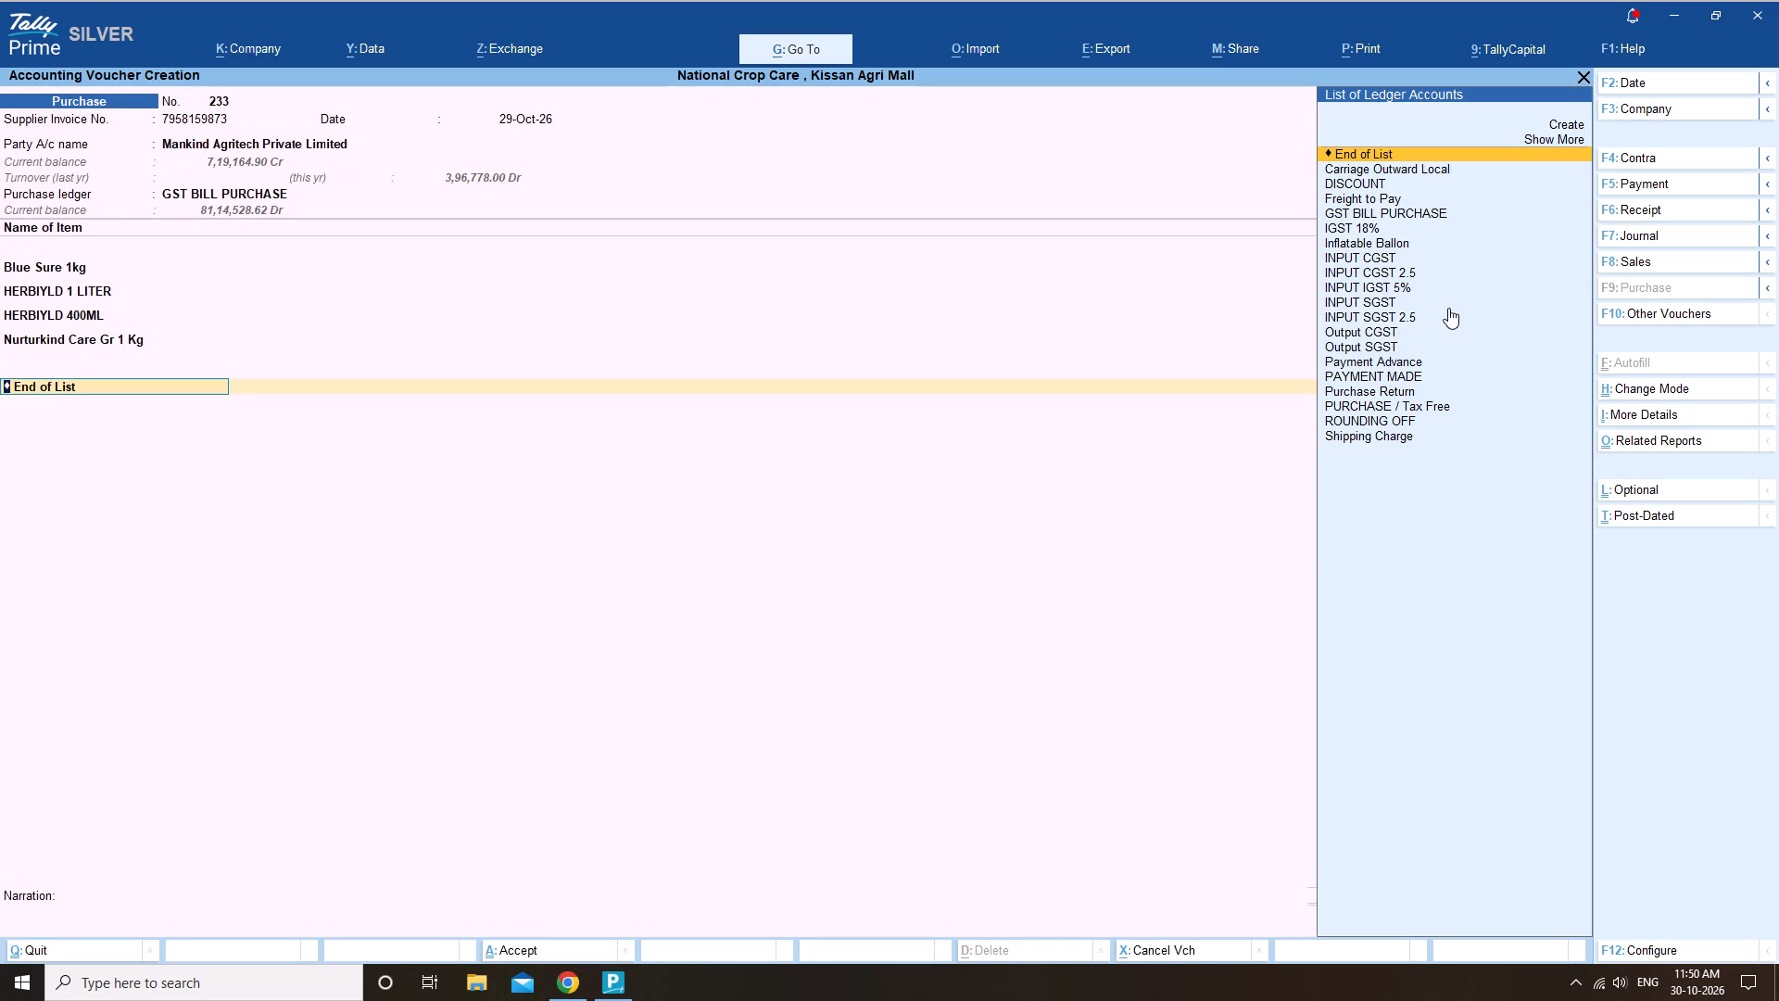
{"action": "key", "text": "Down"}
{"action": "key", "text": "Down"}
{"action": "key", "text": "Down"}
{"action": "key", "text": "Down"}
{"action": "key", "text": "Down"}
{"action": "key", "text": "Down"}
{"action": "key", "text": "Down"}
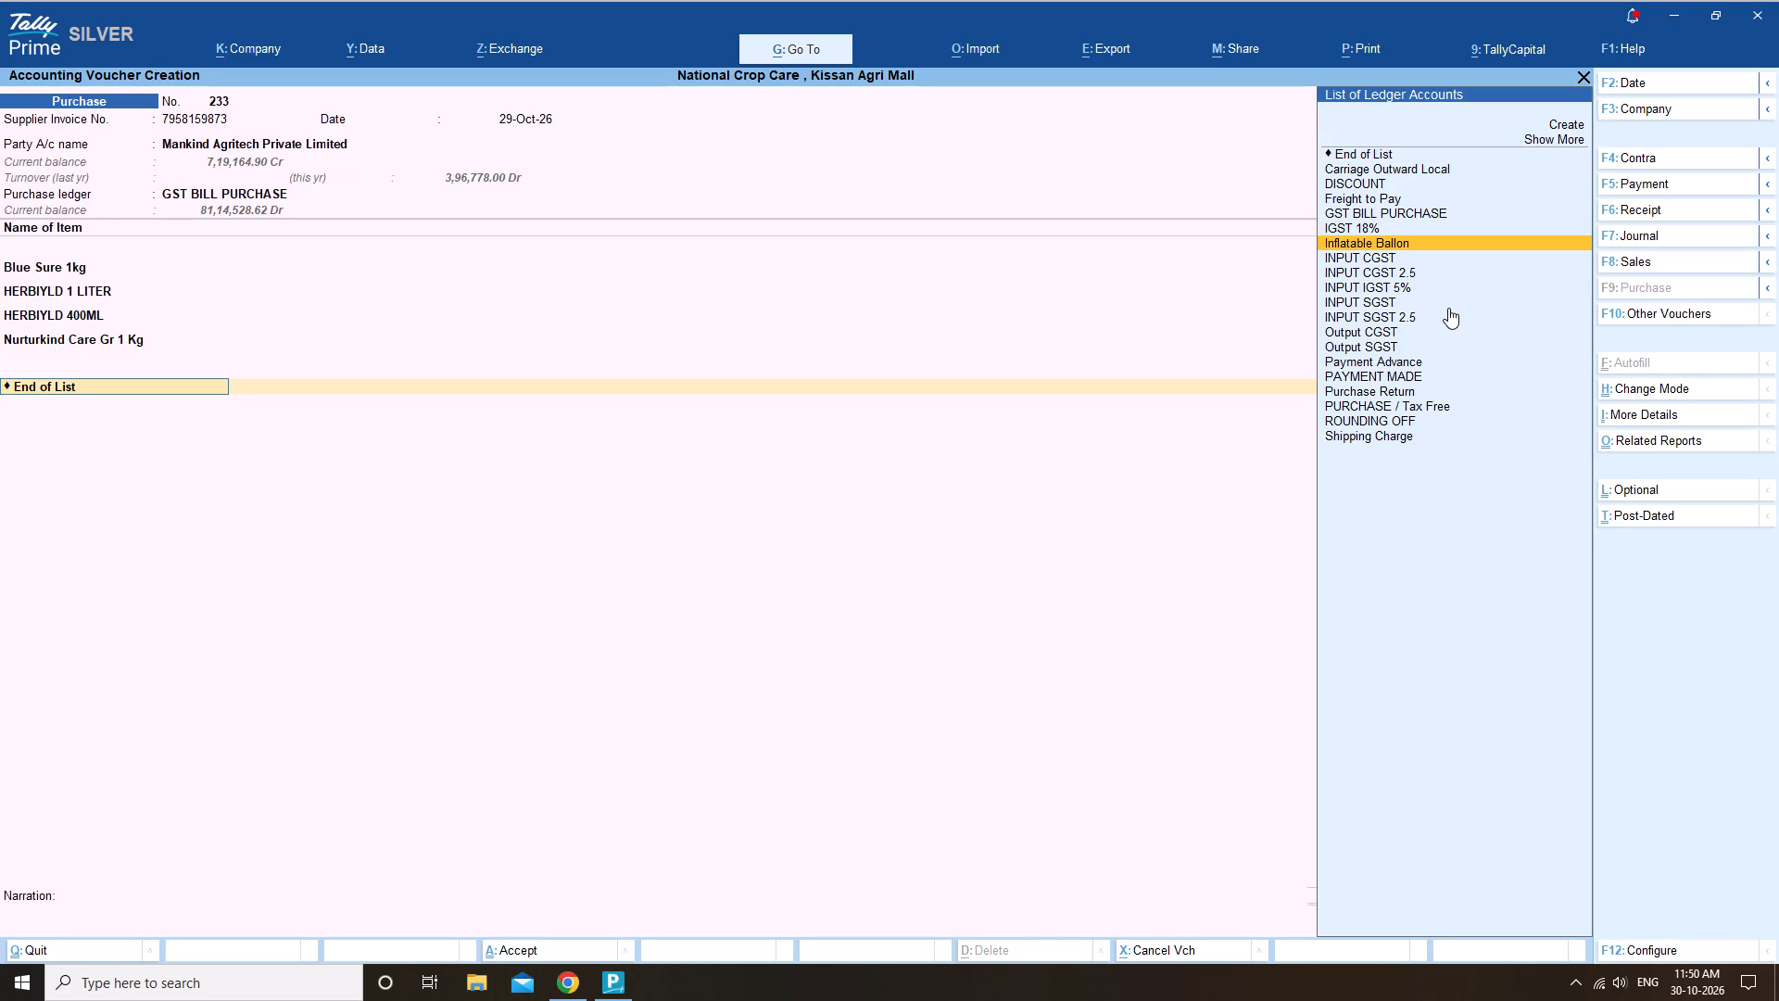
{"action": "key", "text": "Return"}
{"action": "key", "text": "Return"}
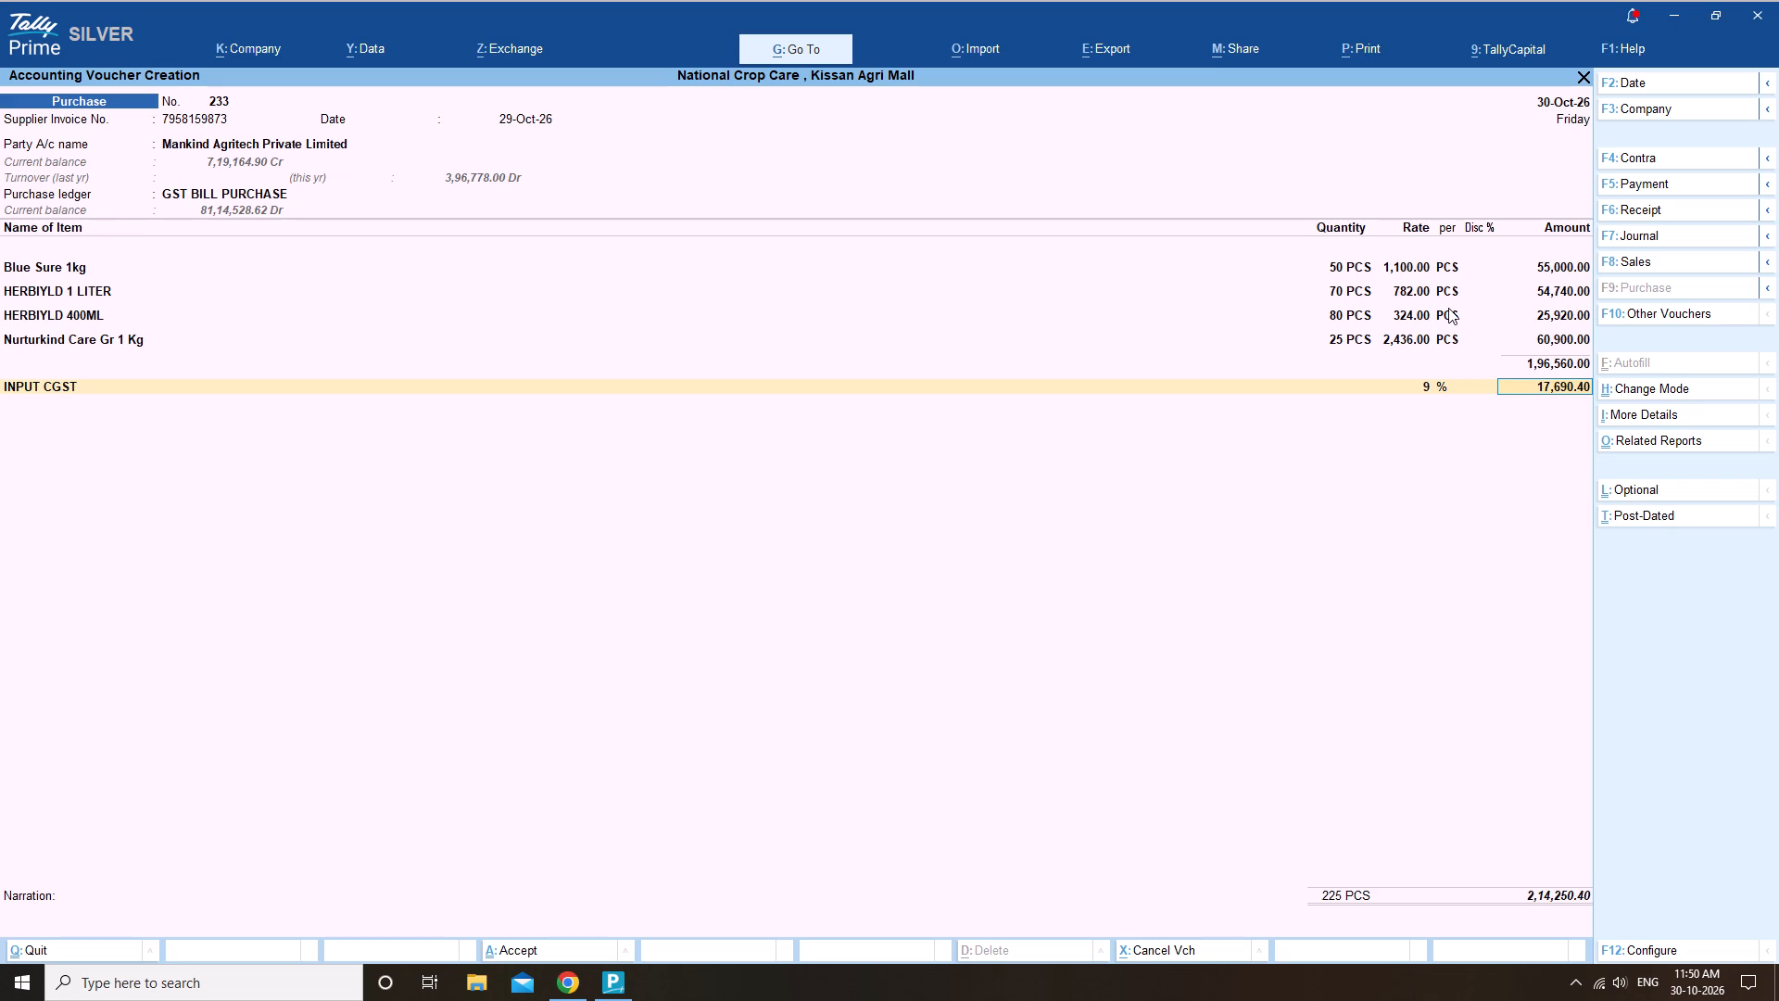
{"action": "type", "text": "49"}
{"action": "type", "text": "14"}
{"action": "key", "text": "Return"}
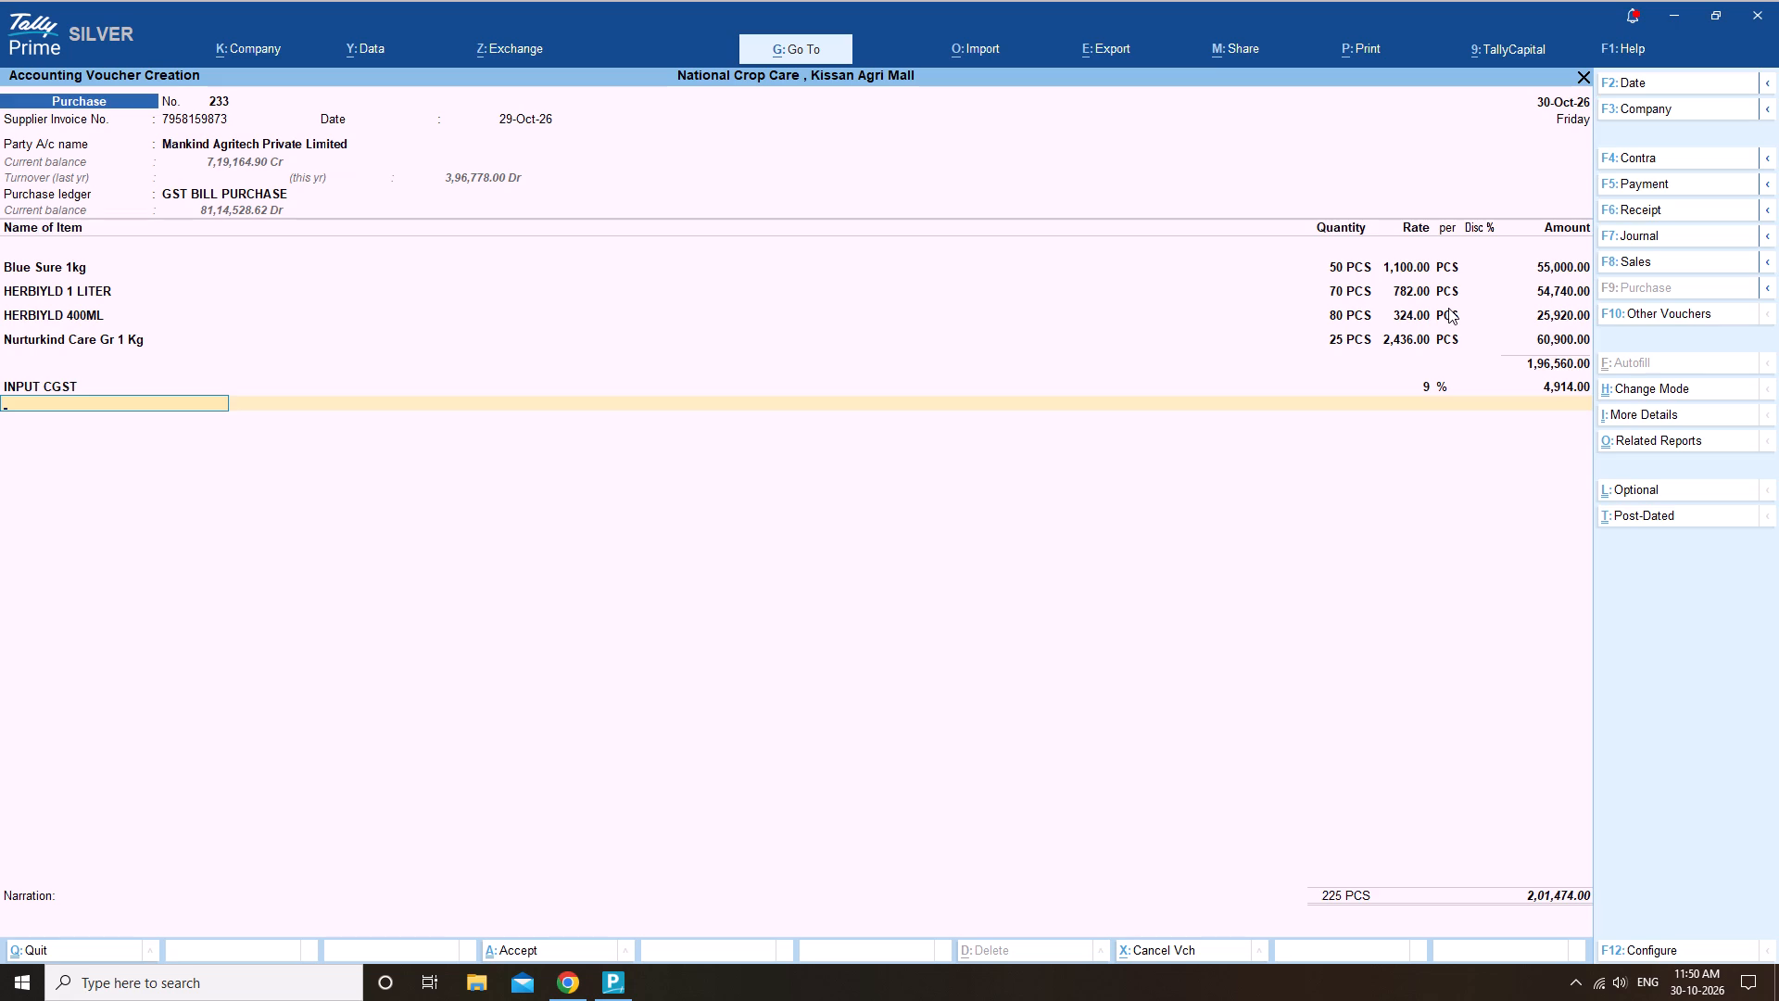
Add the INPUT SGST ledger at 9% and set its amount to 4,914.
{"action": "type", "text": "gs"}
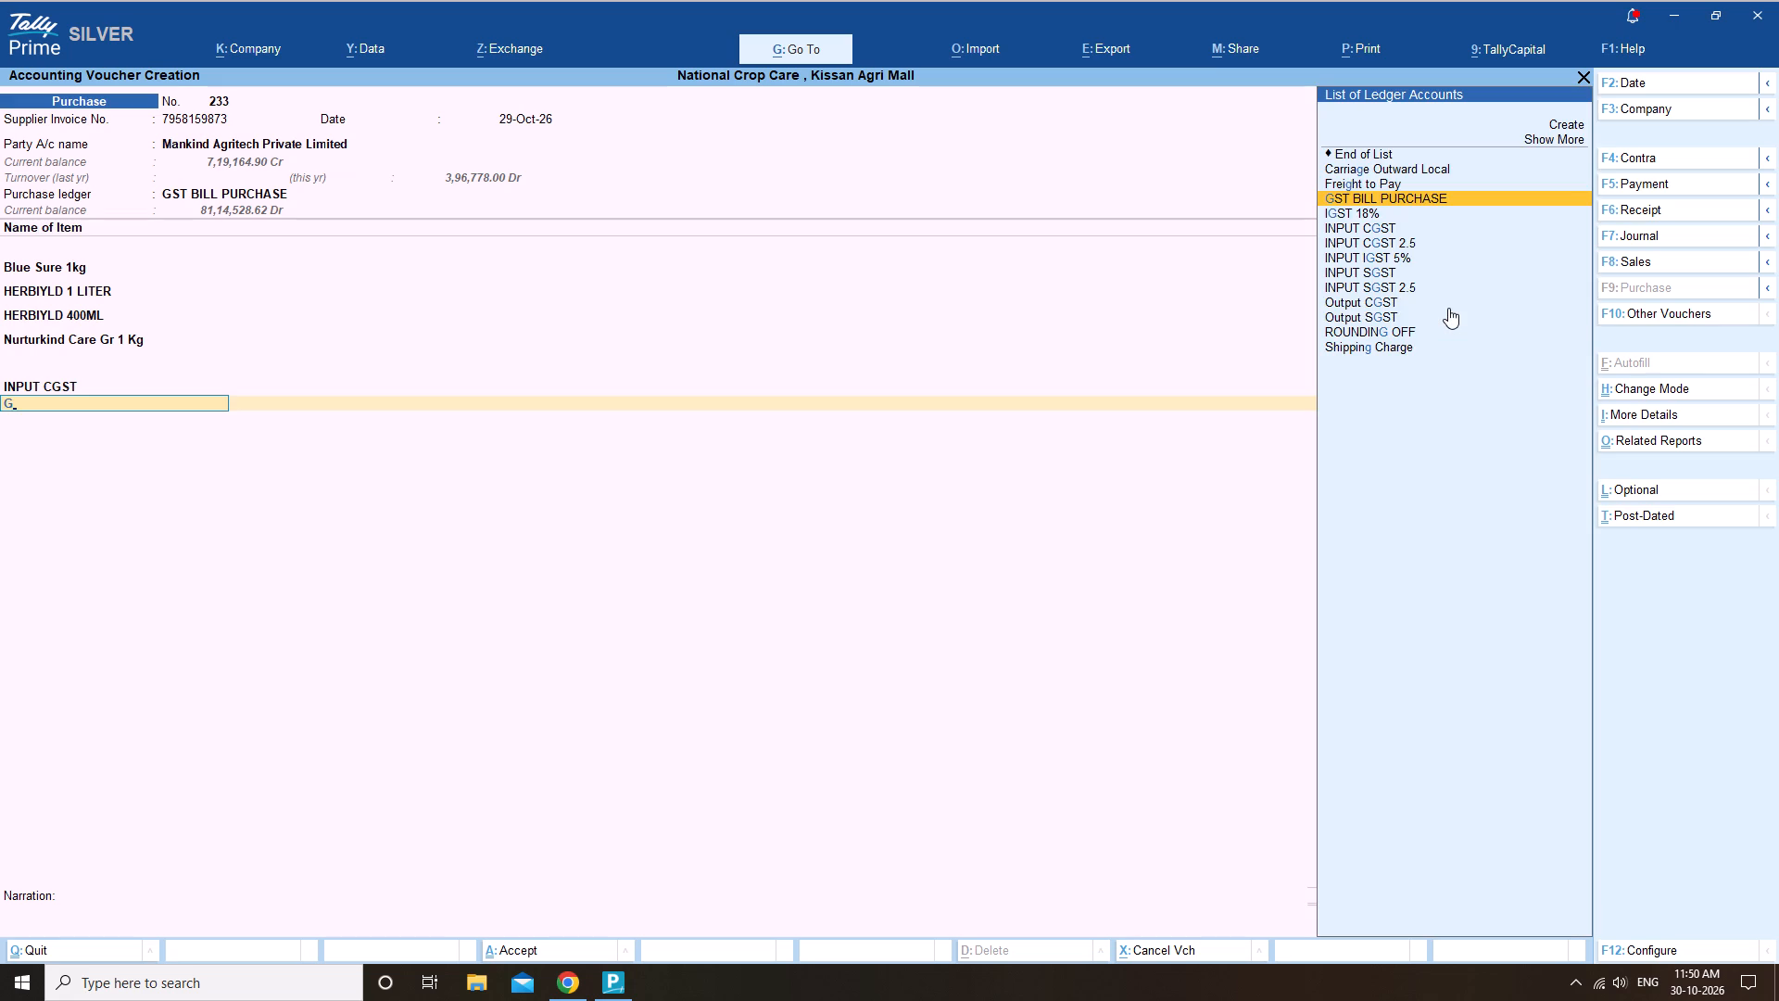
{"action": "key", "text": "Down"}
{"action": "key", "text": "Down"}
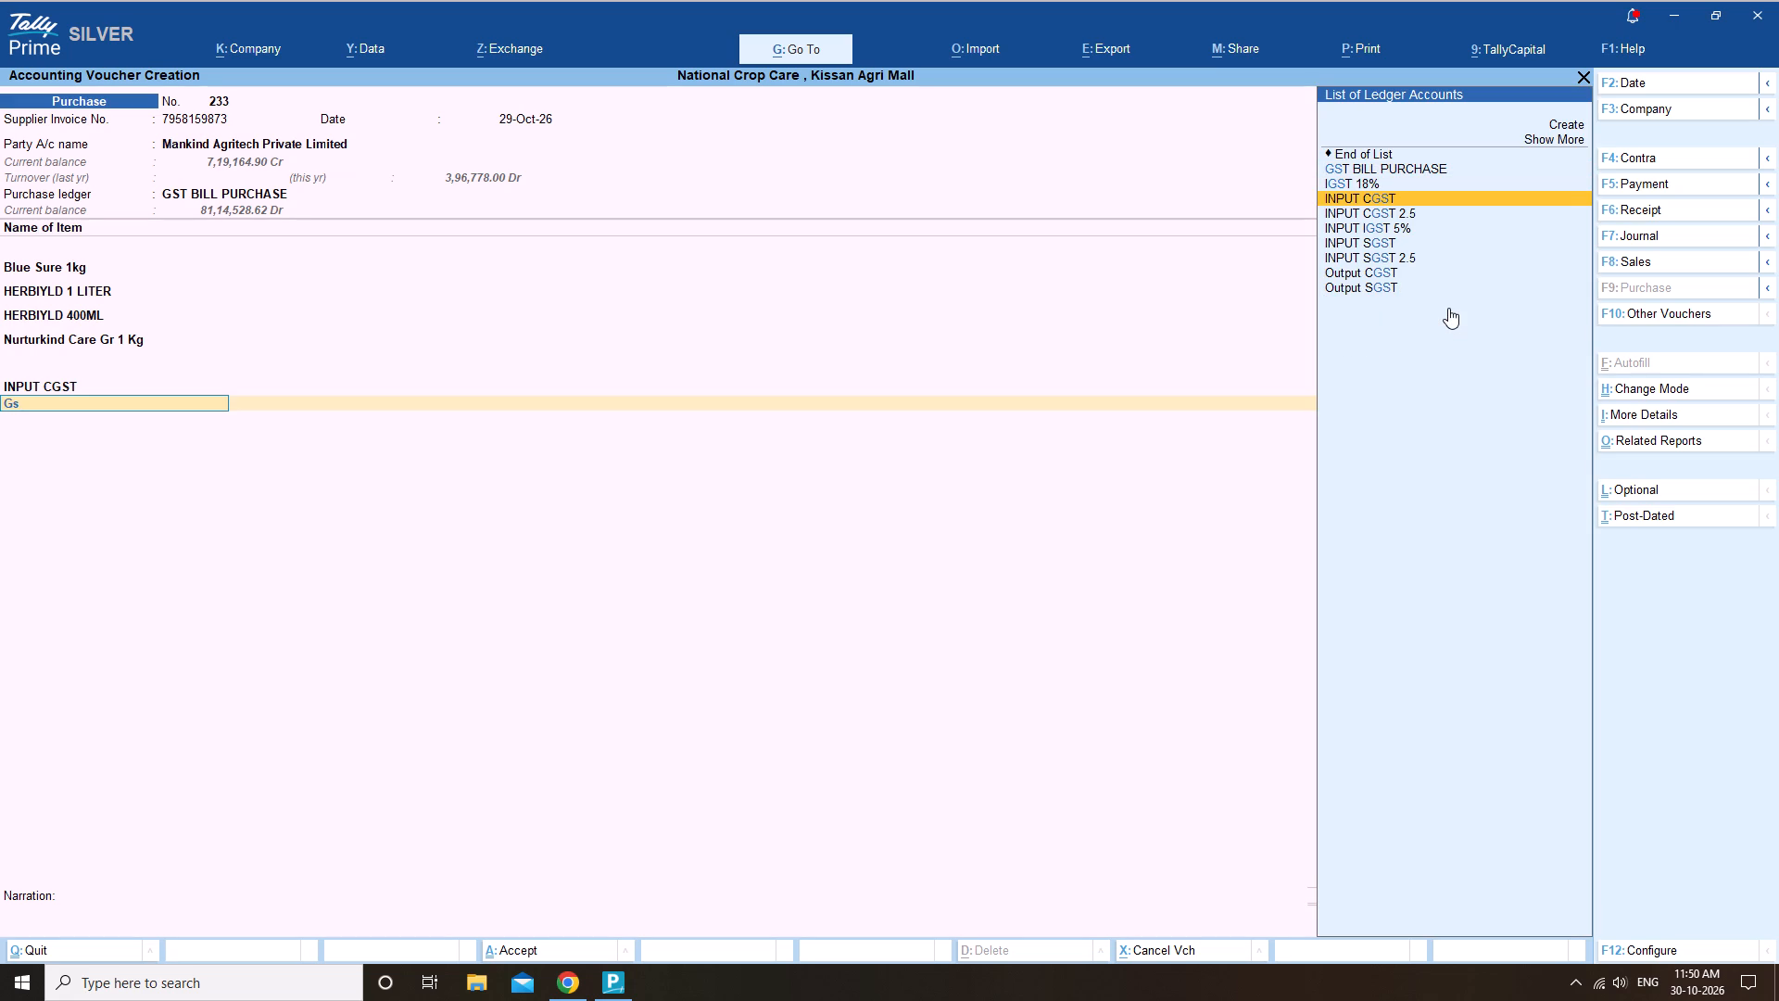
{"action": "key", "text": "Down"}
{"action": "key", "text": "Down"}
{"action": "key", "text": "Down"}
{"action": "key", "text": "Down"}
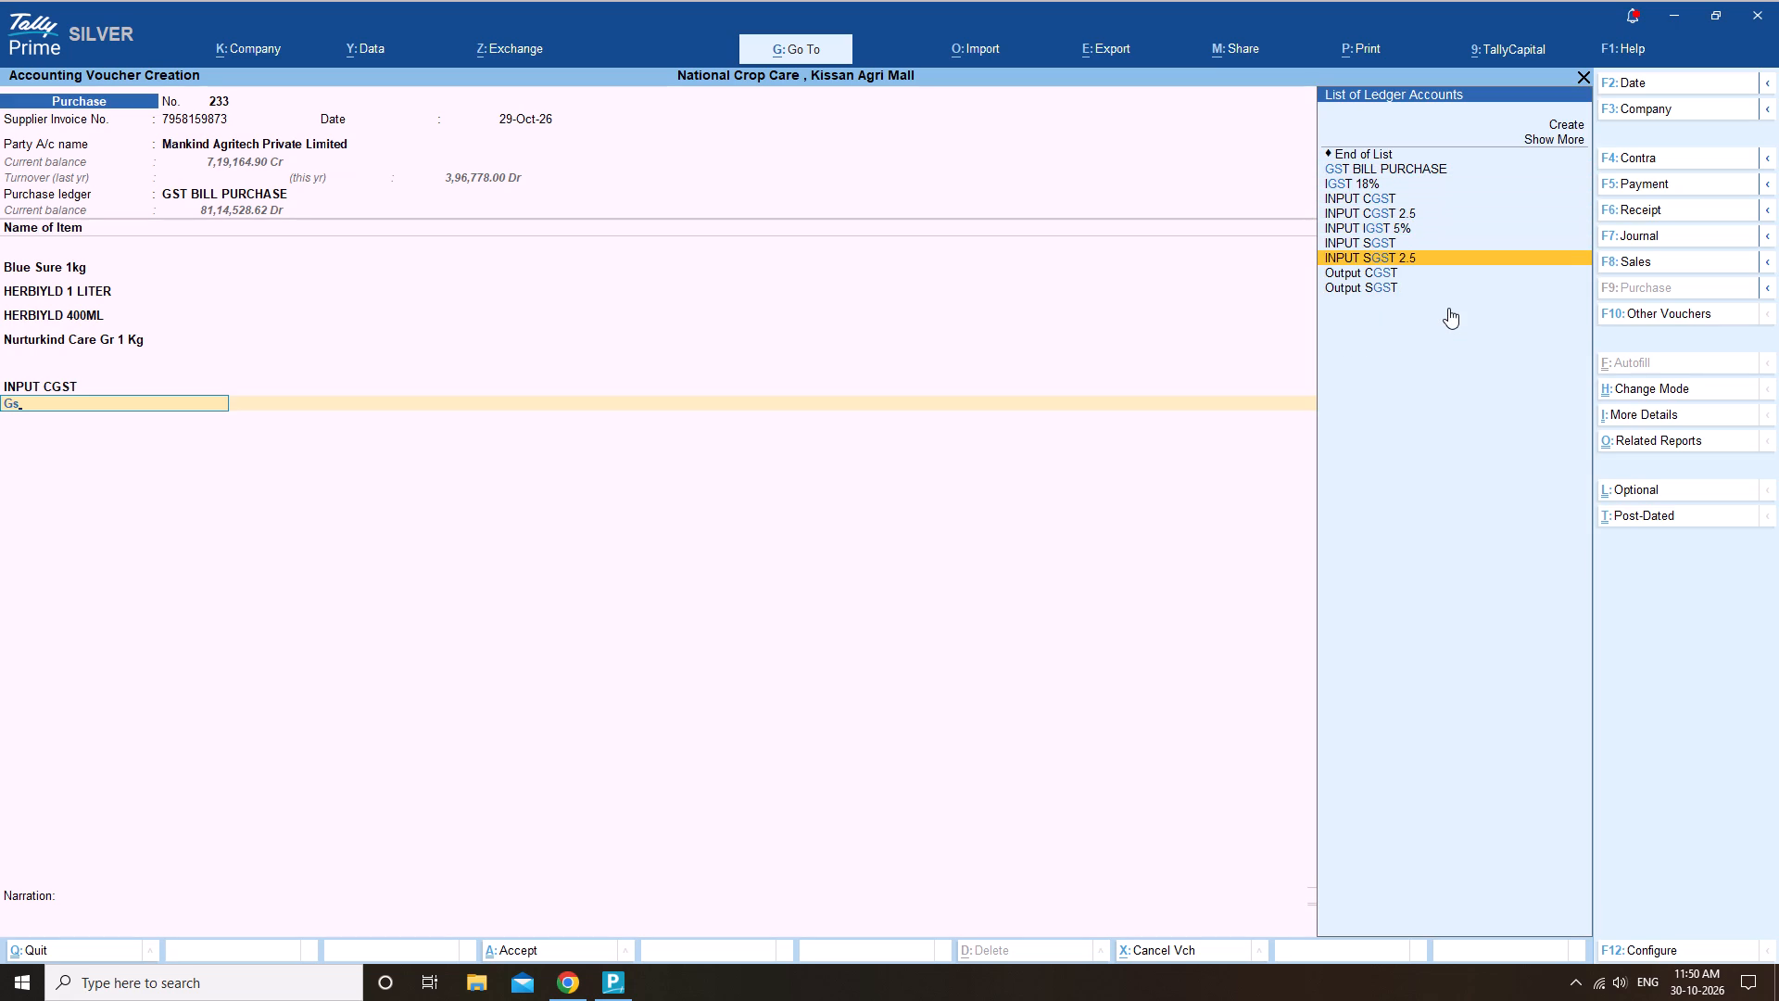
{"action": "key", "text": "Up"}
{"action": "key", "text": "Return"}
{"action": "key", "text": "Return"}
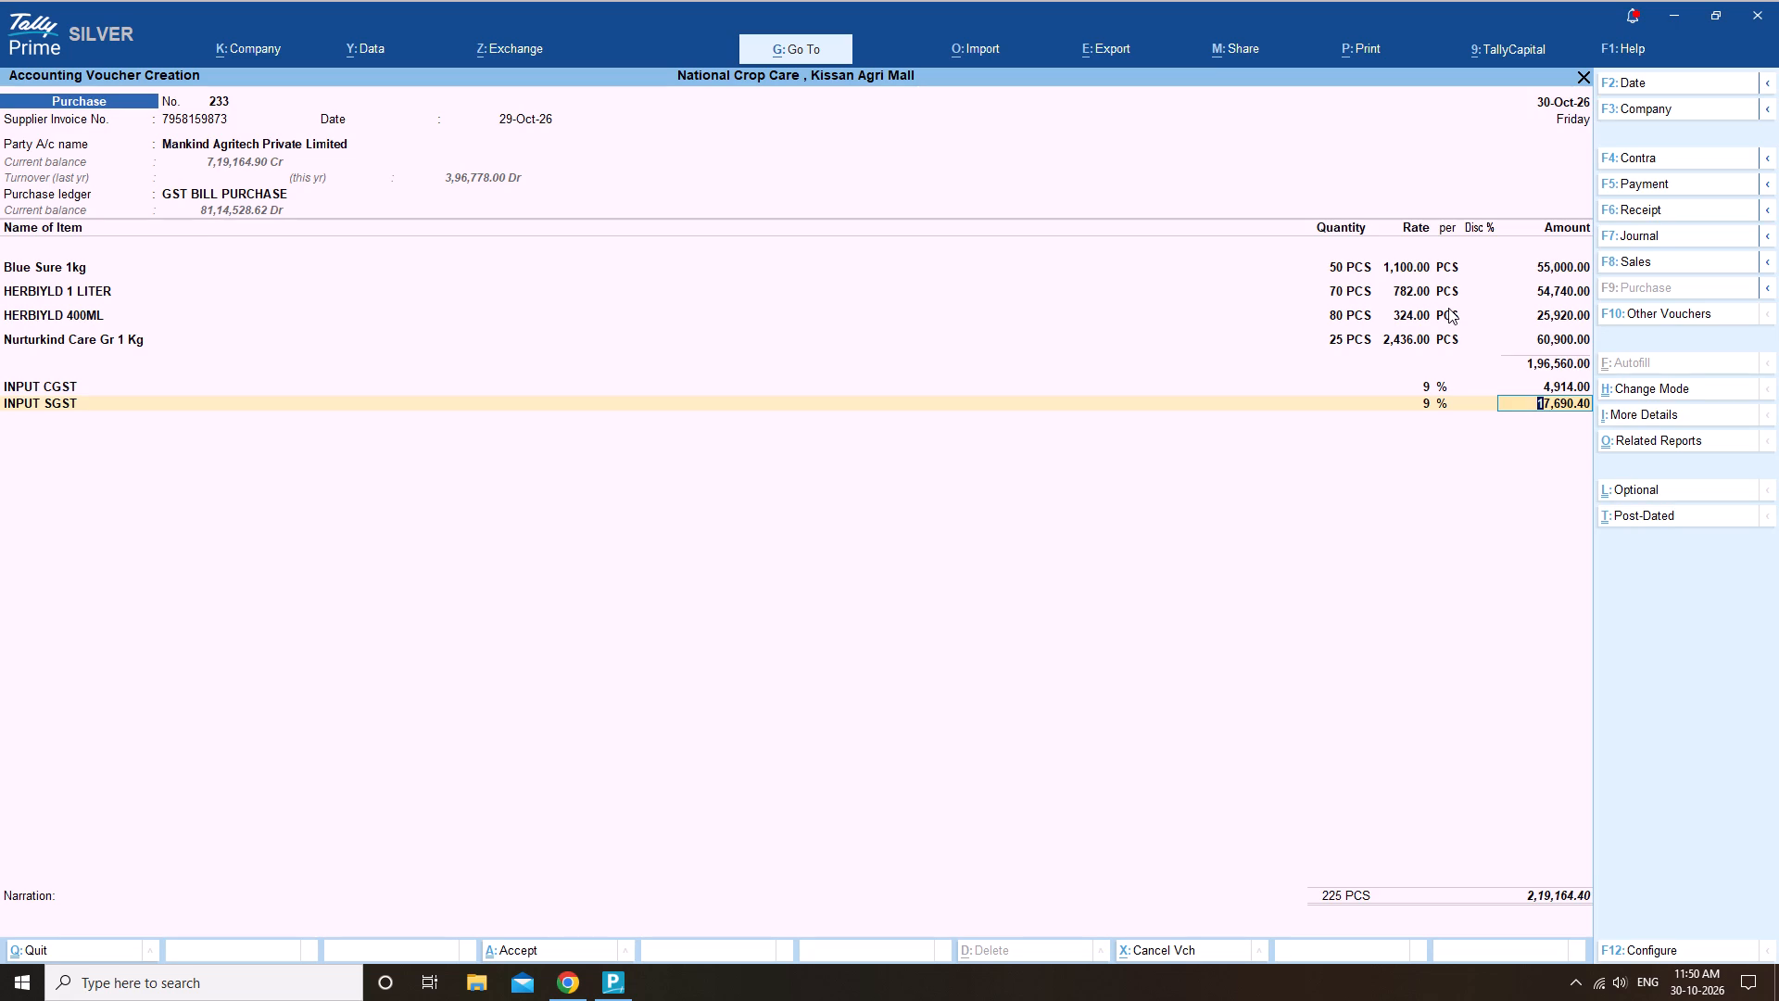
{"action": "type", "text": "49"}
{"action": "type", "text": "14"}
{"action": "key", "text": "Return"}
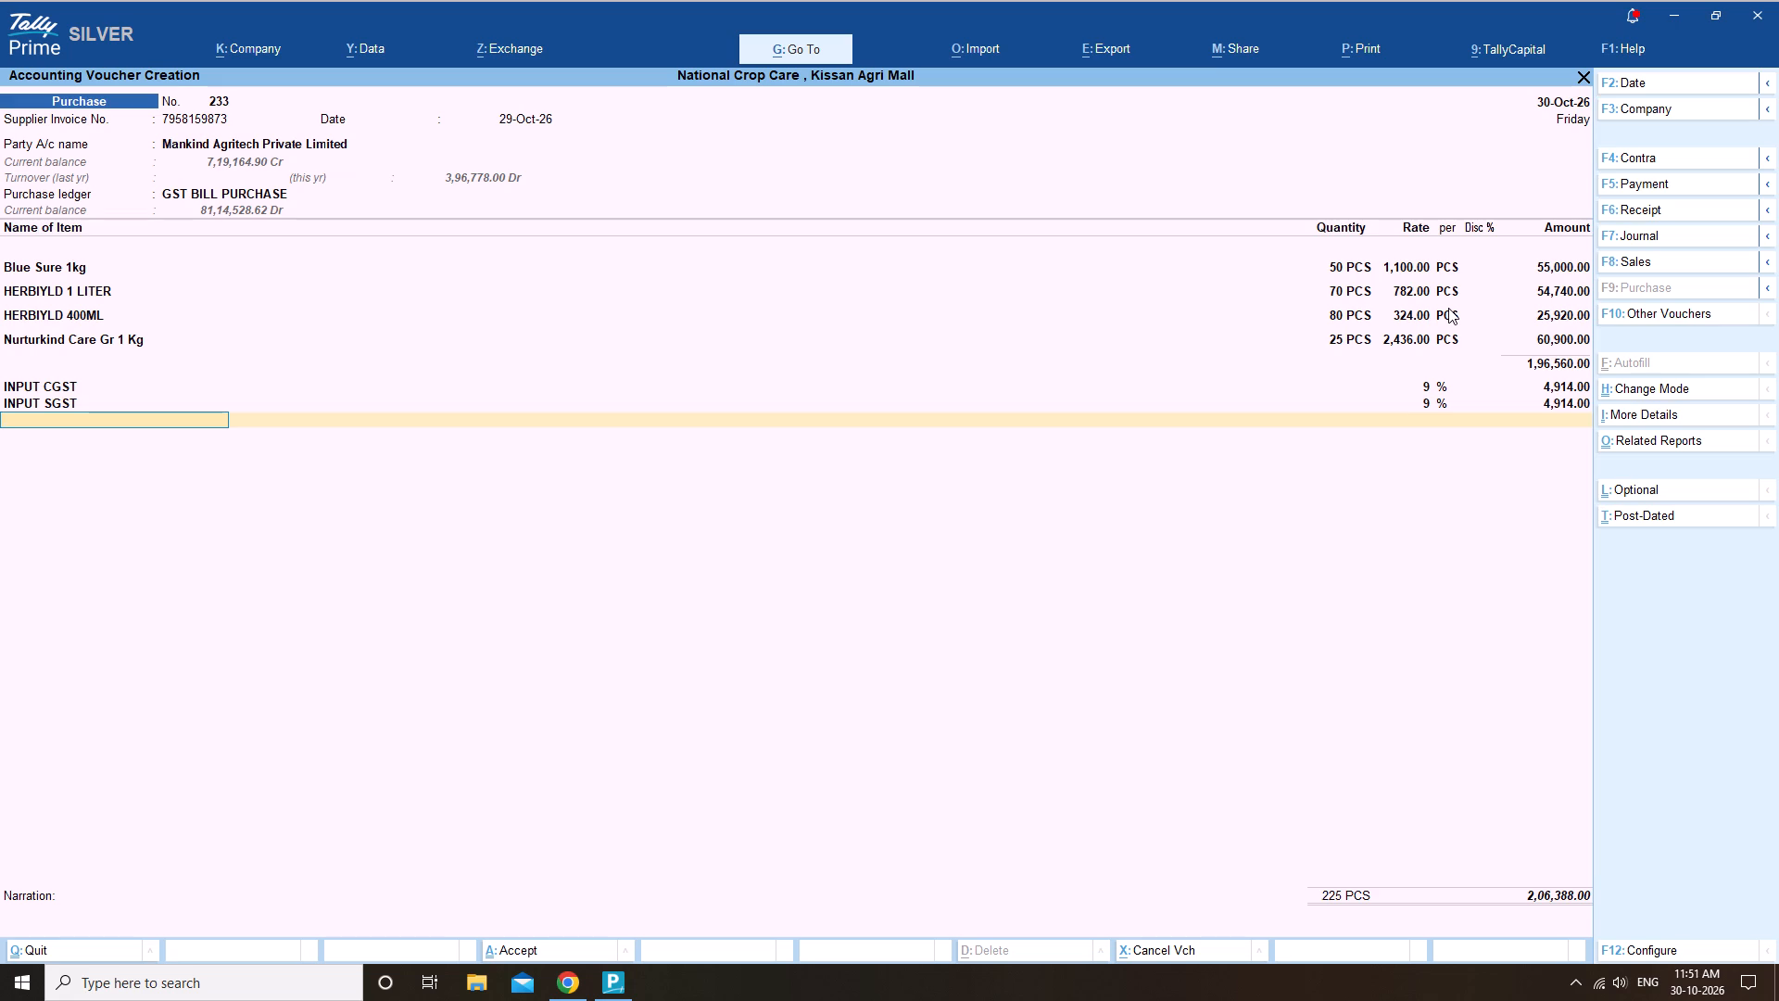
End the ledger list, leave the narration blank, and save the Mankind Agritech purchase voucher.
{"action": "key", "text": "Return"}
{"action": "key", "text": "Return"}
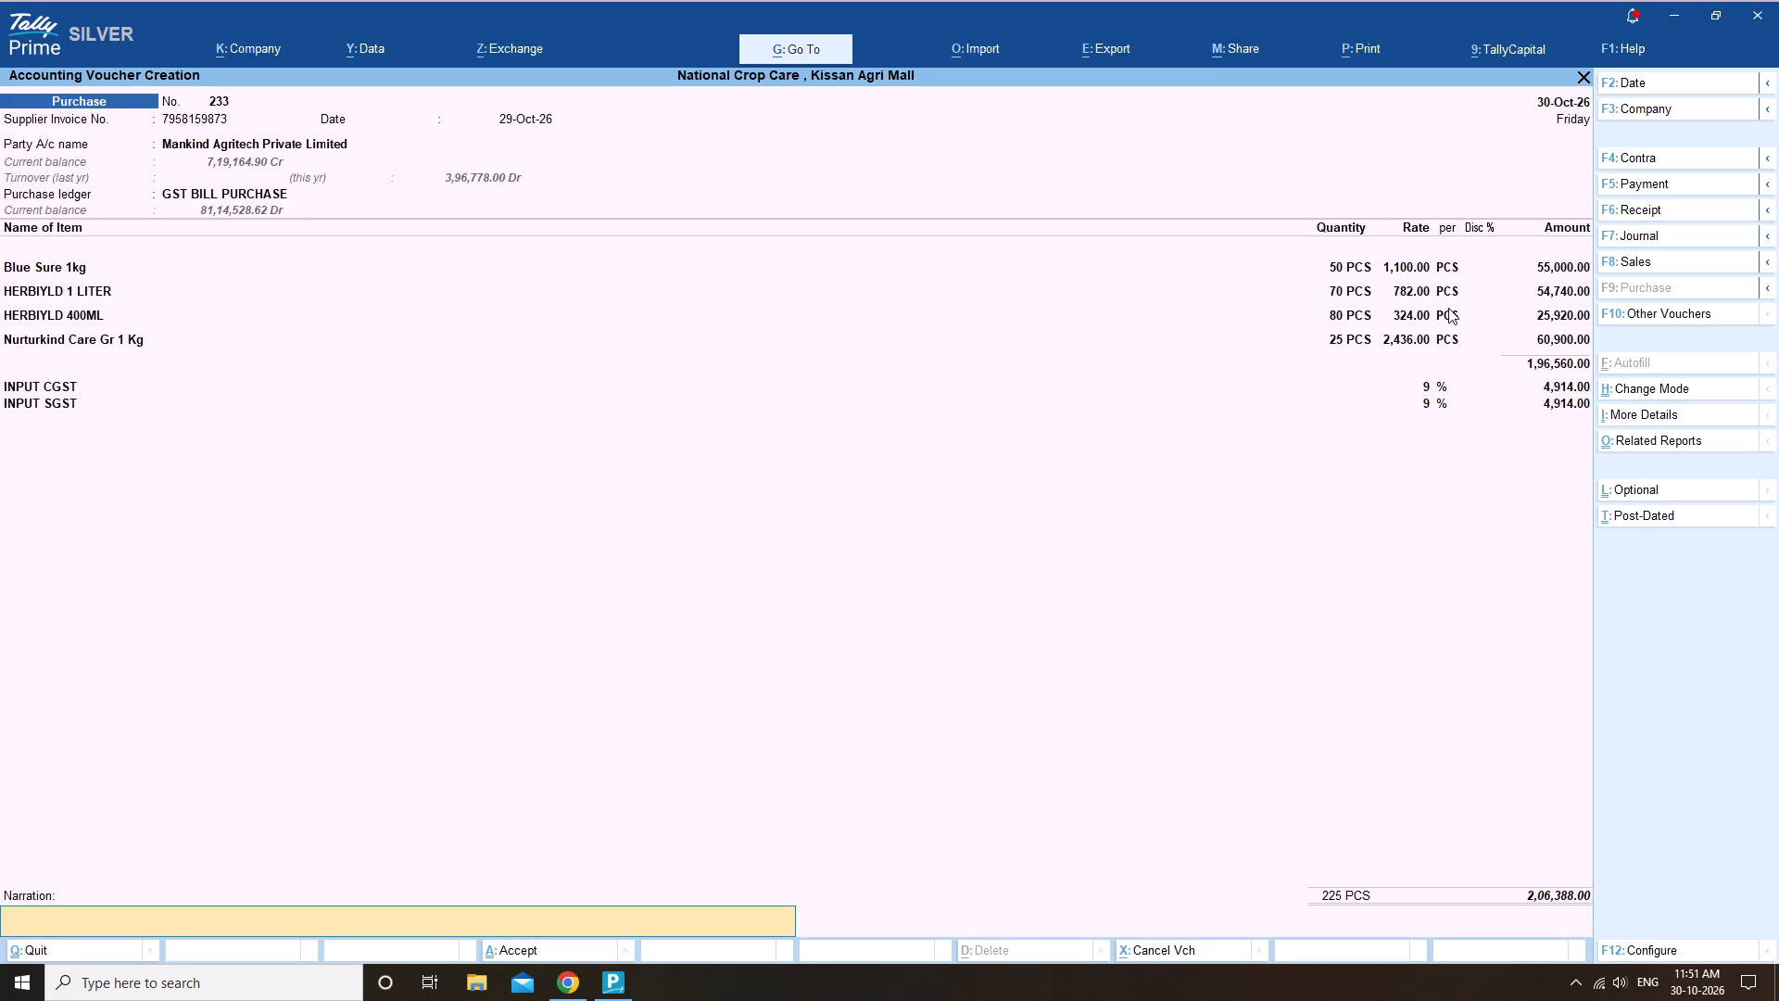
{"action": "key", "text": "Return"}
{"action": "key", "text": "Return"}
{"action": "key", "text": "Return"}
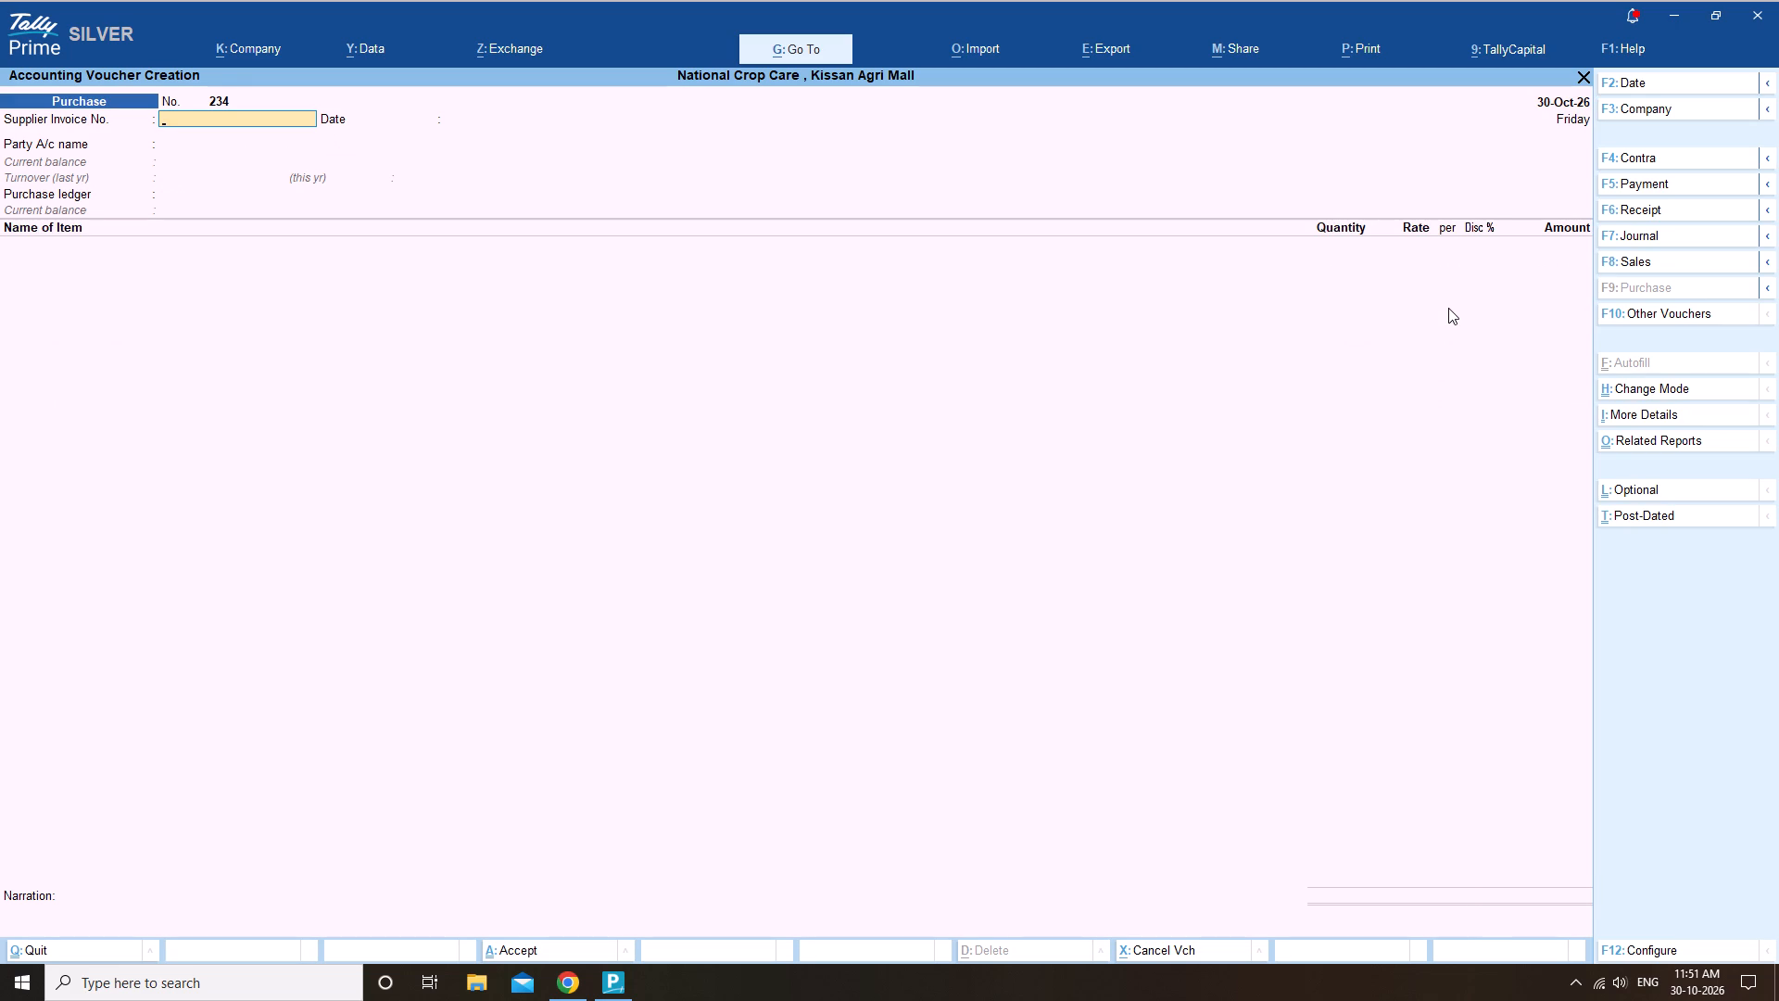
Leave voucher creation without starting another purchase and open the Day Book.
{"action": "key", "text": "Escape"}
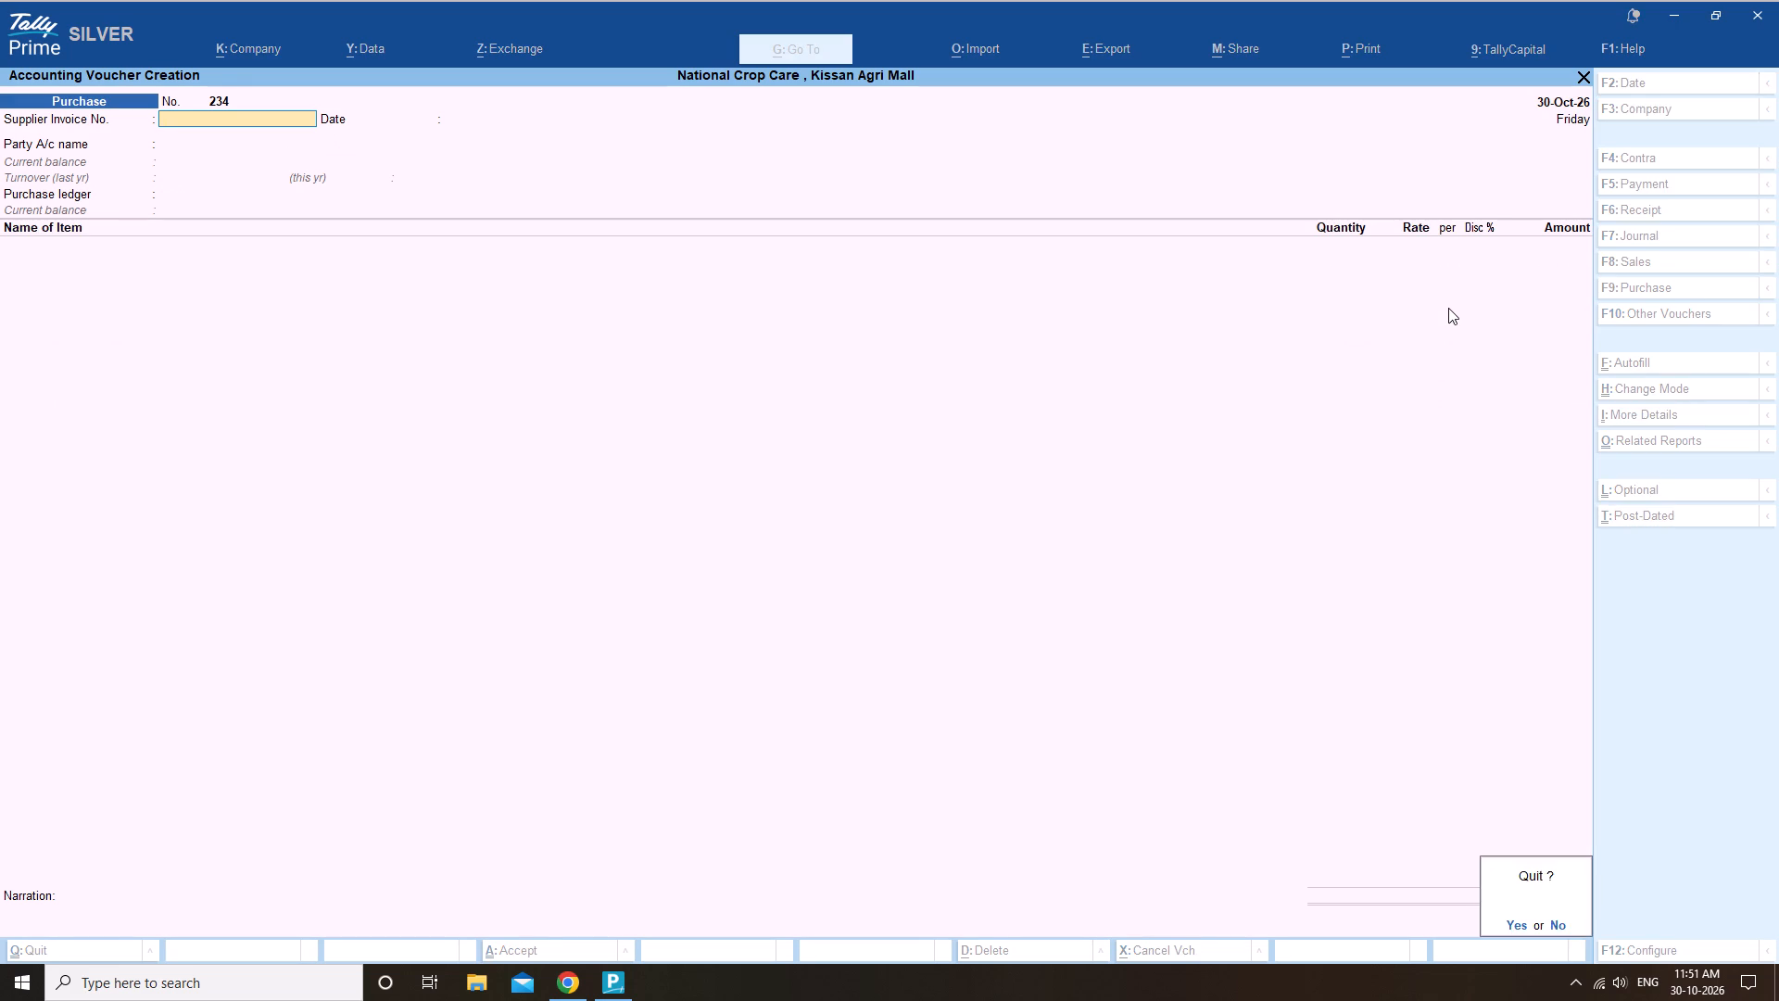
{"action": "key", "text": "Escape"}
{"action": "key", "text": "Down"}
{"action": "key", "text": "Return"}
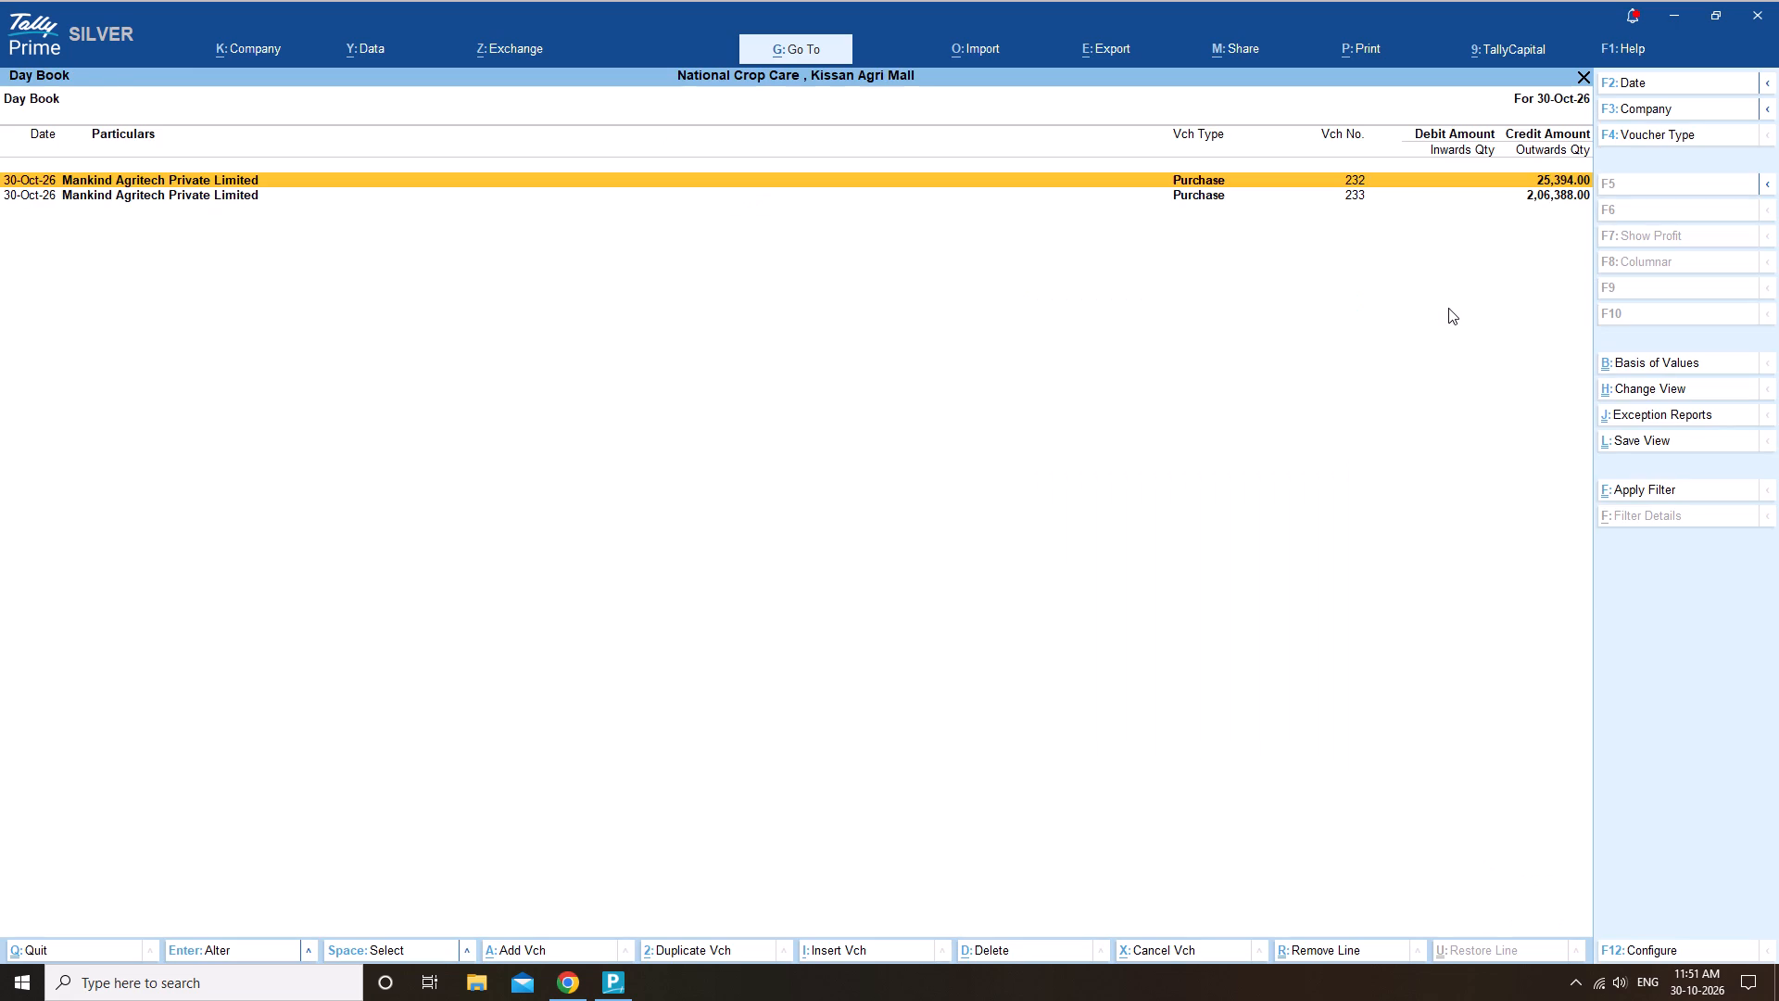
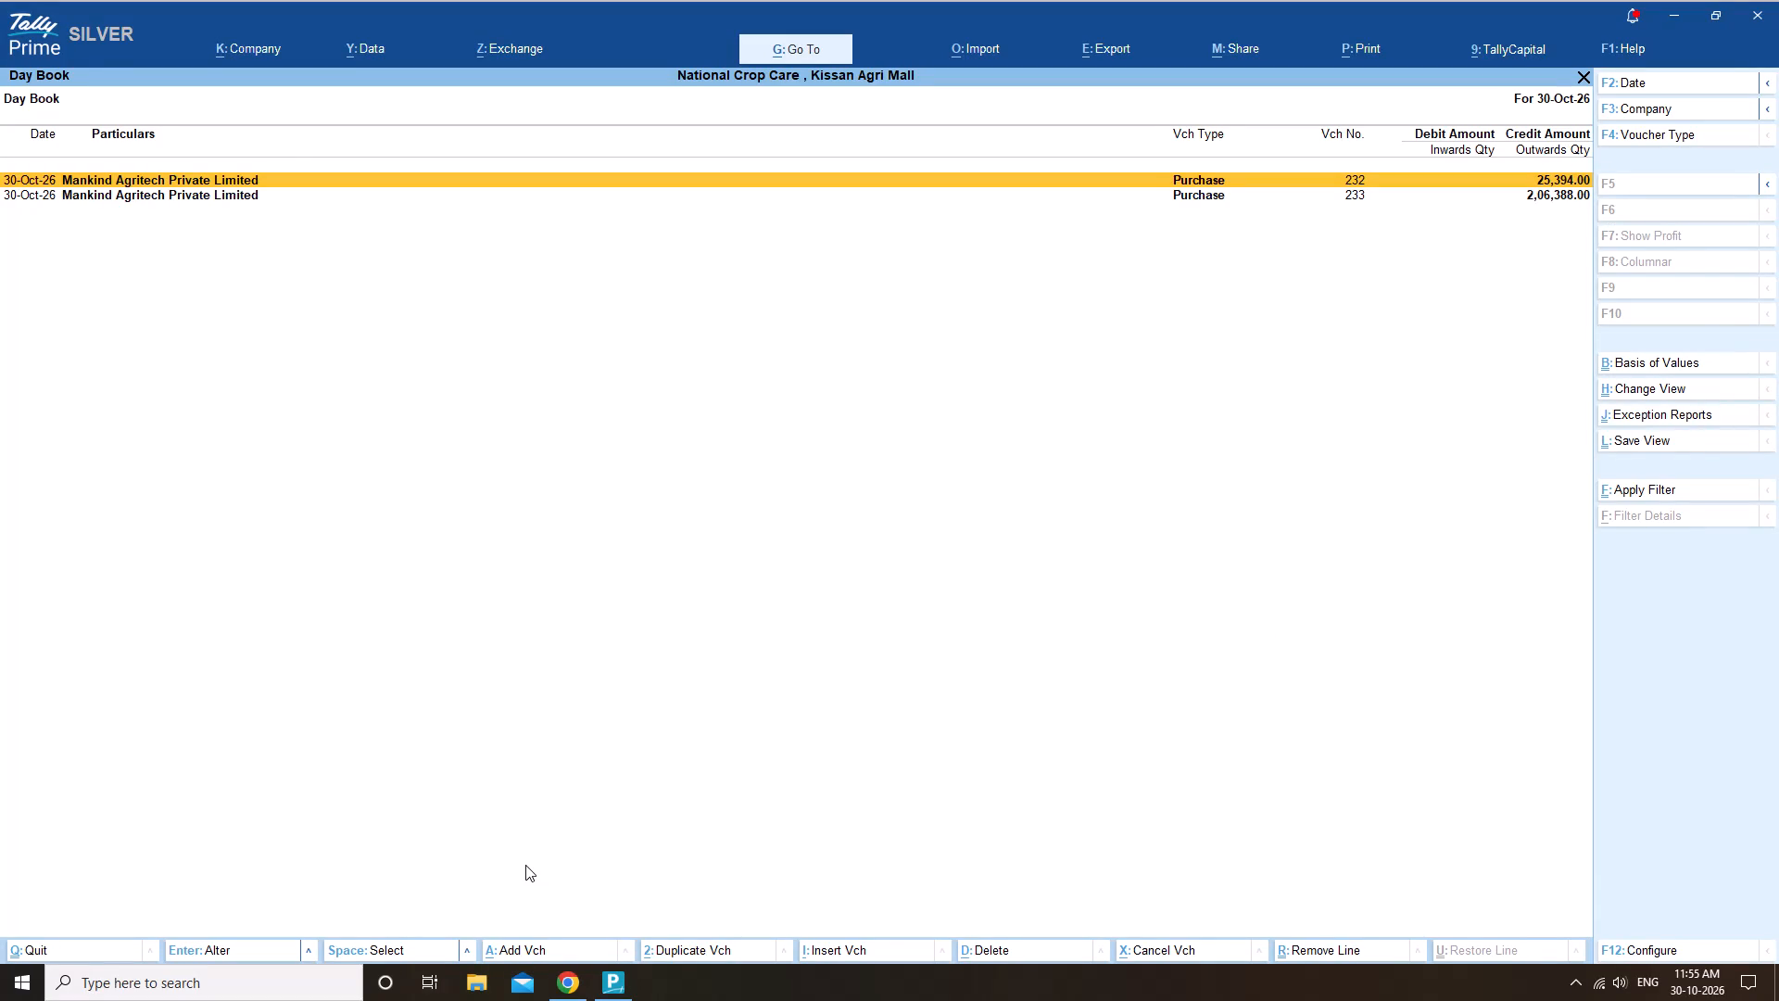
Open Mankind Agritech purchase voucher 232 from the Day Book and copy the item name Seedkind TCP 50ml.
{"action": "key", "text": "Return"}
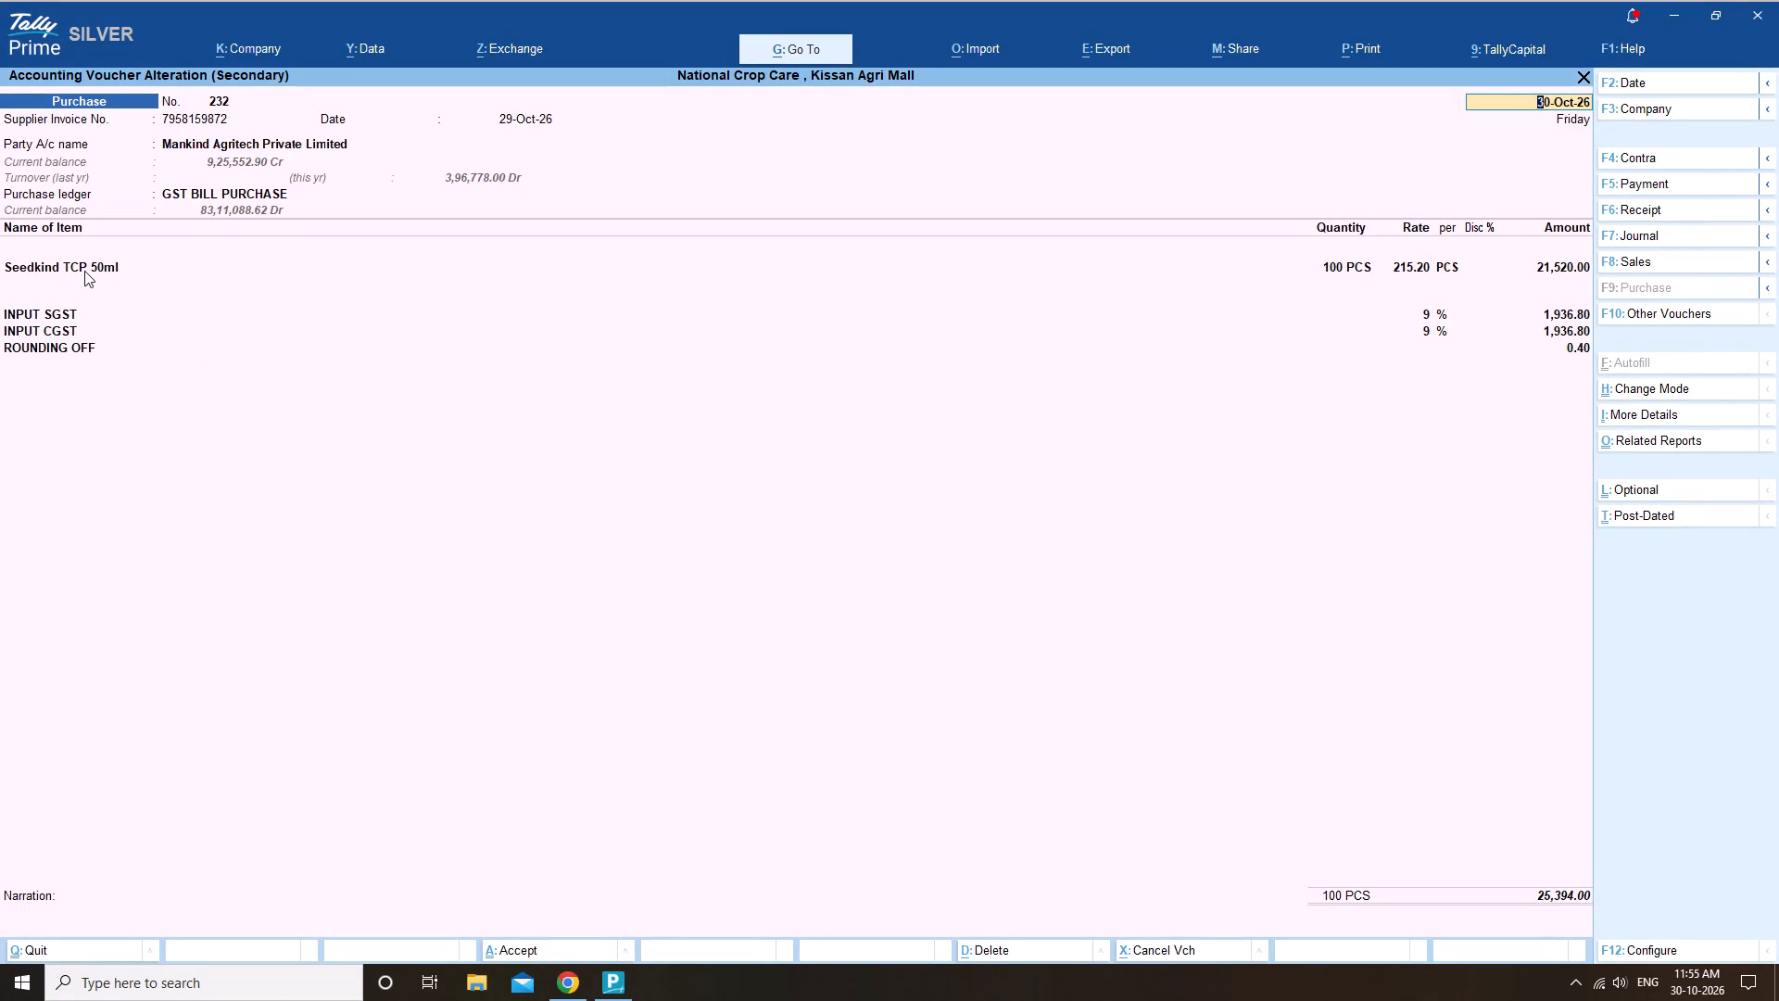
{"action": "left_click", "coordinate": [84, 271]}
{"action": "key", "text": "ctrl+c"}
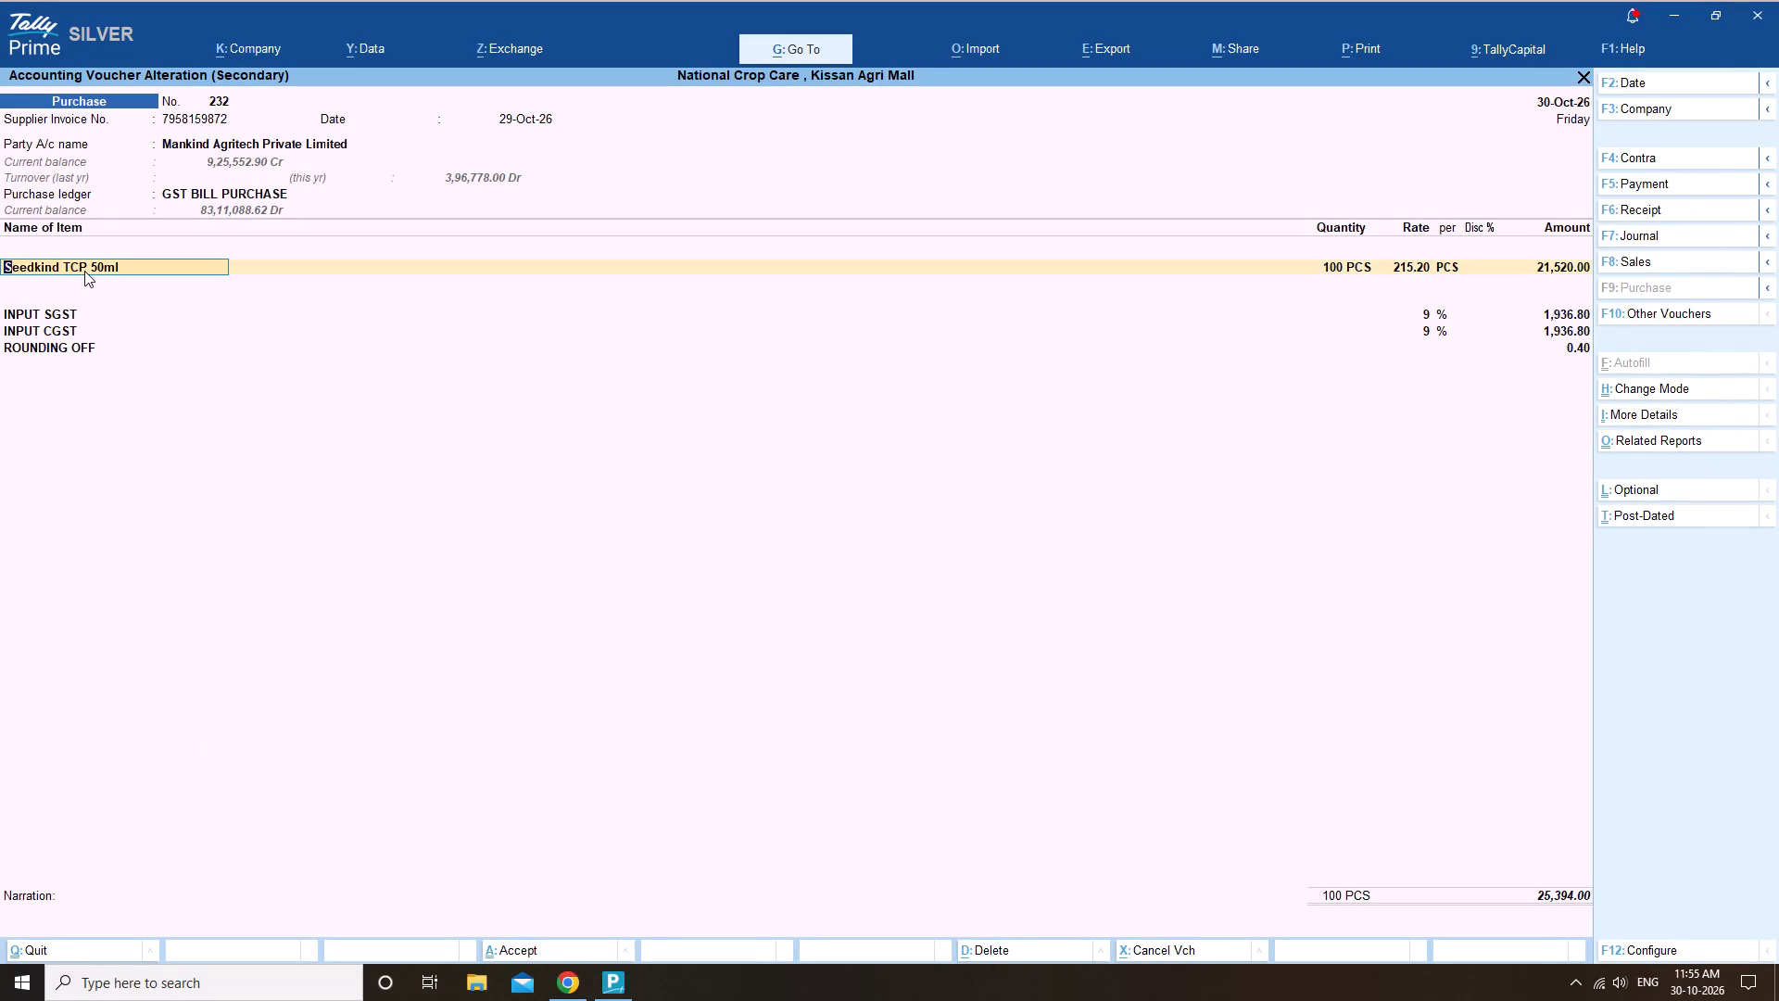
Switch to myBillBook in Chrome and start a new inventory item, using the copied item name.
{"action": "key", "text": "alt+Tab"}
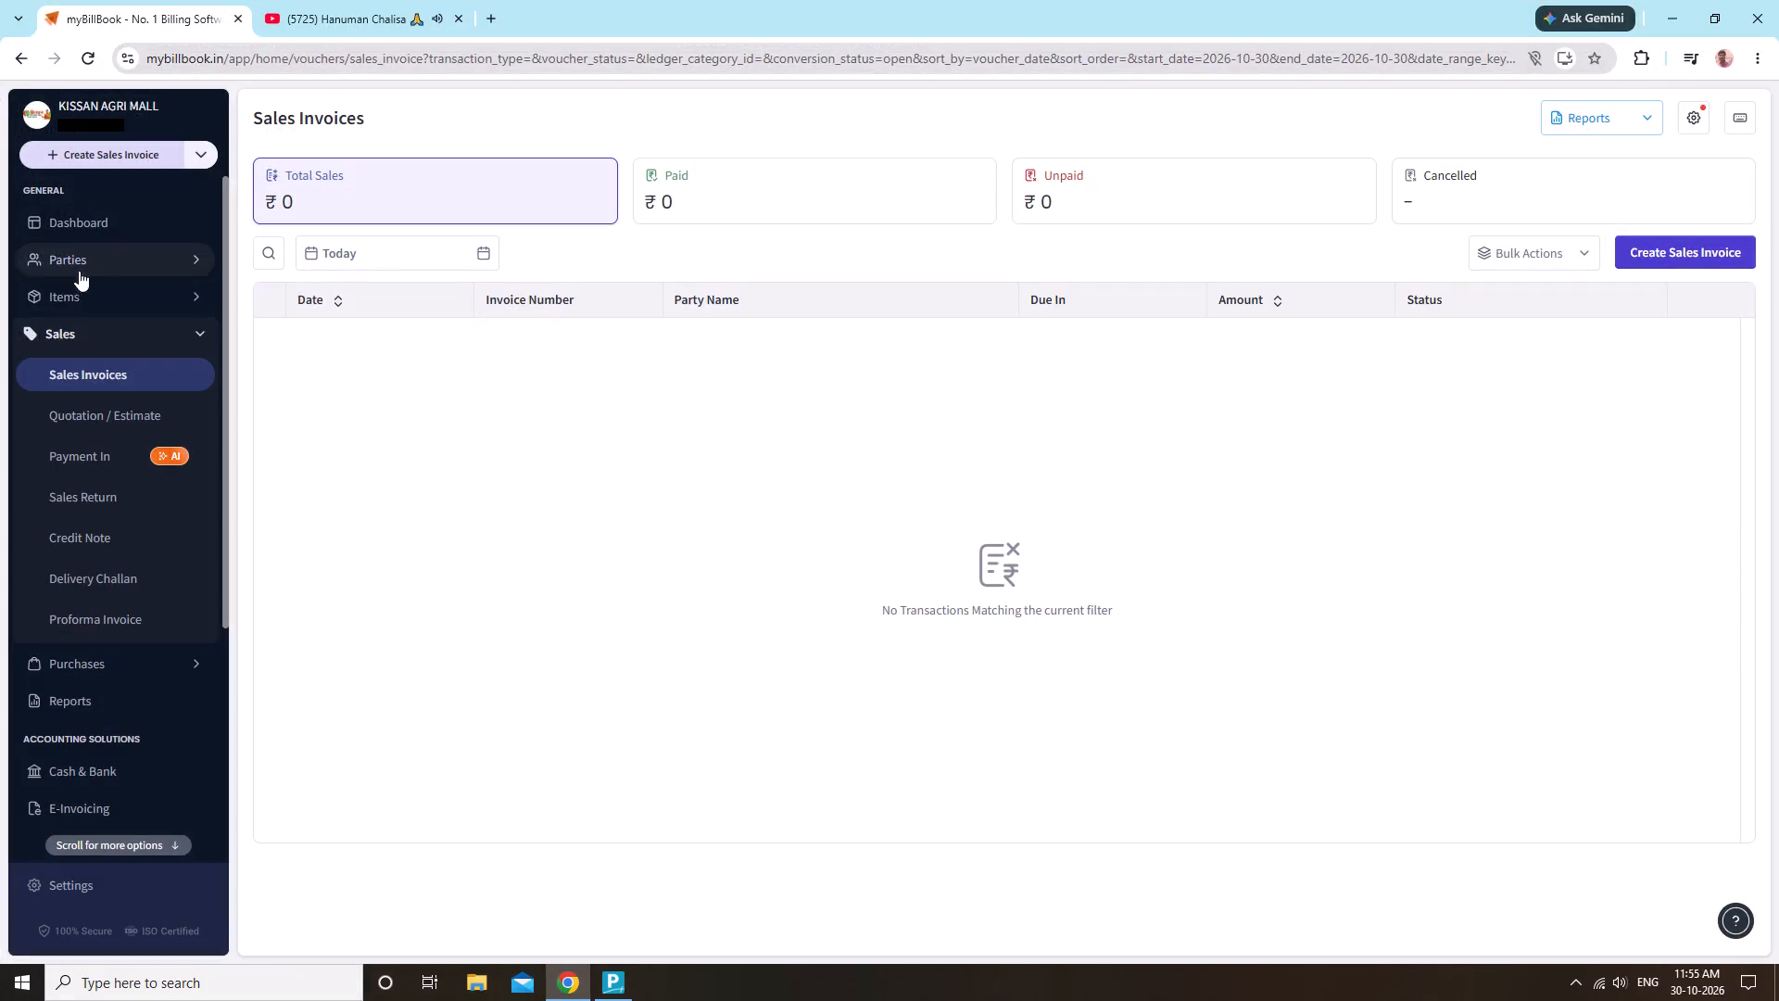
{"action": "left_click", "coordinate": [36, 307]}
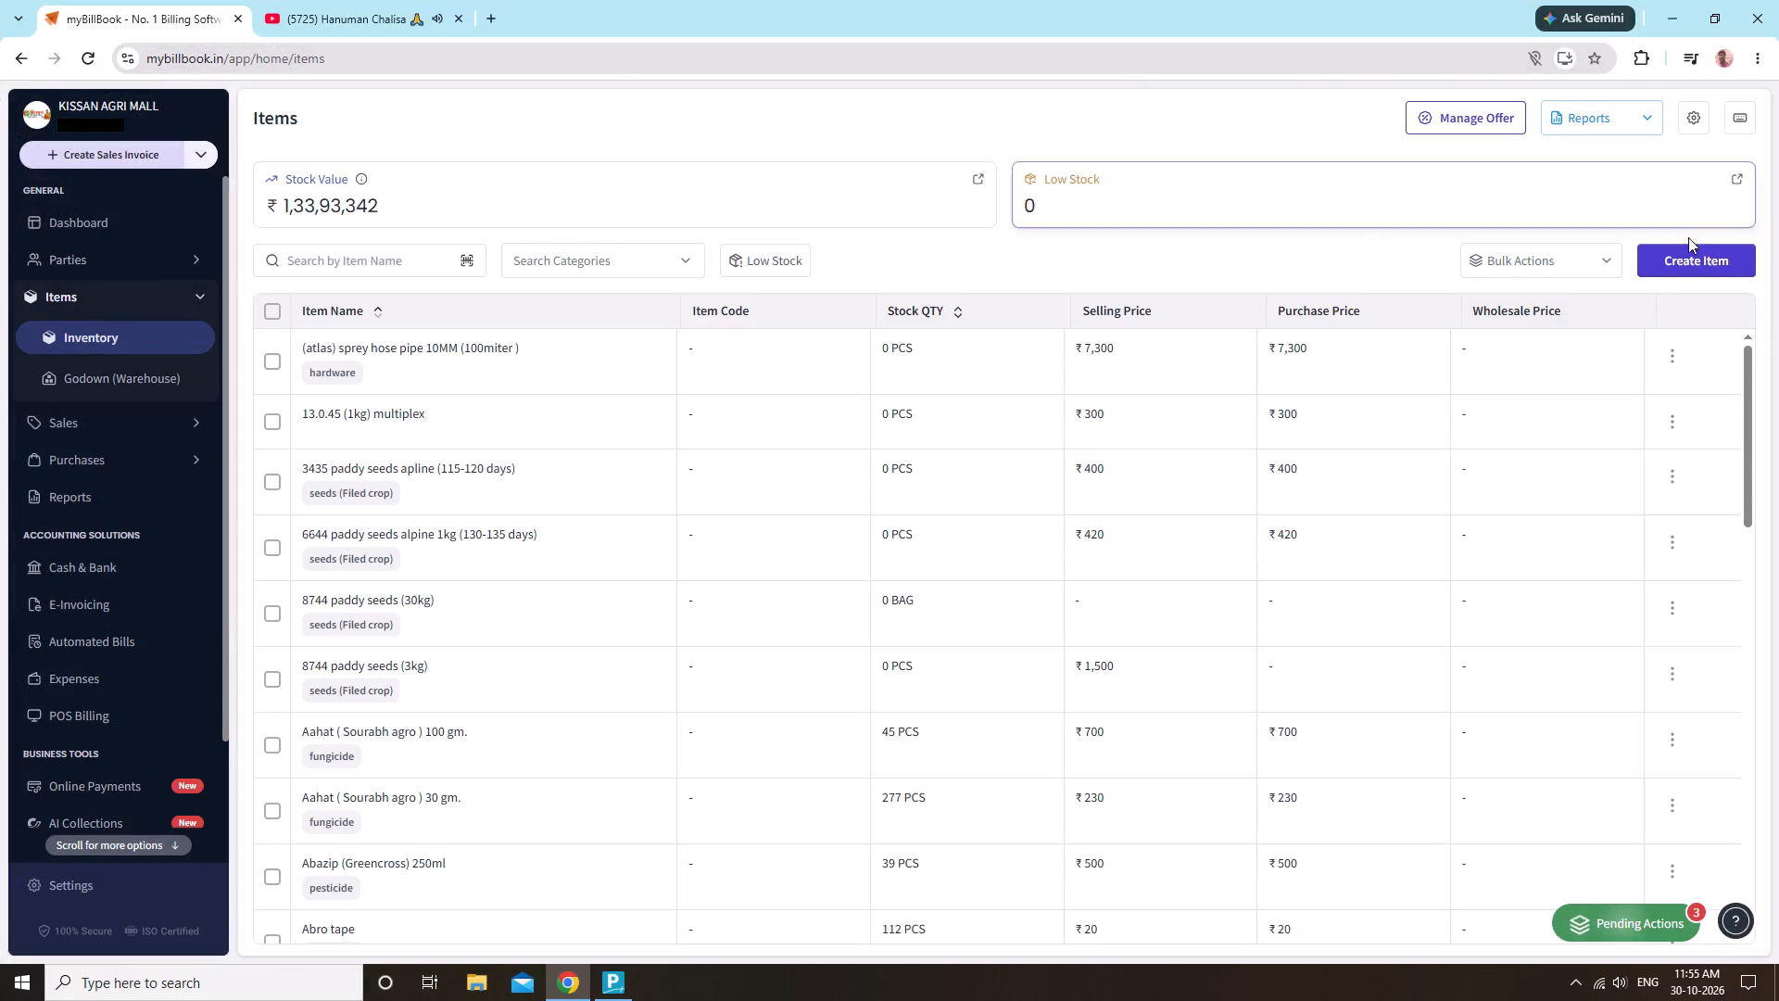
{"action": "left_click", "coordinate": [1702, 243]}
{"action": "left_click", "coordinate": [1710, 256]}
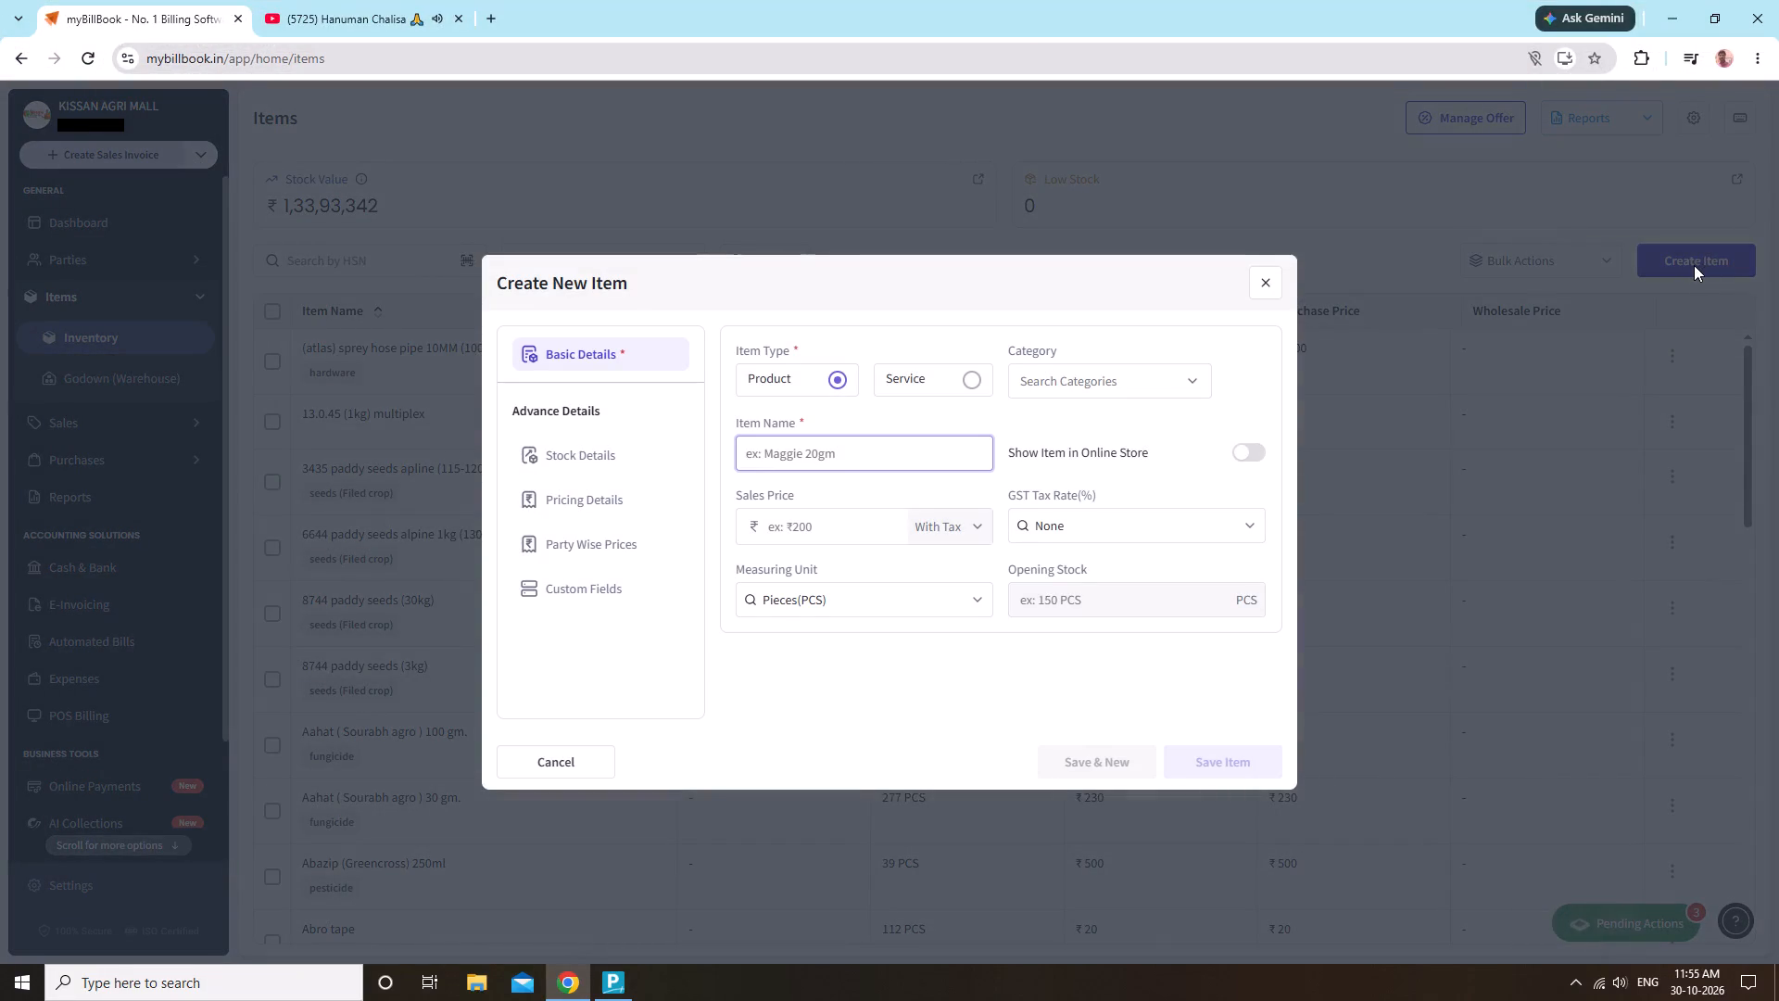
{"action": "key", "text": "ctrl+v"}
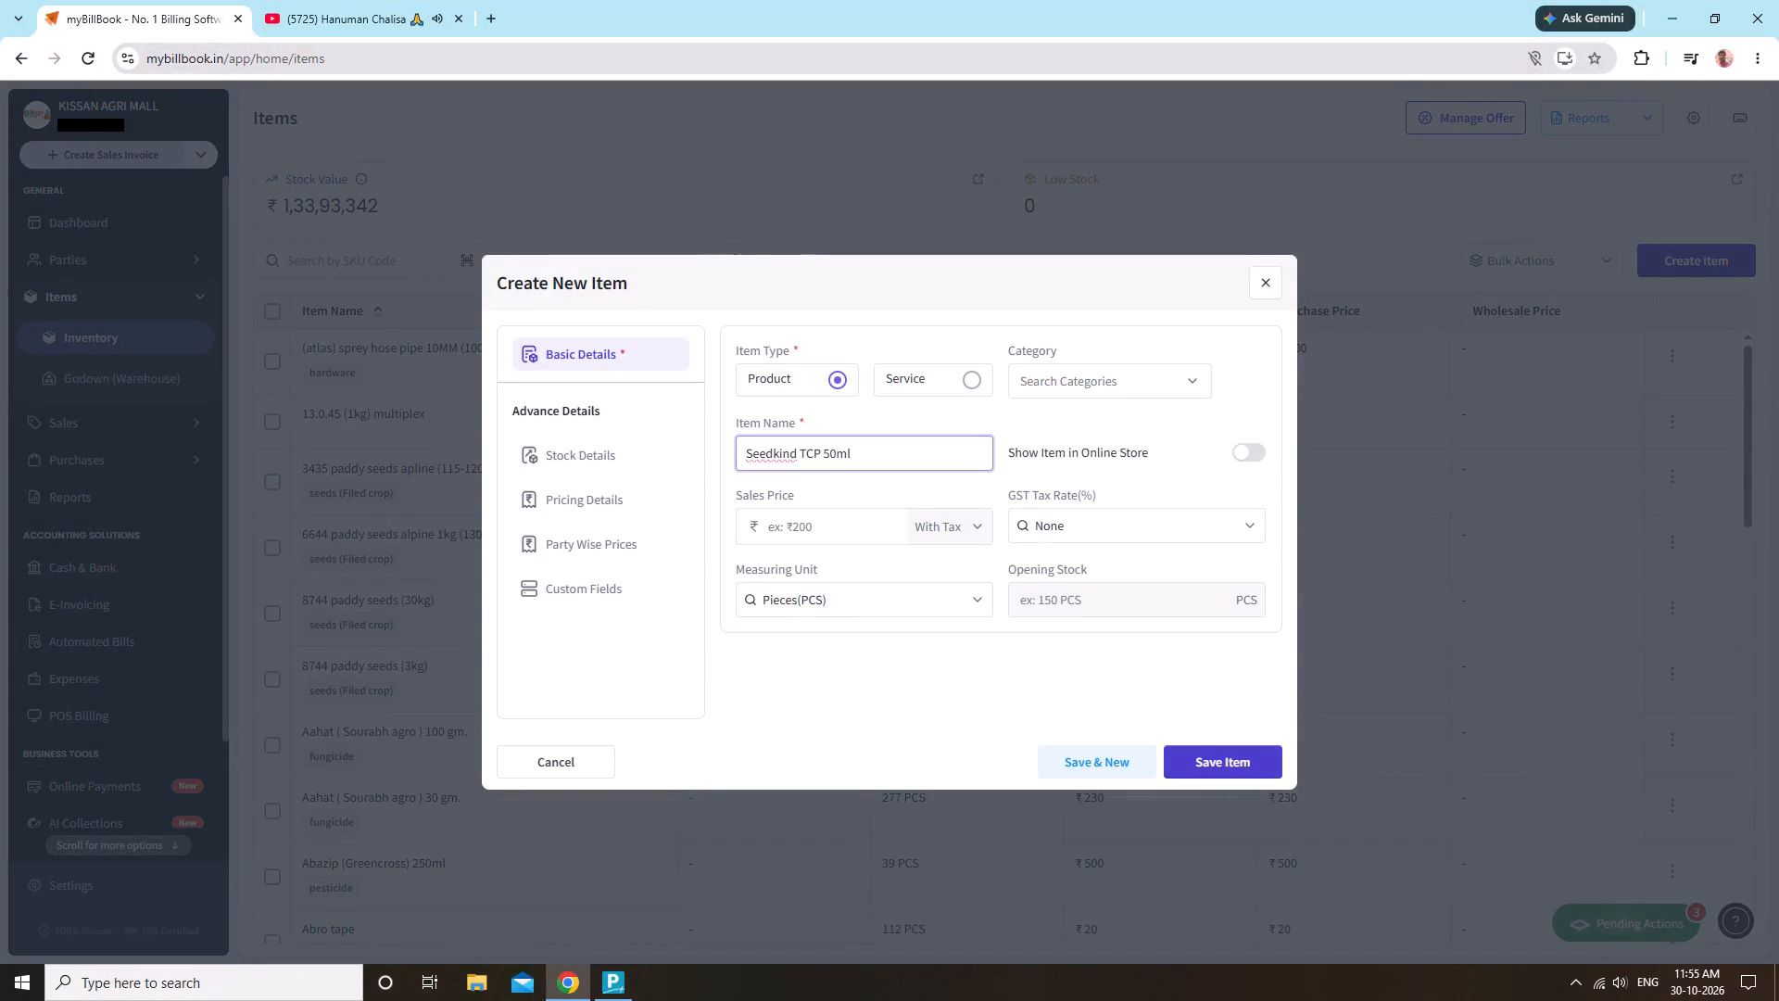
Adjust the new item's name to read Seedkind TCP (Mankind) 50 ml.
{"action": "left_click", "coordinate": [837, 459]}
{"action": "key", "text": "space"}
{"action": "left_click", "coordinate": [819, 454]}
{"action": "key", "text": "space"}
{"action": "key", "text": "shift+parenleft"}
{"action": "type", "text": "Mankind"}
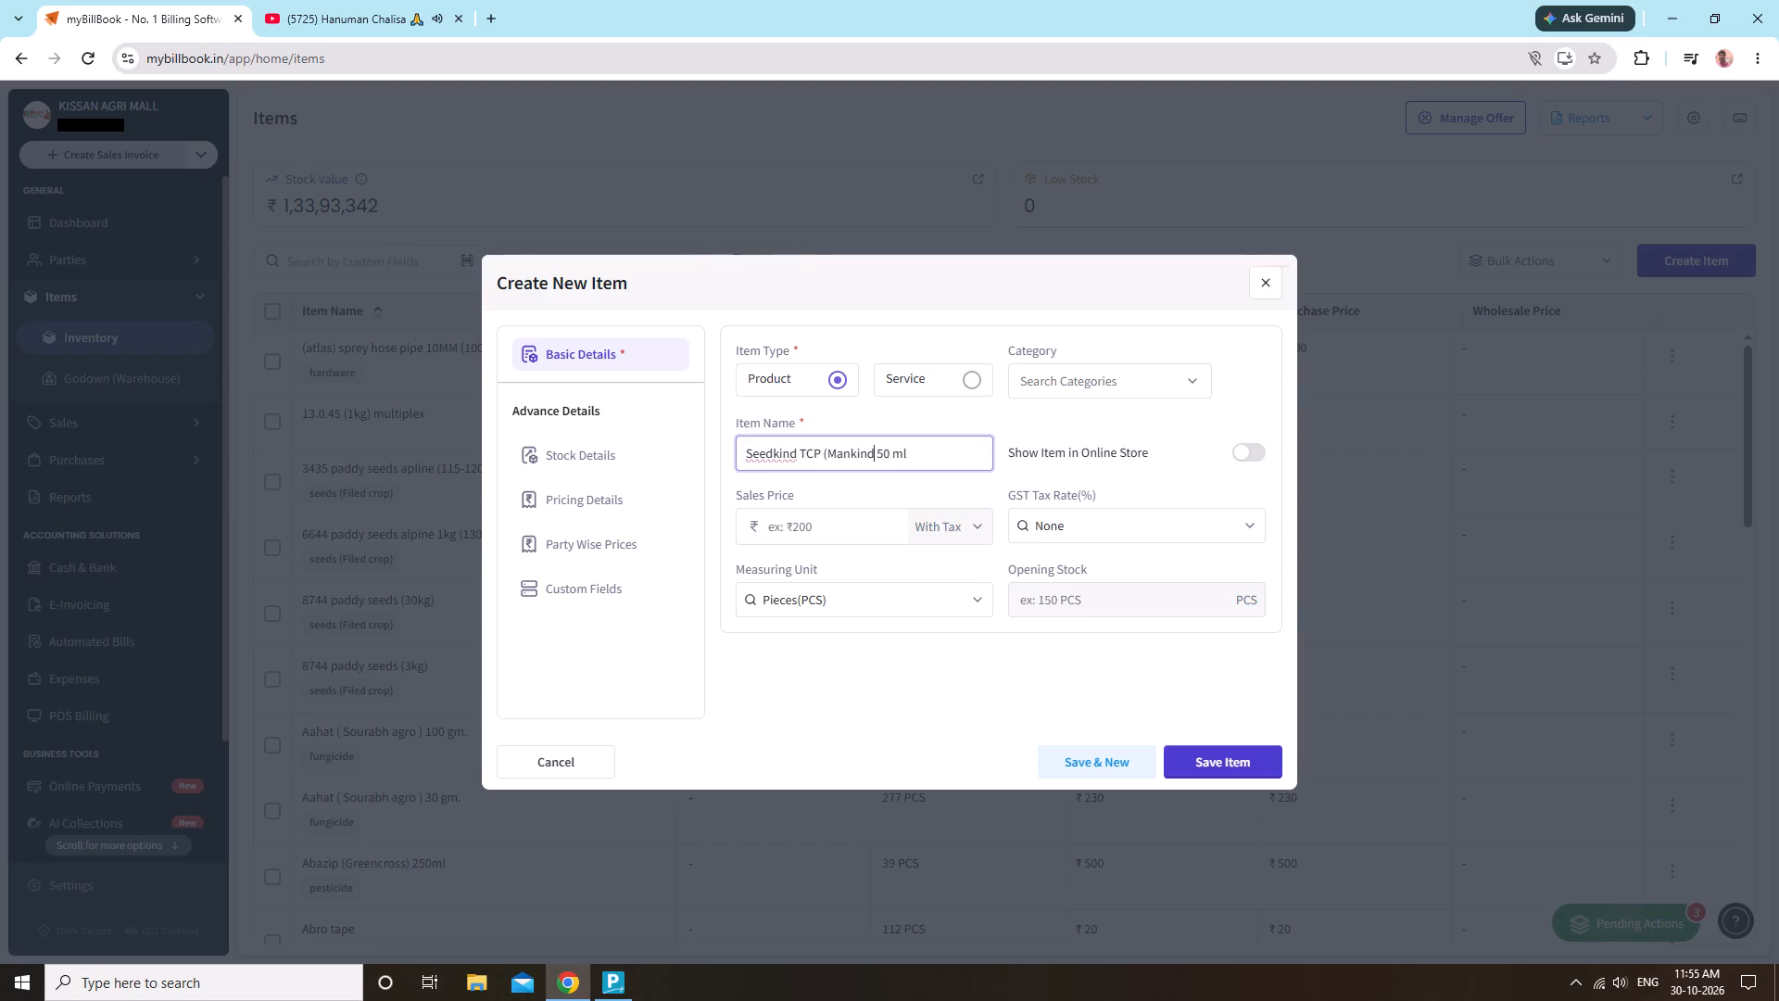
{"action": "key", "text": "shift+parenright"}
Look through the item categories, leave the category unset, and save the new item.
{"action": "left_click", "coordinate": [1076, 387]}
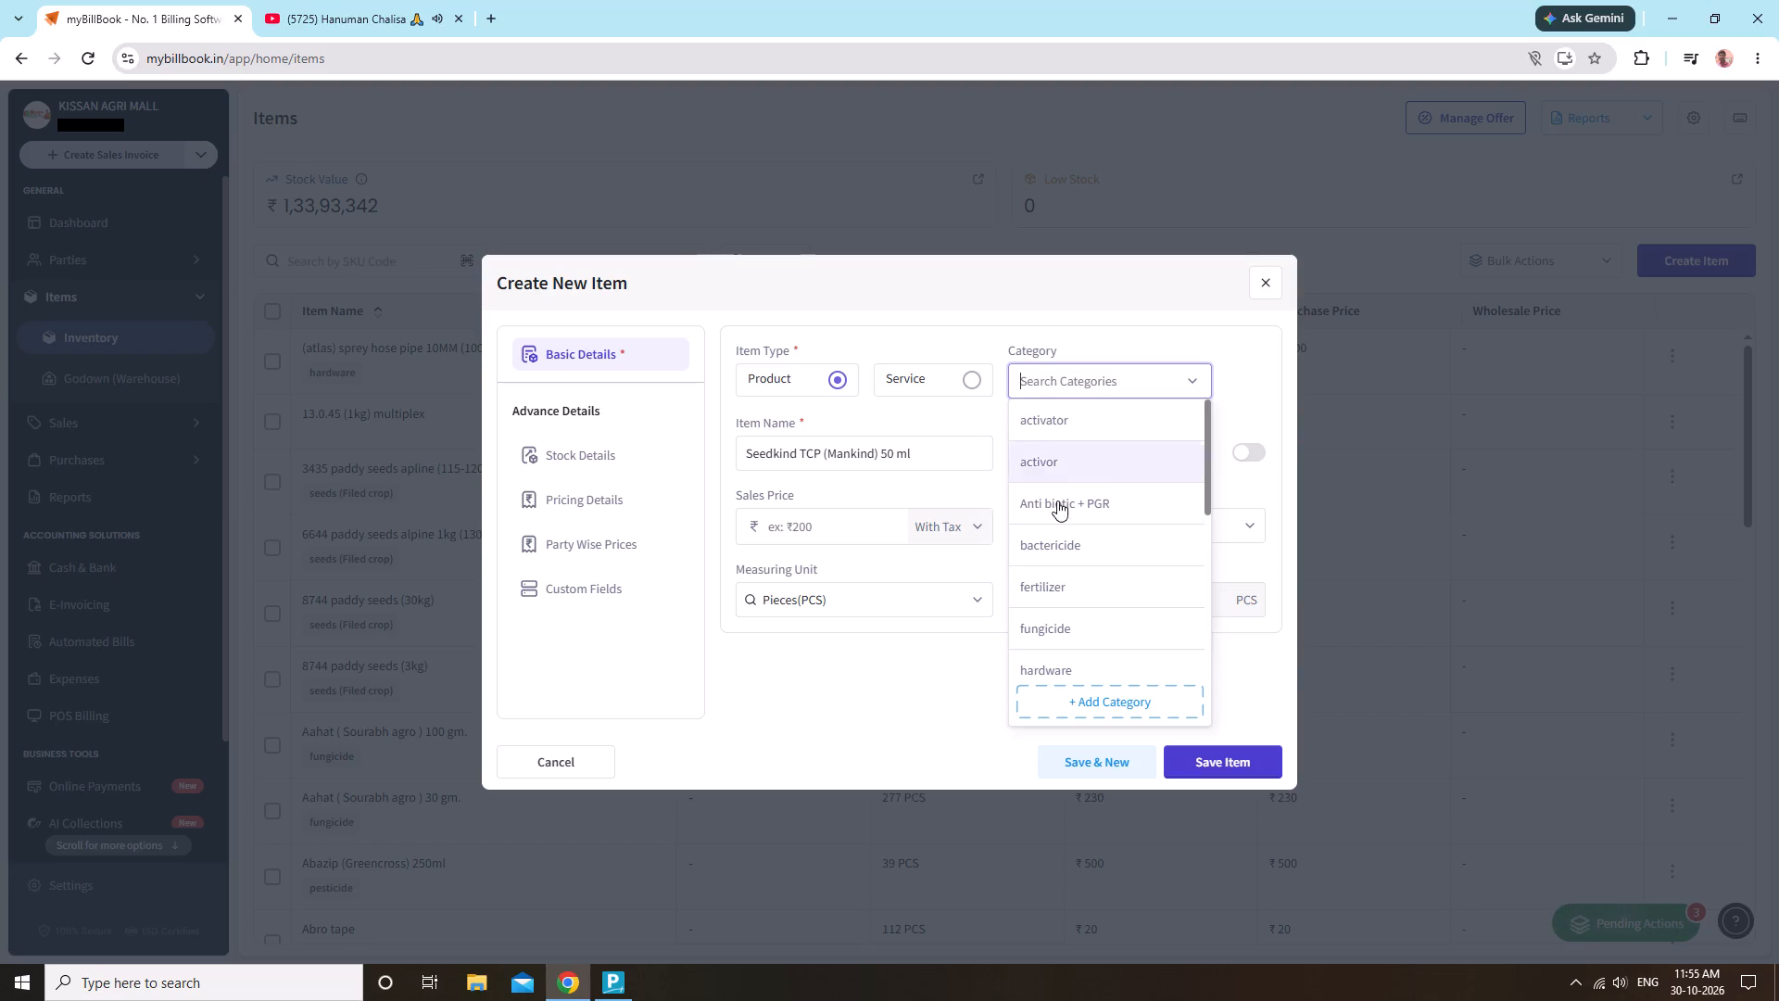
{"action": "scroll", "coordinate": [1066, 553], "scroll_direction": "down", "scroll_amount": 6}
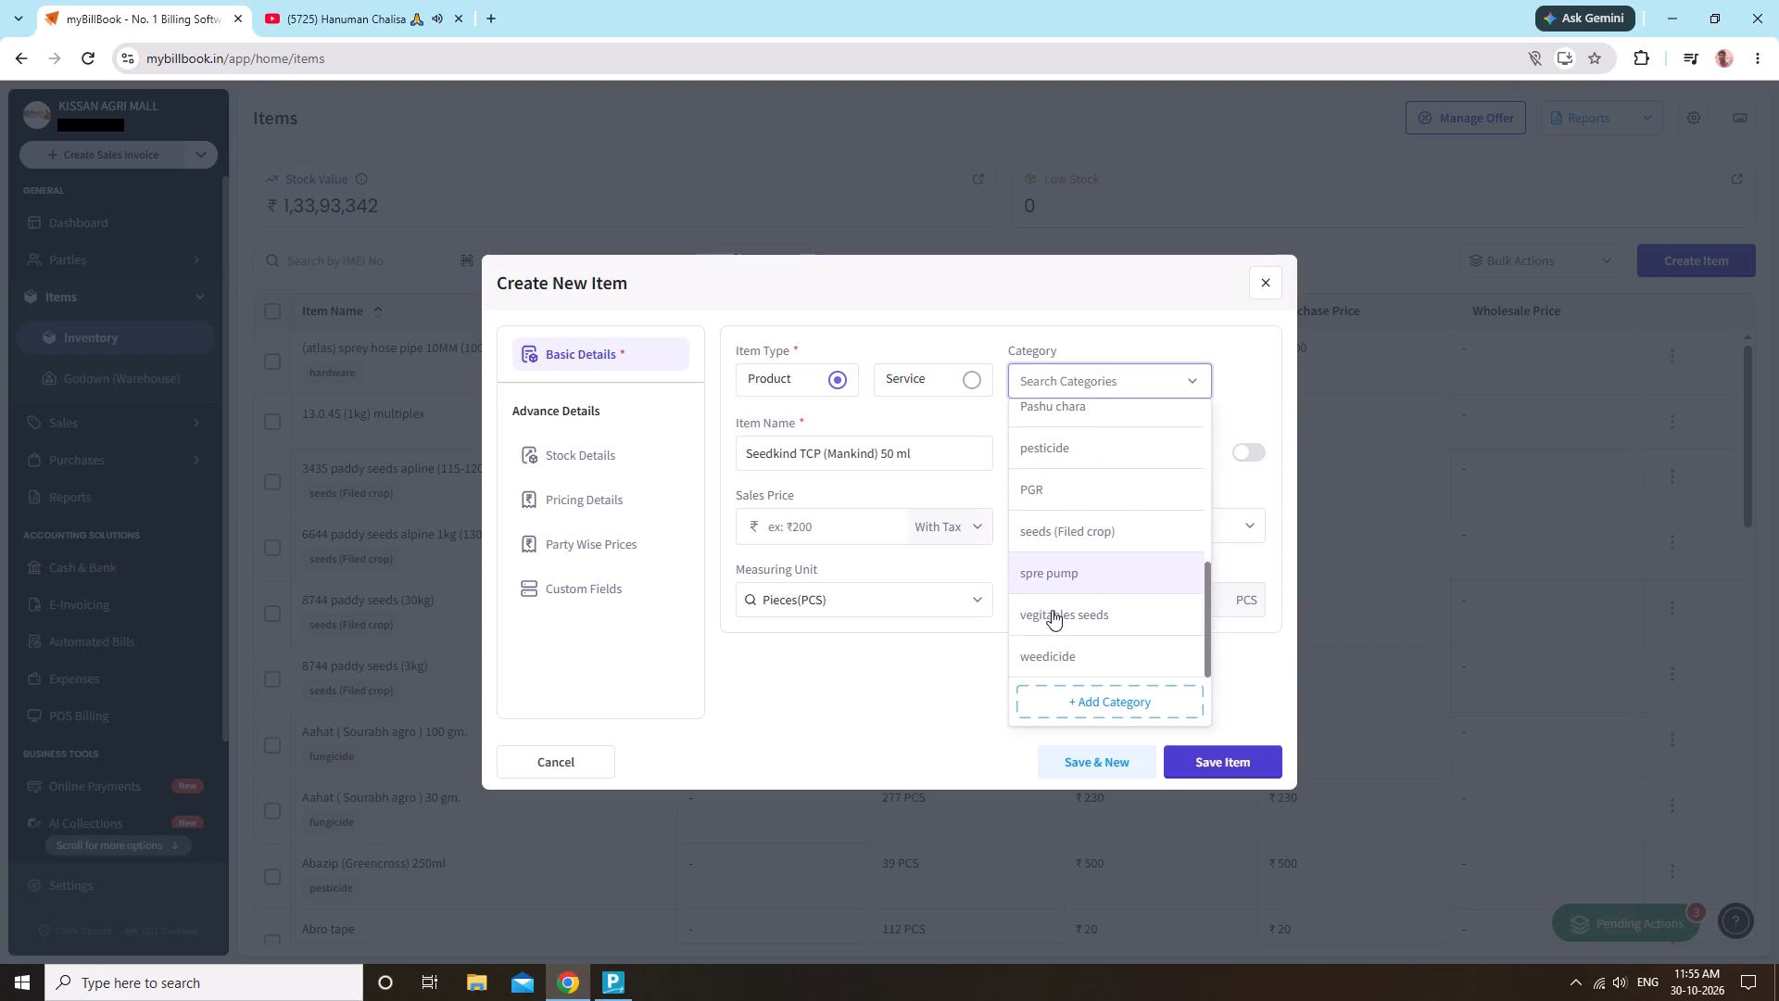
{"action": "scroll", "coordinate": [1050, 614], "scroll_direction": "up", "scroll_amount": 3}
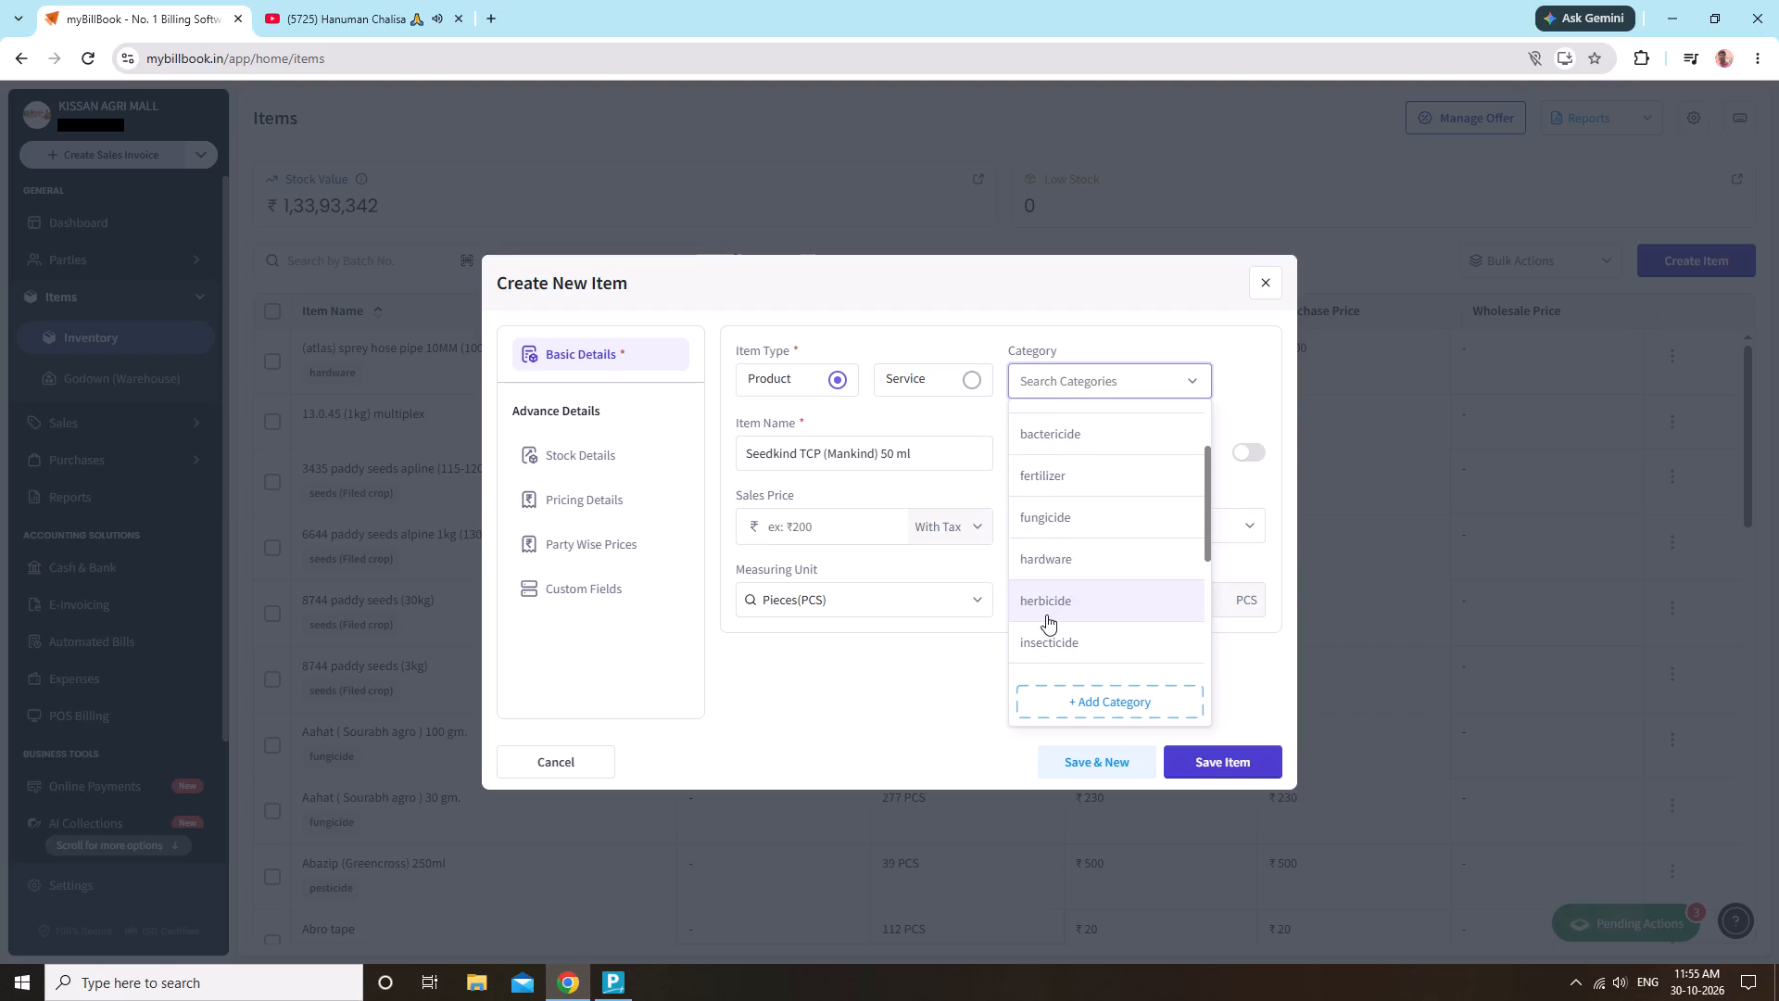
{"action": "left_click", "coordinate": [887, 687]}
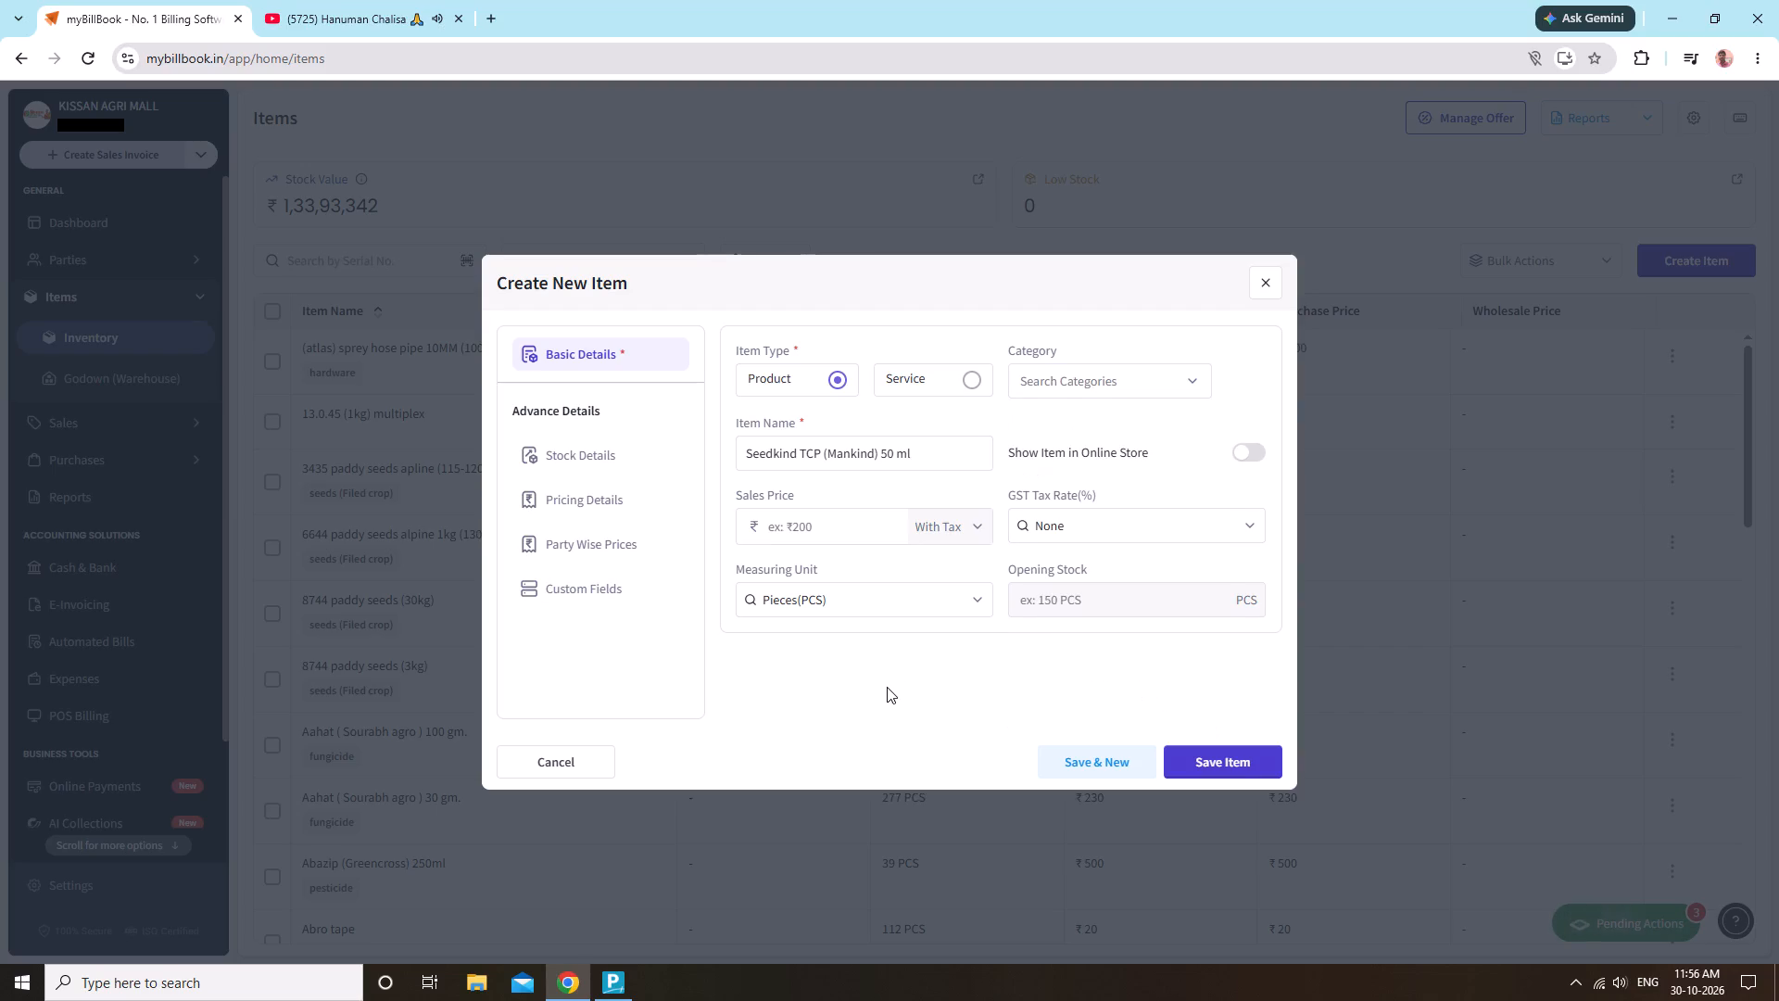
{"action": "left_click", "coordinate": [1233, 759]}
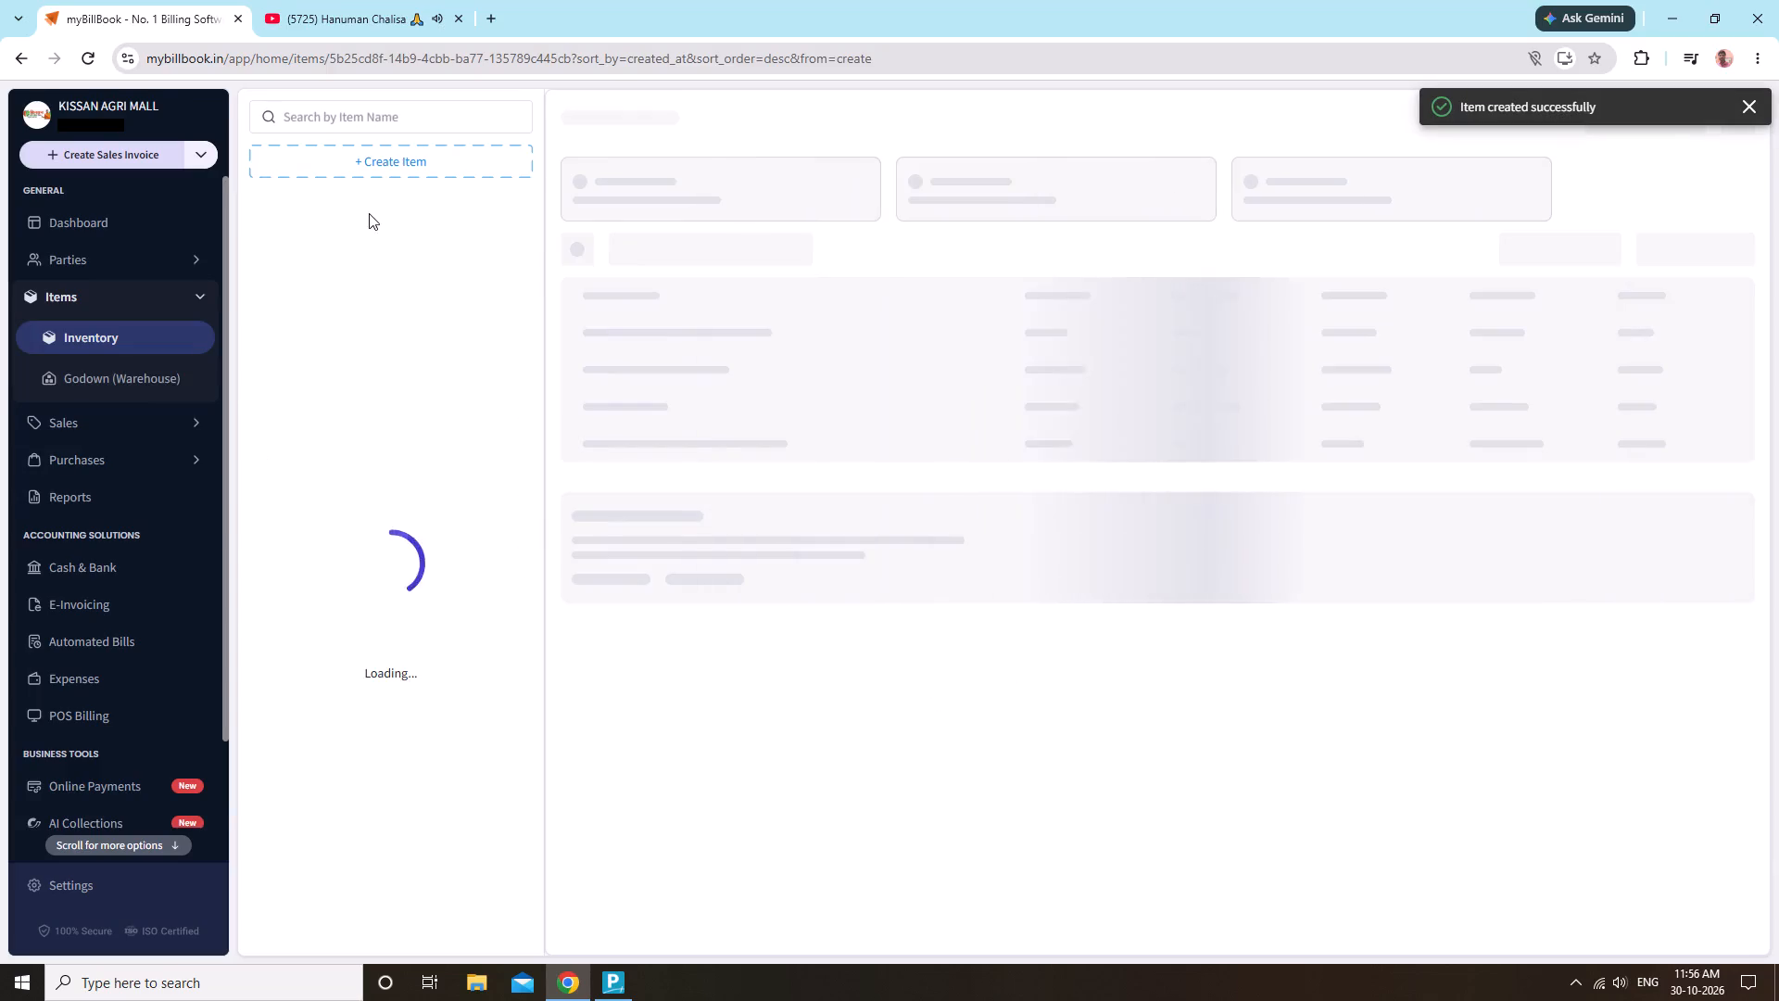
Search the inventory for "trilo" and view the details of the Trilok 250 ml and 500 ml items.
{"action": "left_click", "coordinate": [373, 111]}
{"action": "type", "text": "trilo"}
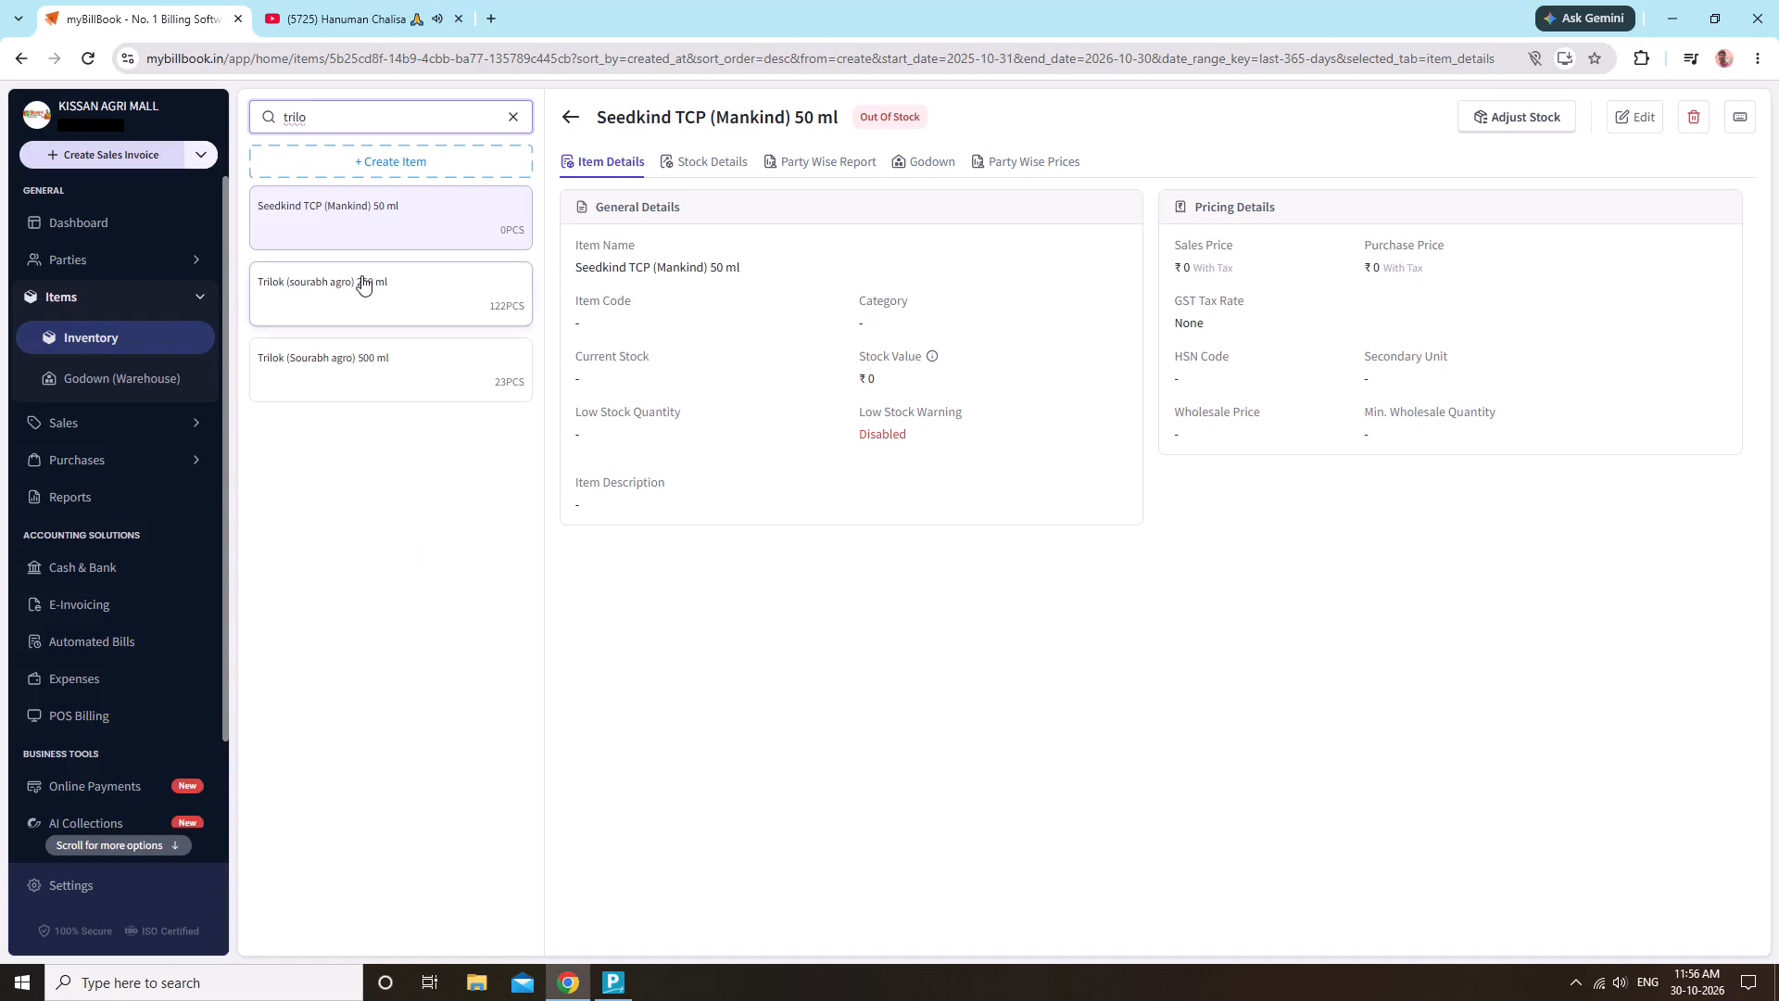
{"action": "left_click", "coordinate": [361, 275]}
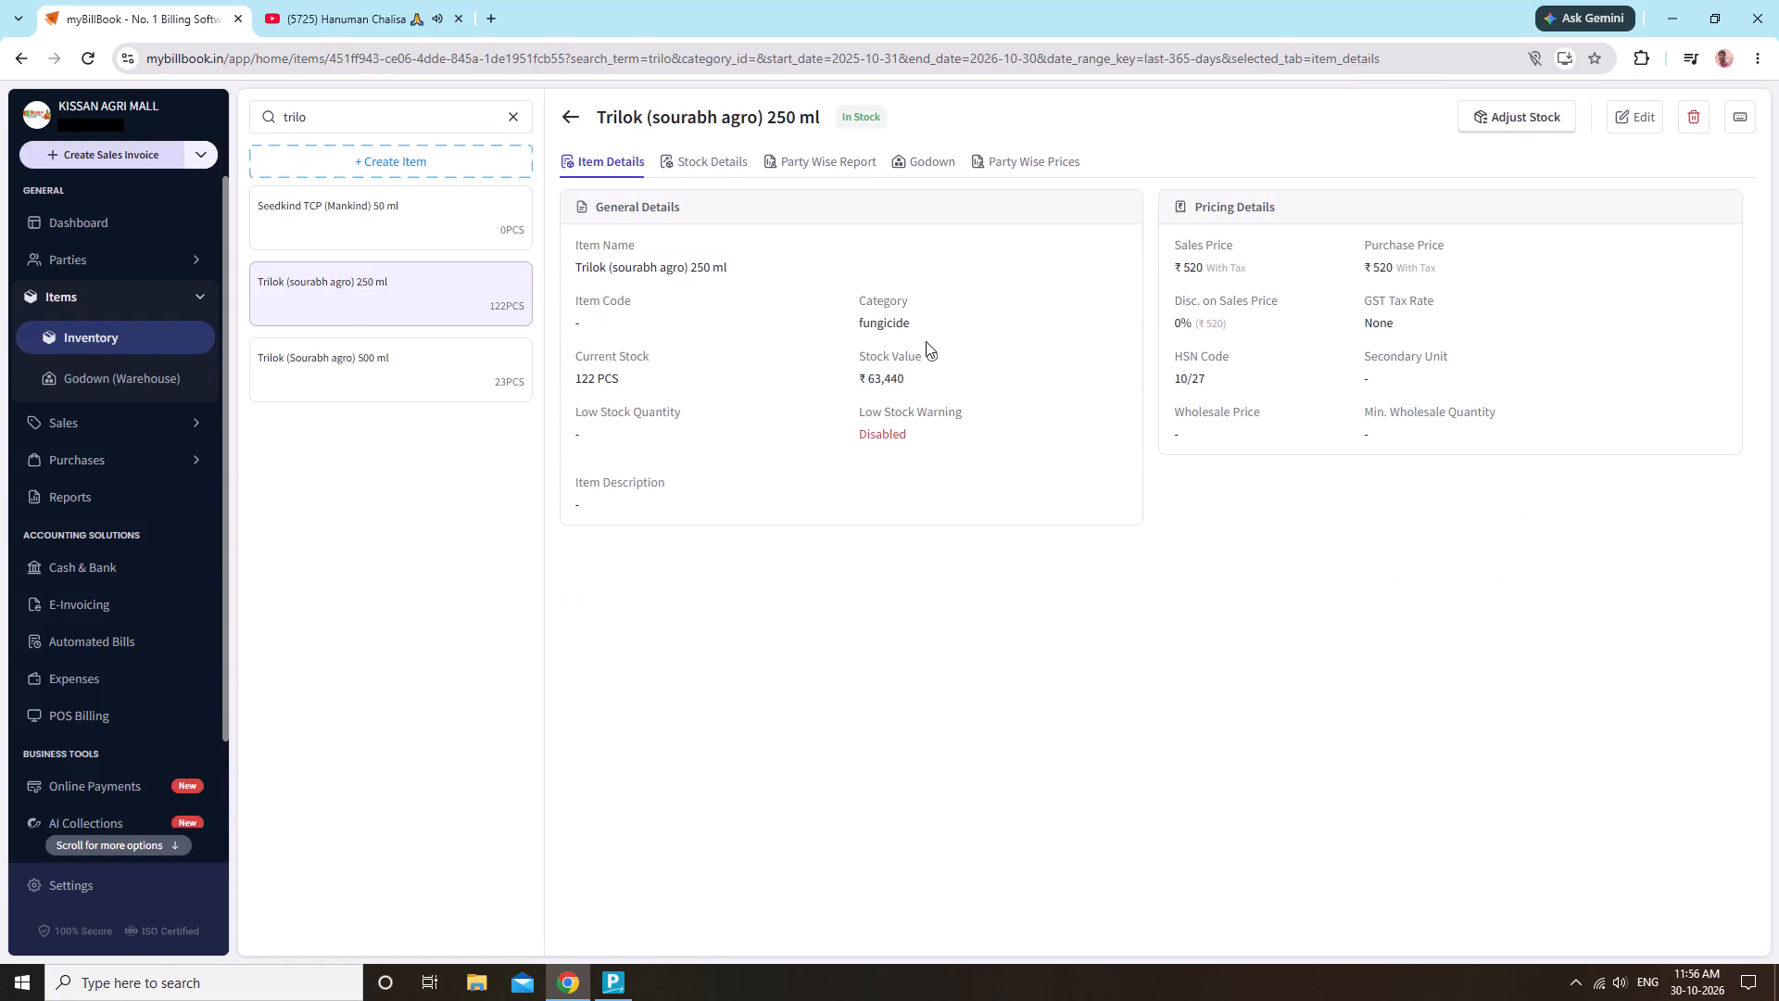
{"action": "left_click", "coordinate": [383, 367]}
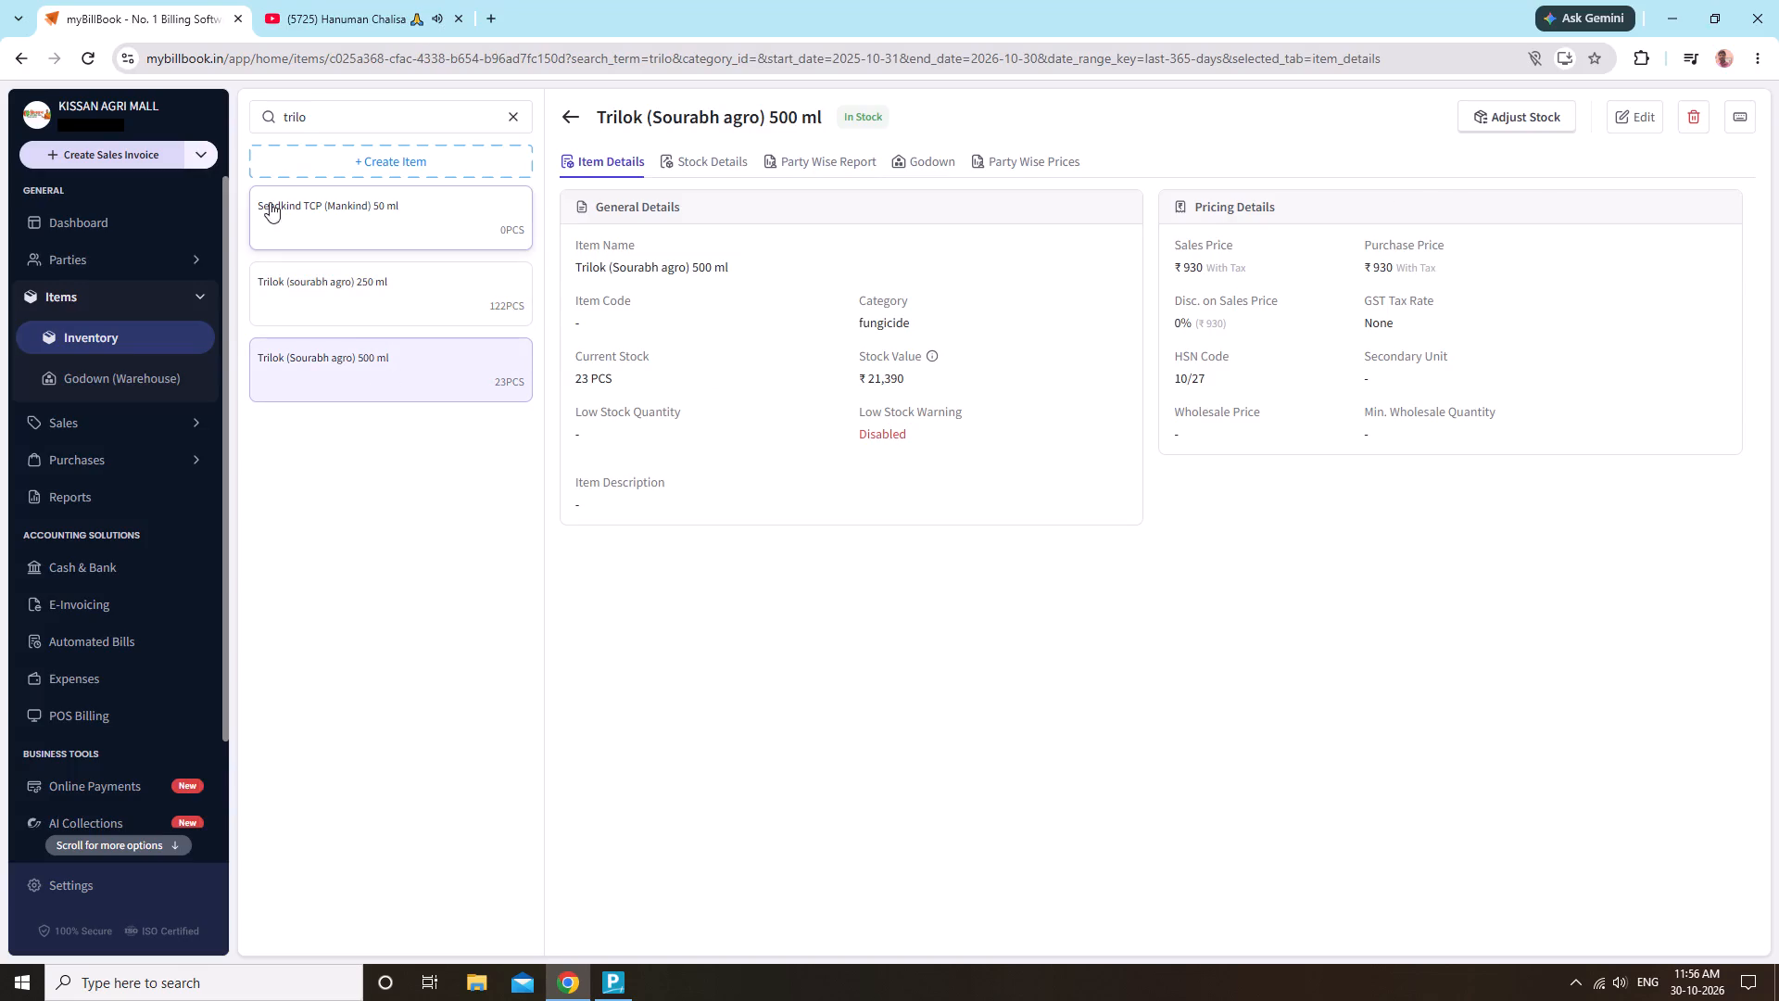
Open the Seedkind TCP (Mankind) 50 ml item for editing and set its category to fungicide.
{"action": "left_click", "coordinate": [292, 209]}
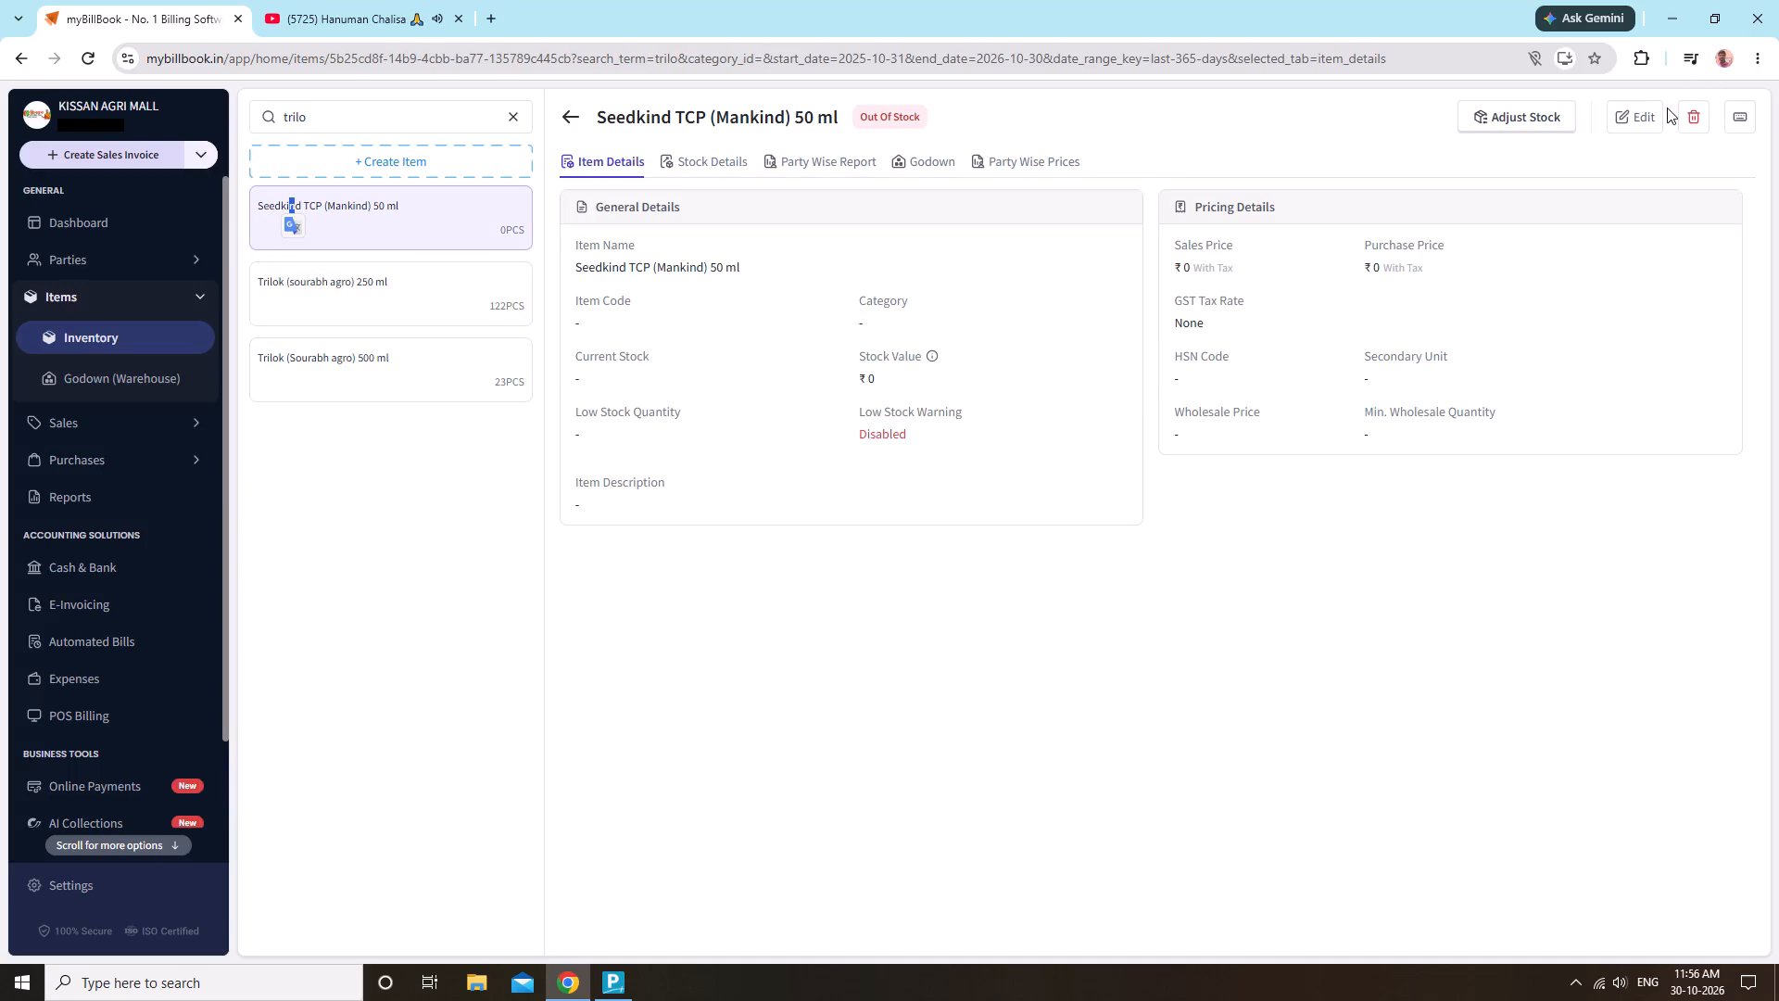
{"action": "left_click", "coordinate": [1660, 112]}
{"action": "left_click", "coordinate": [1141, 371]}
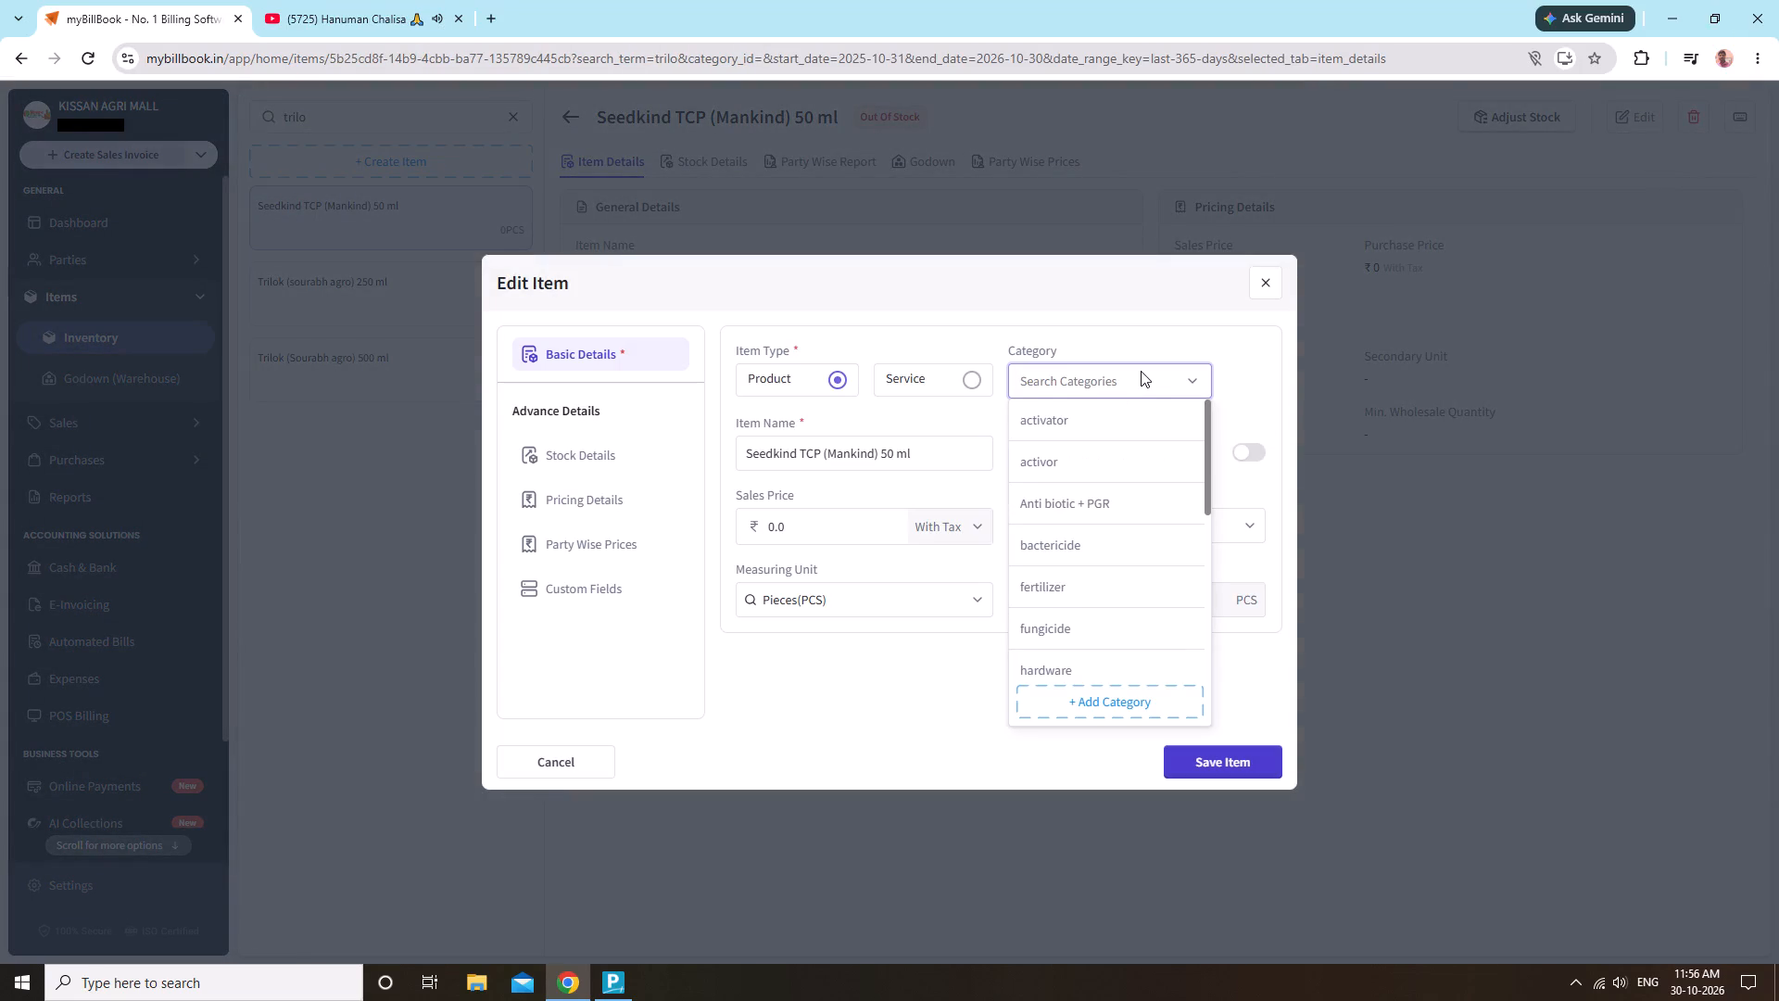
{"action": "type", "text": "fun"}
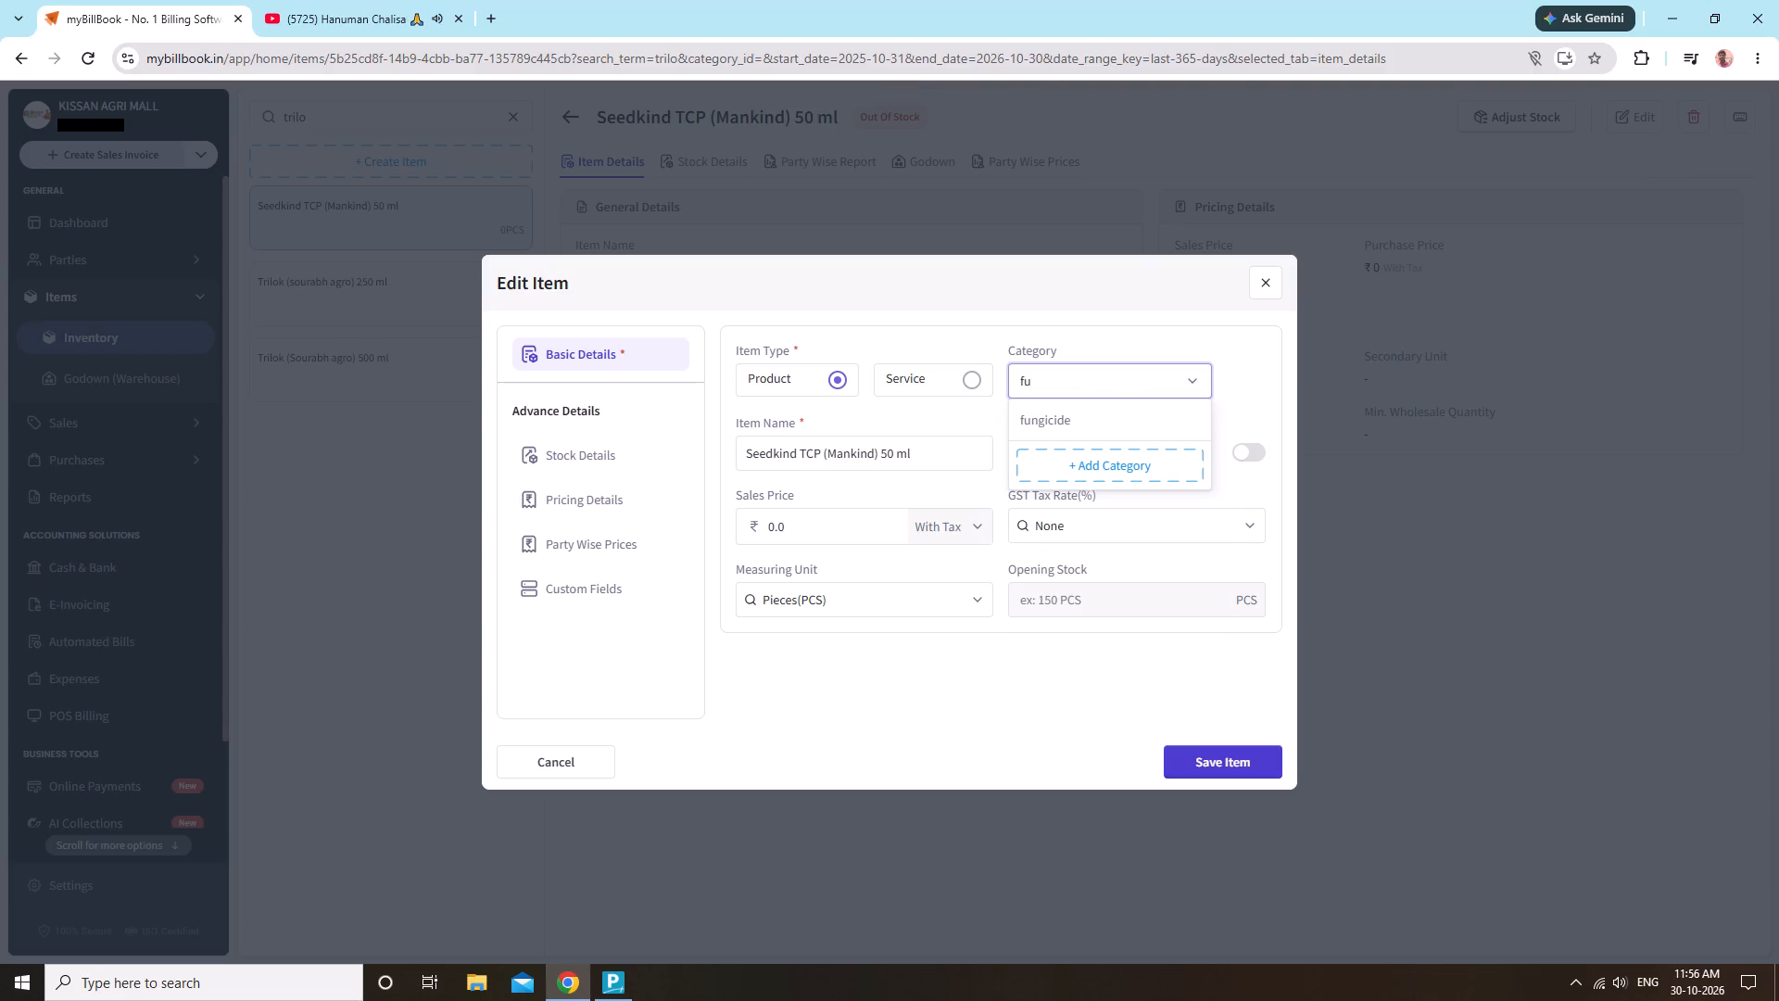
{"action": "left_click", "coordinate": [1079, 412]}
Clear the Seedkind item's sales price.
{"action": "left_click", "coordinate": [871, 526]}
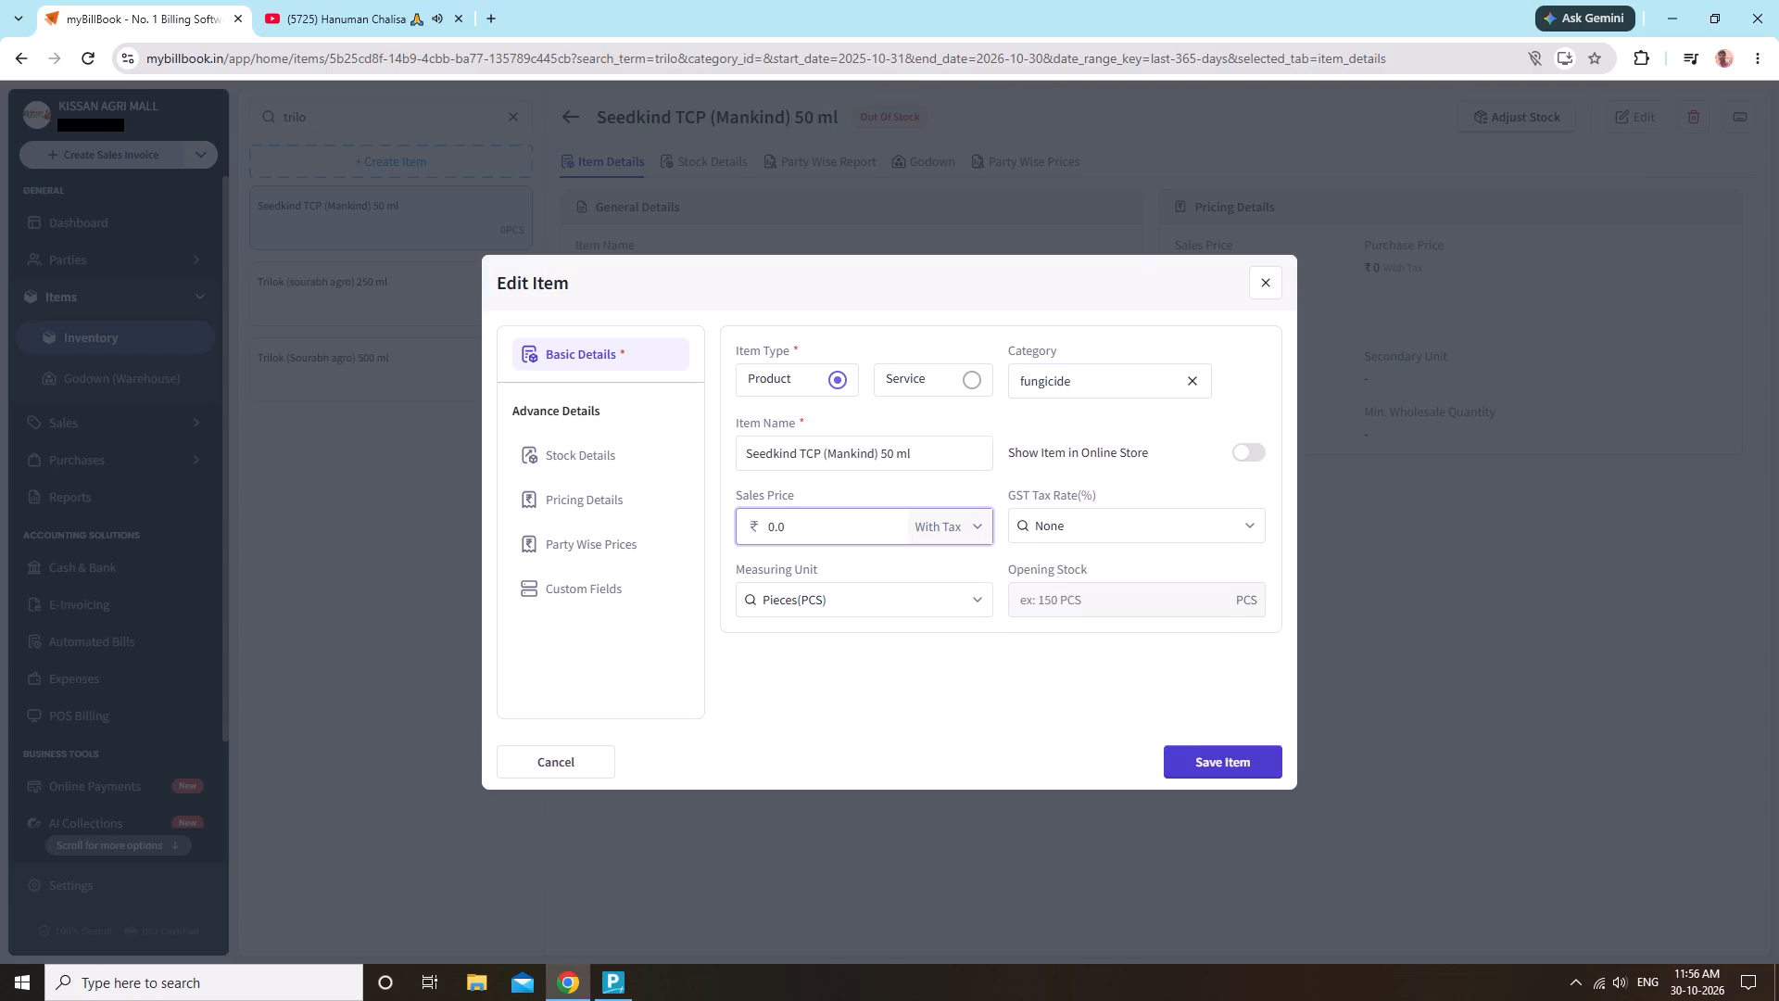
{"action": "key", "text": "BackSpace"}
{"action": "key", "text": "BackSpace"}
{"action": "key", "text": "BackSpace"}
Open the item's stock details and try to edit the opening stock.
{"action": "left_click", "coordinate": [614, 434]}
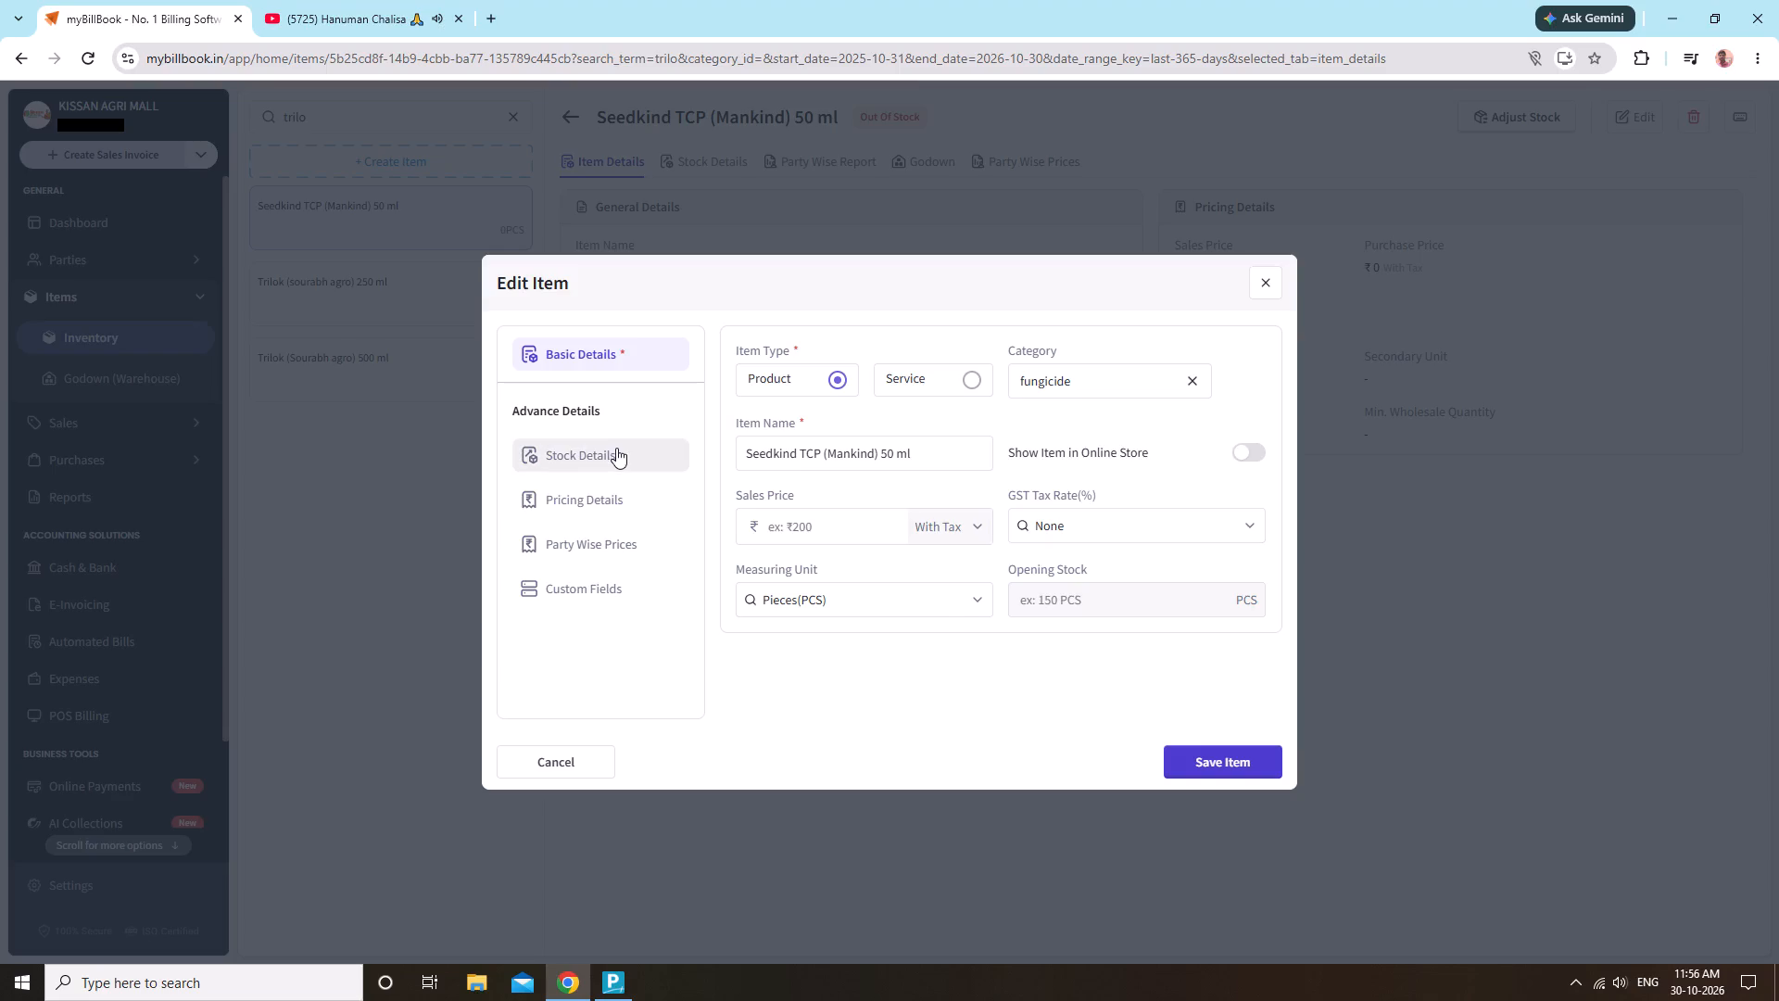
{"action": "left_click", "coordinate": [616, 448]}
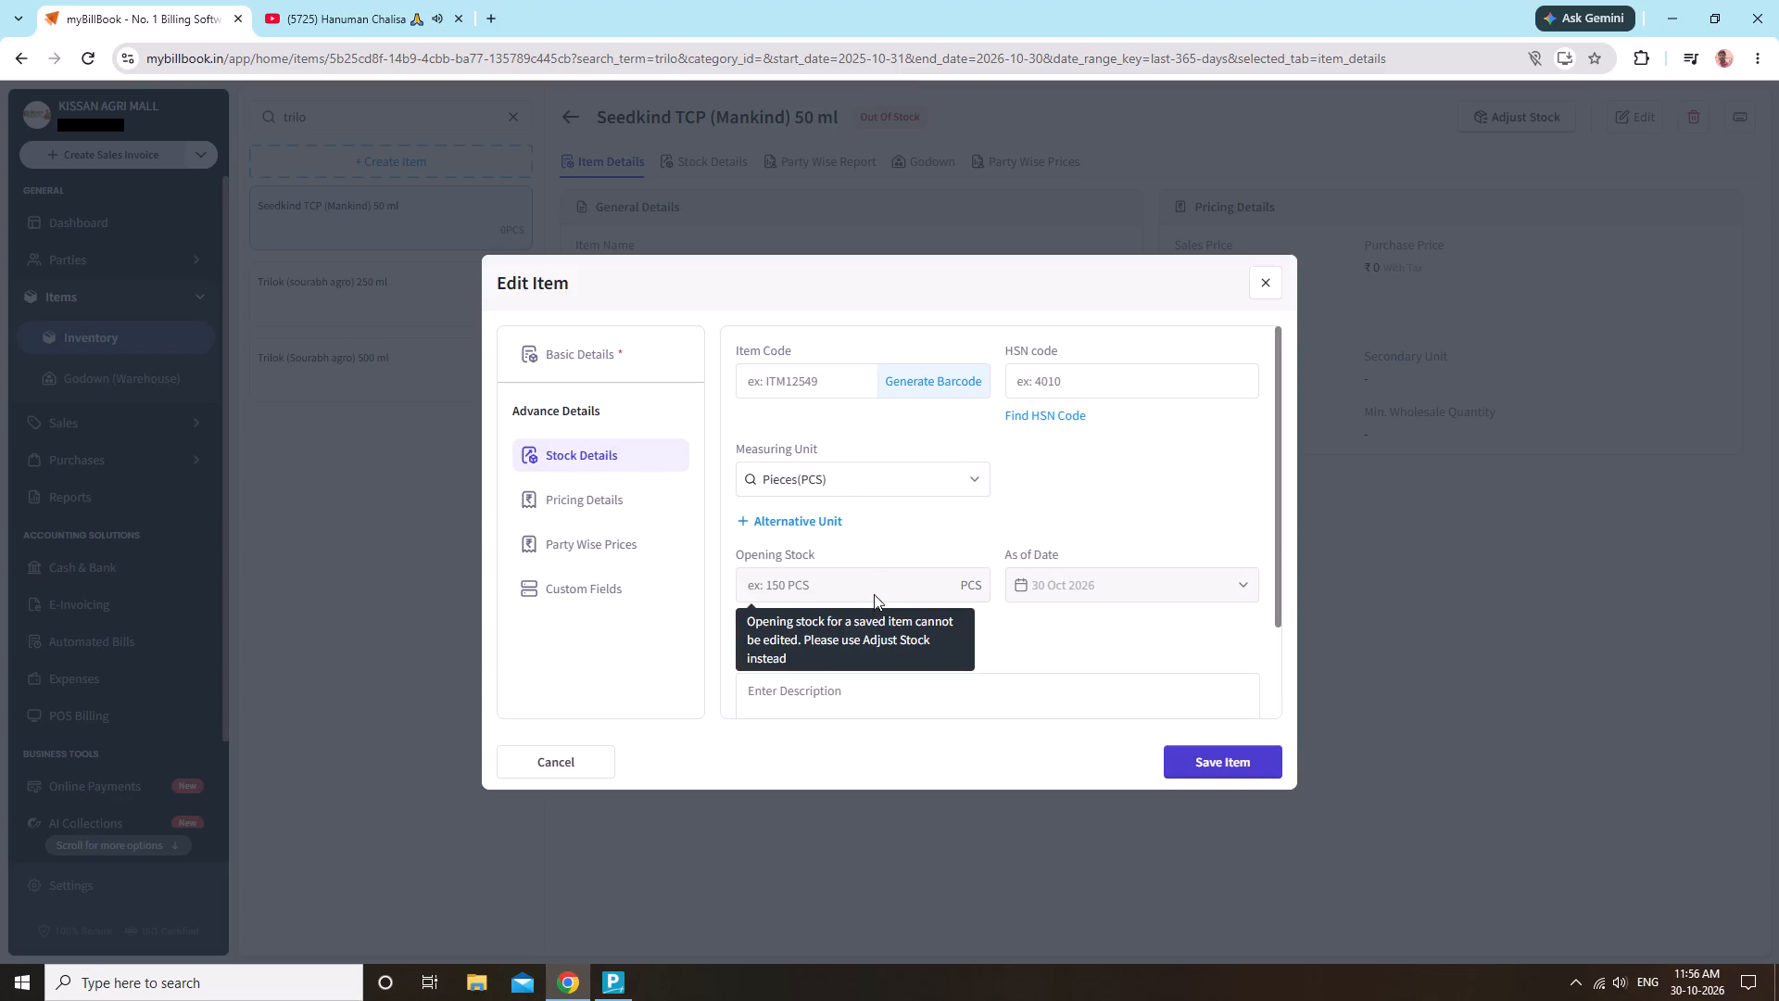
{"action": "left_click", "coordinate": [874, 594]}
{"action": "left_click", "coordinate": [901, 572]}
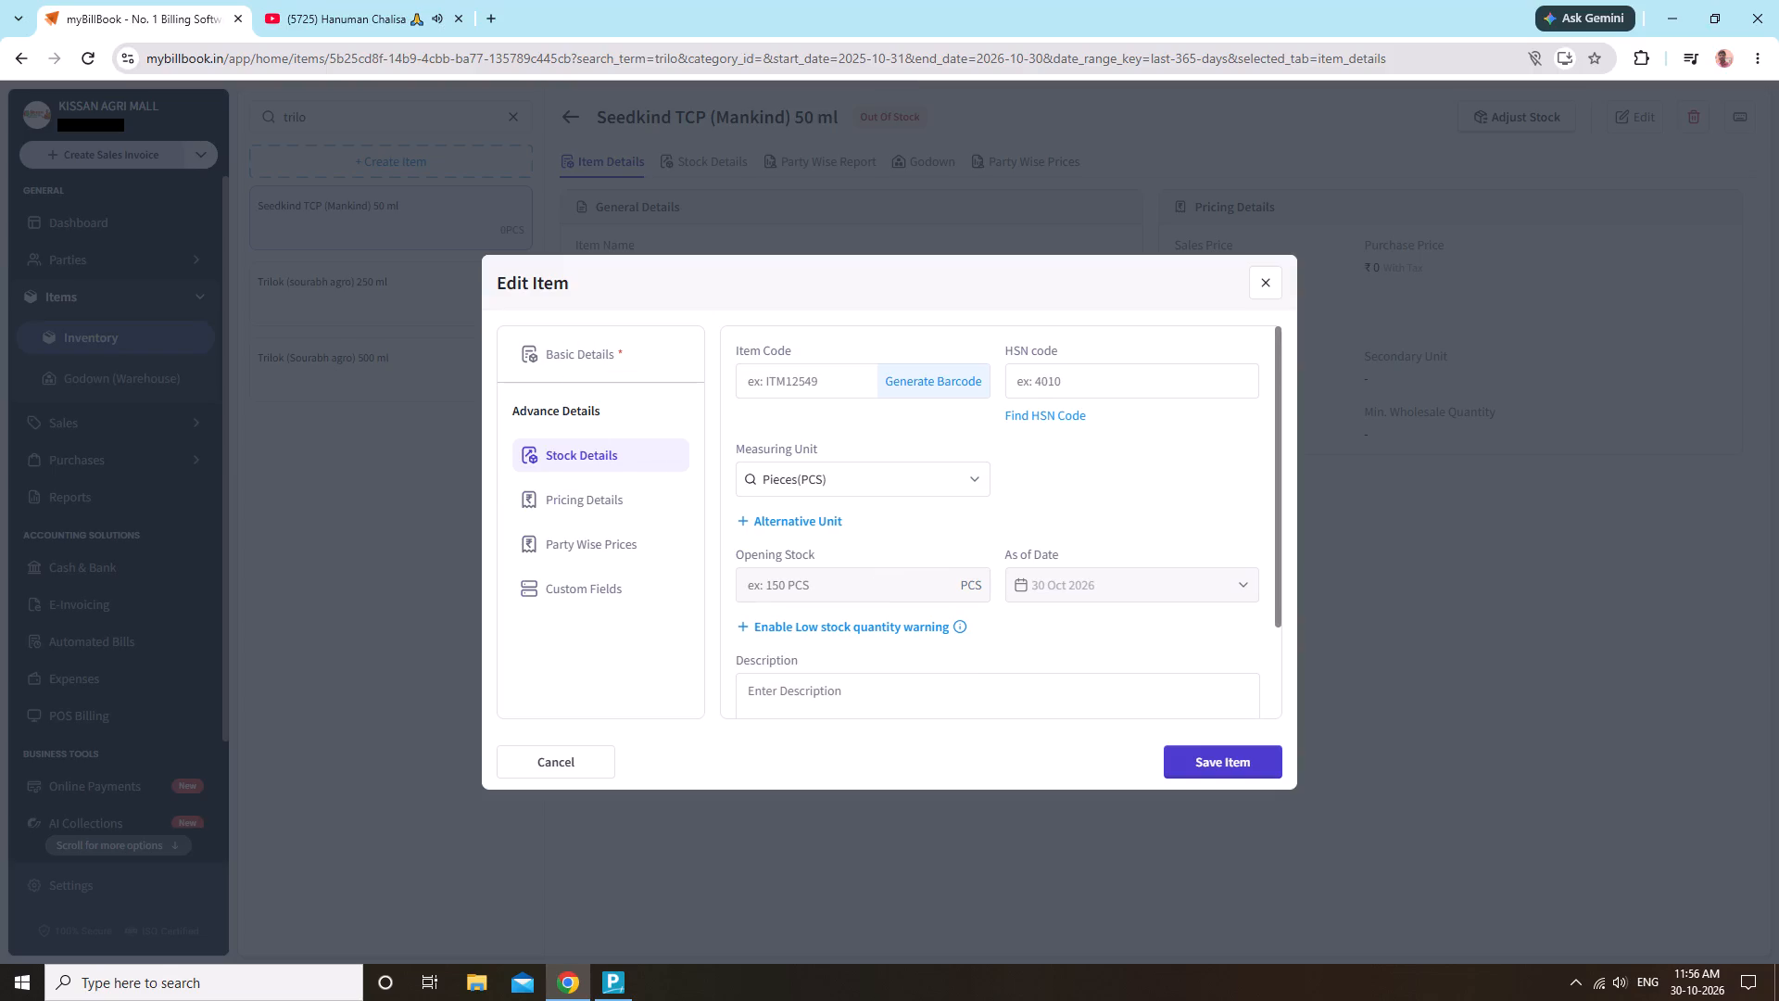
In the item's pricing details, set both the sales price and the purchase price to 330 and save the item.
{"action": "left_click", "coordinate": [570, 502]}
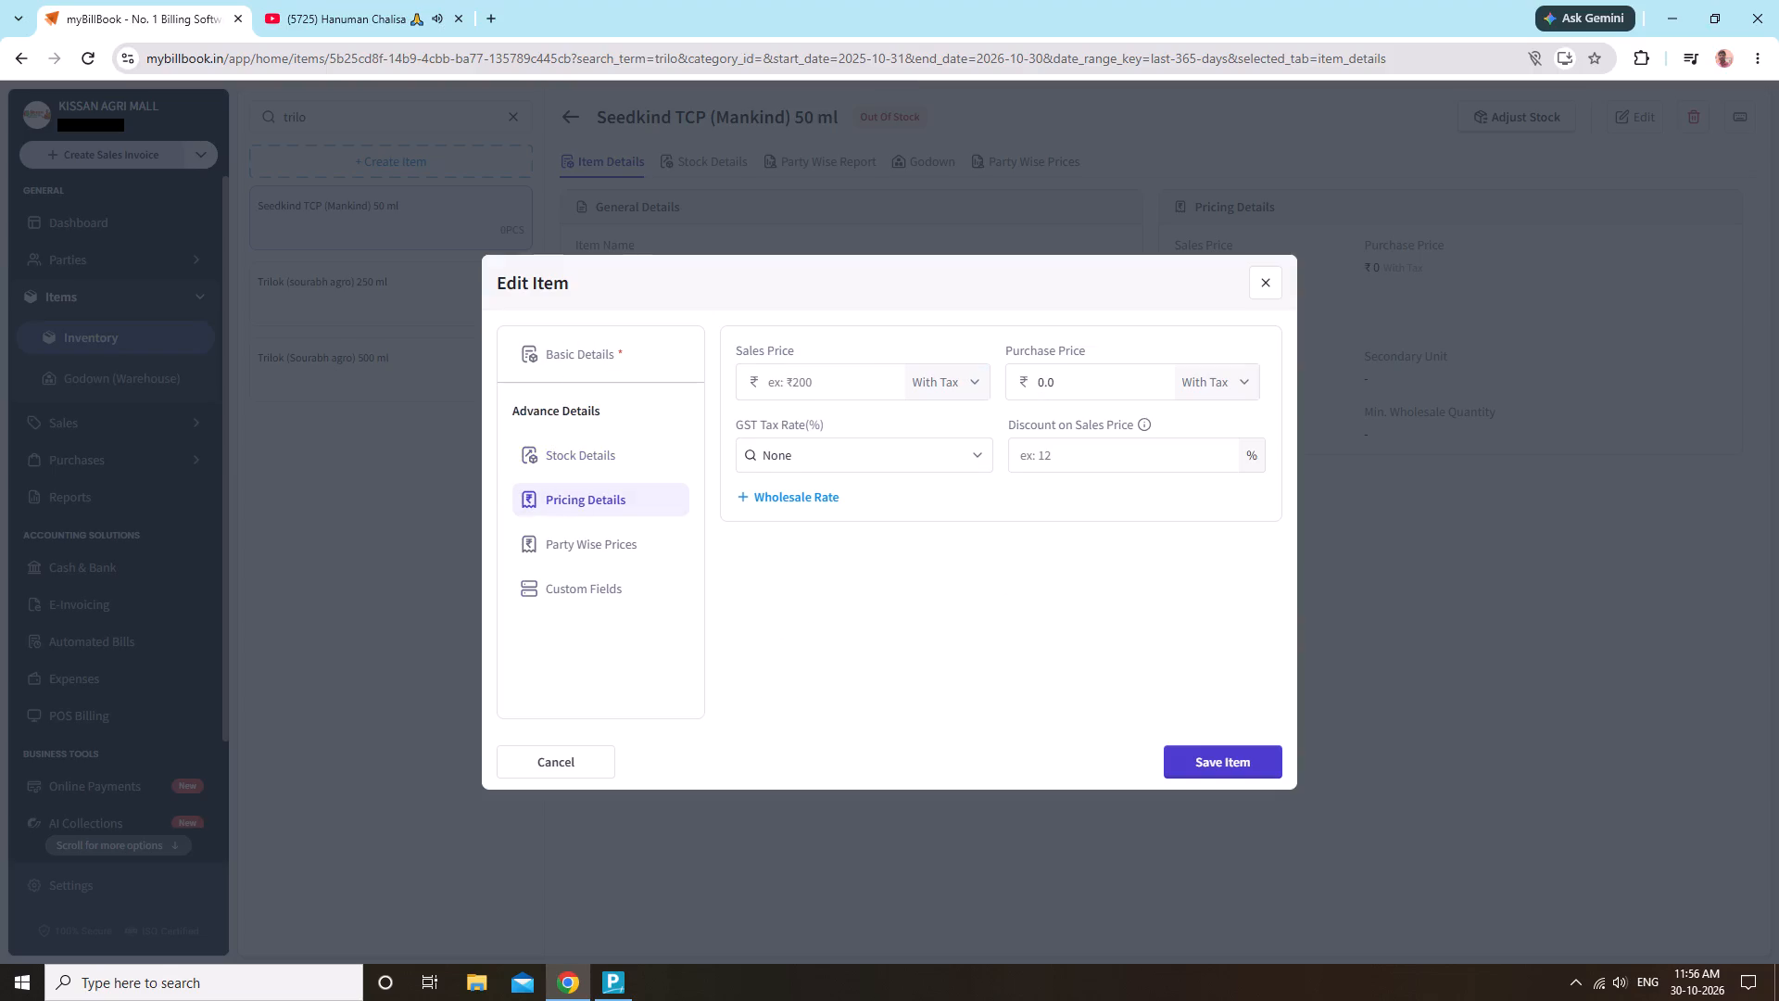
{"action": "left_click", "coordinate": [857, 373]}
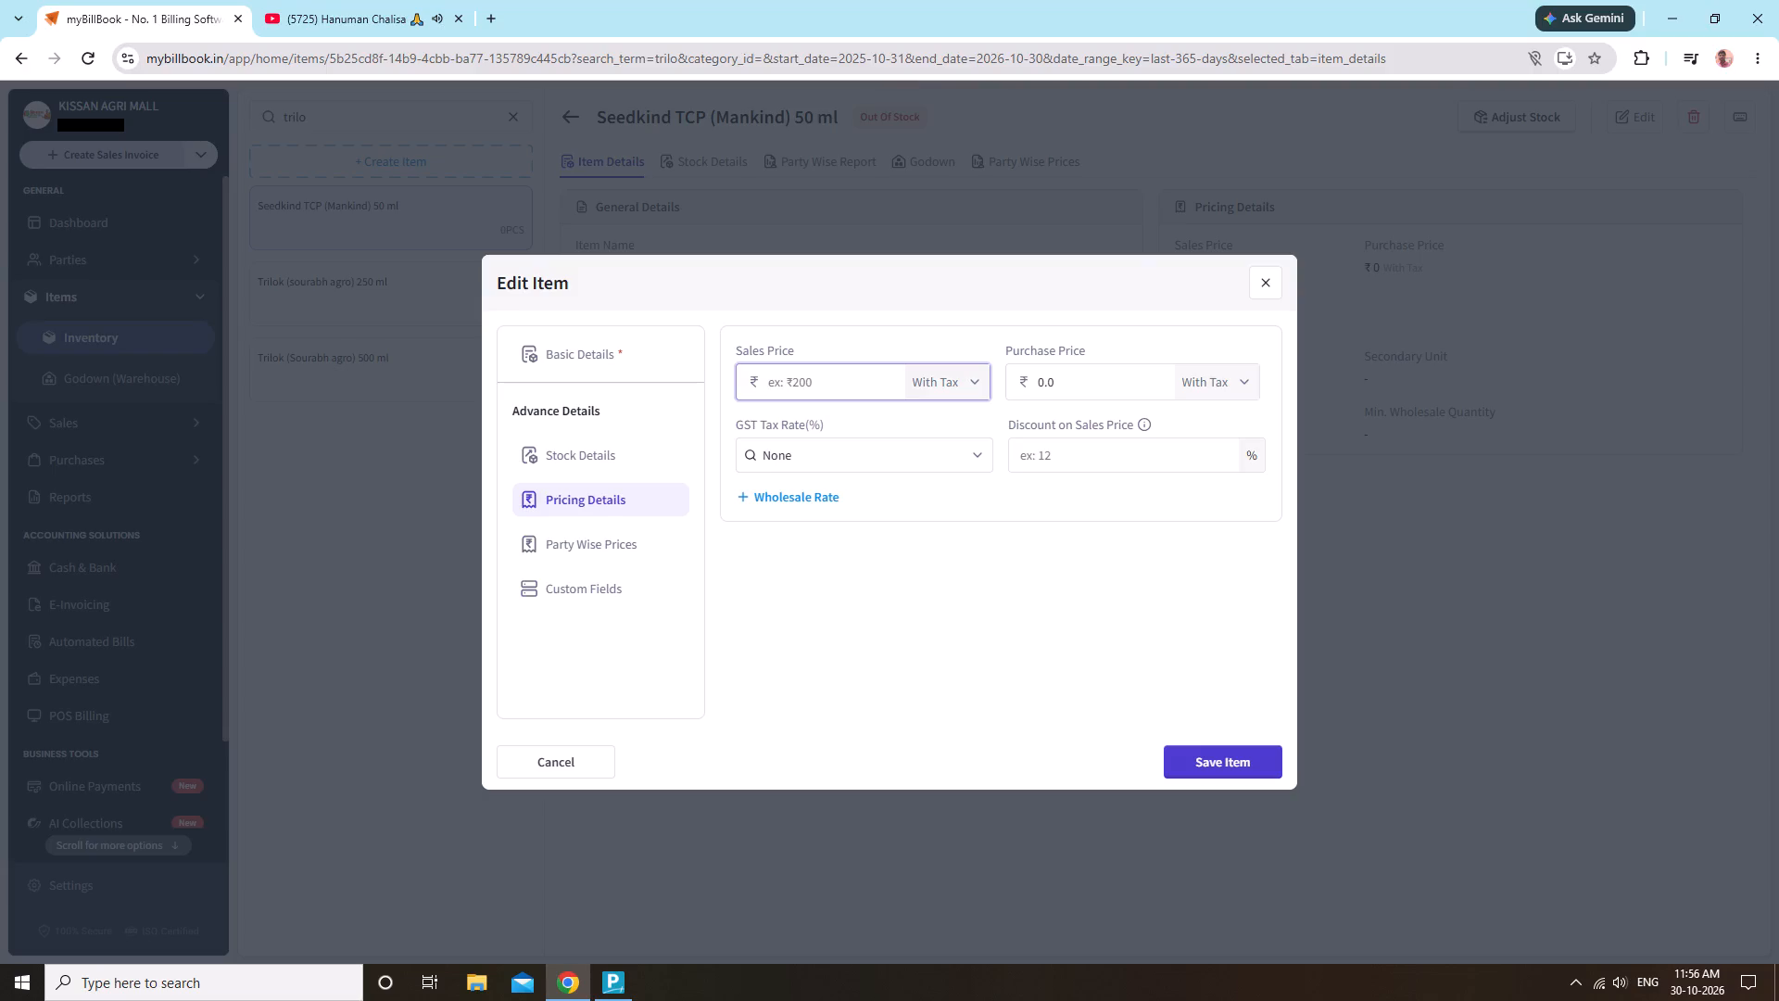
{"action": "key", "text": "3"}
{"action": "type", "text": "30"}
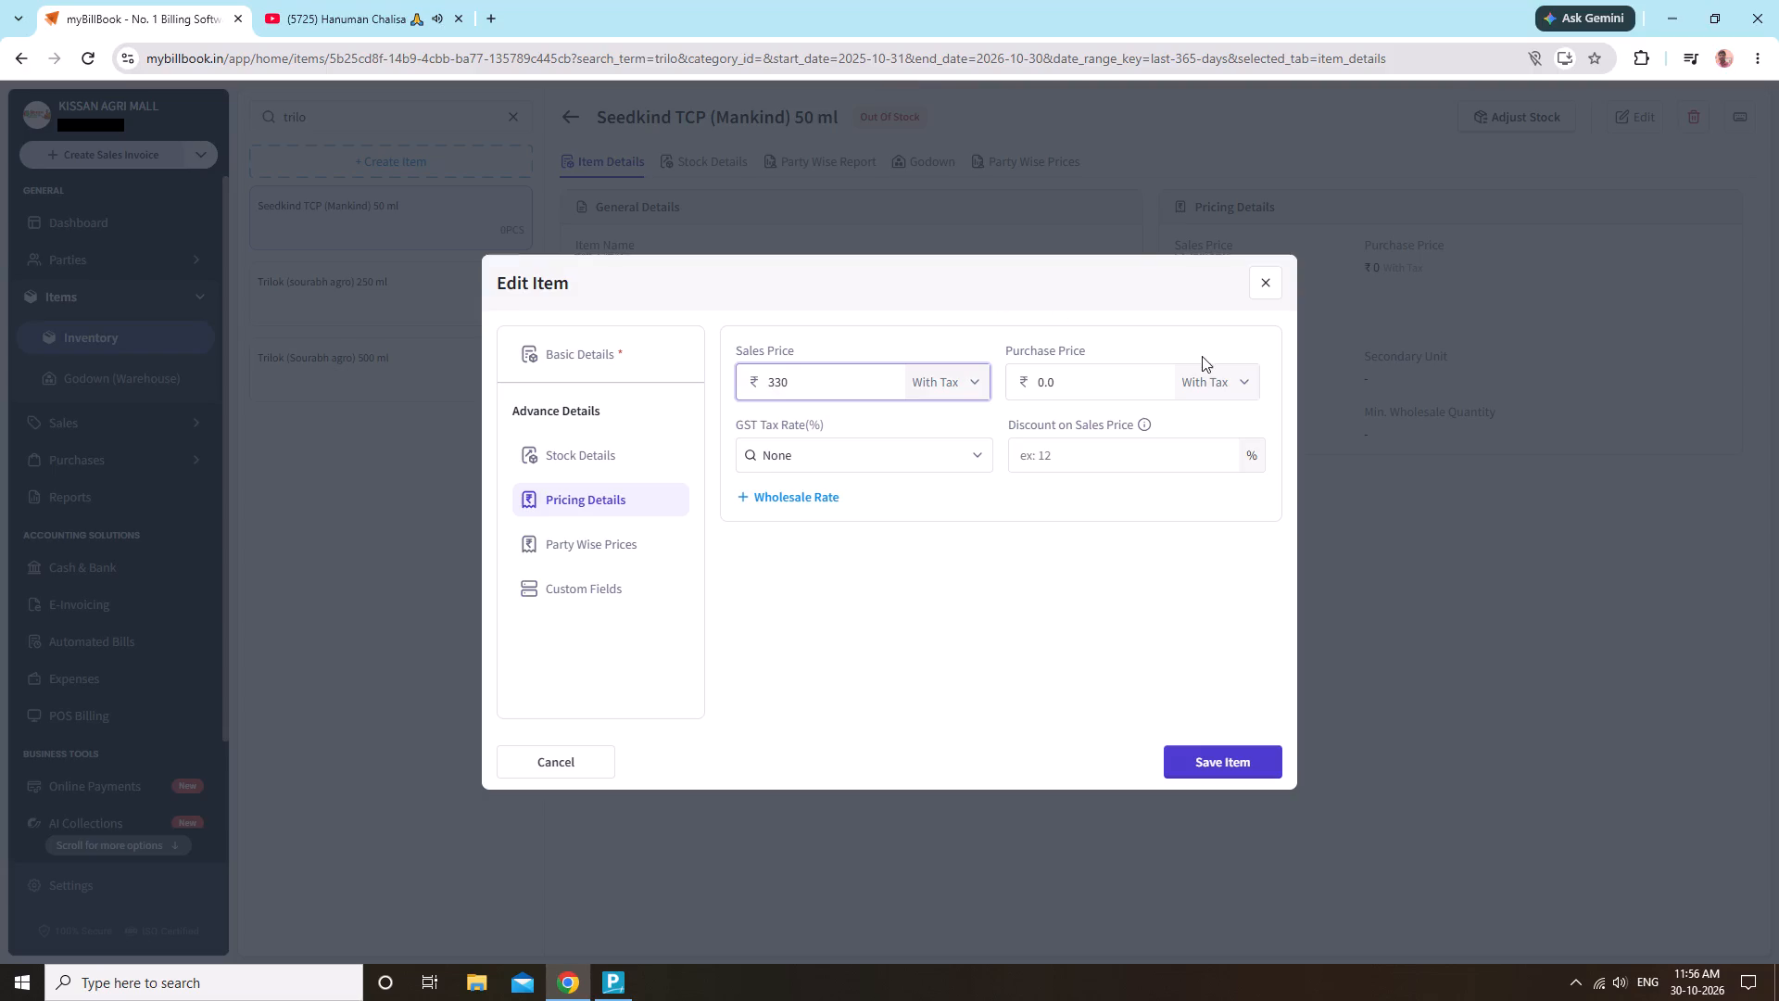
{"action": "left_click", "coordinate": [1160, 374]}
{"action": "key", "text": "BackSpace"}
{"action": "key", "text": "BackSpace"}
{"action": "key", "text": "BackSpace"}
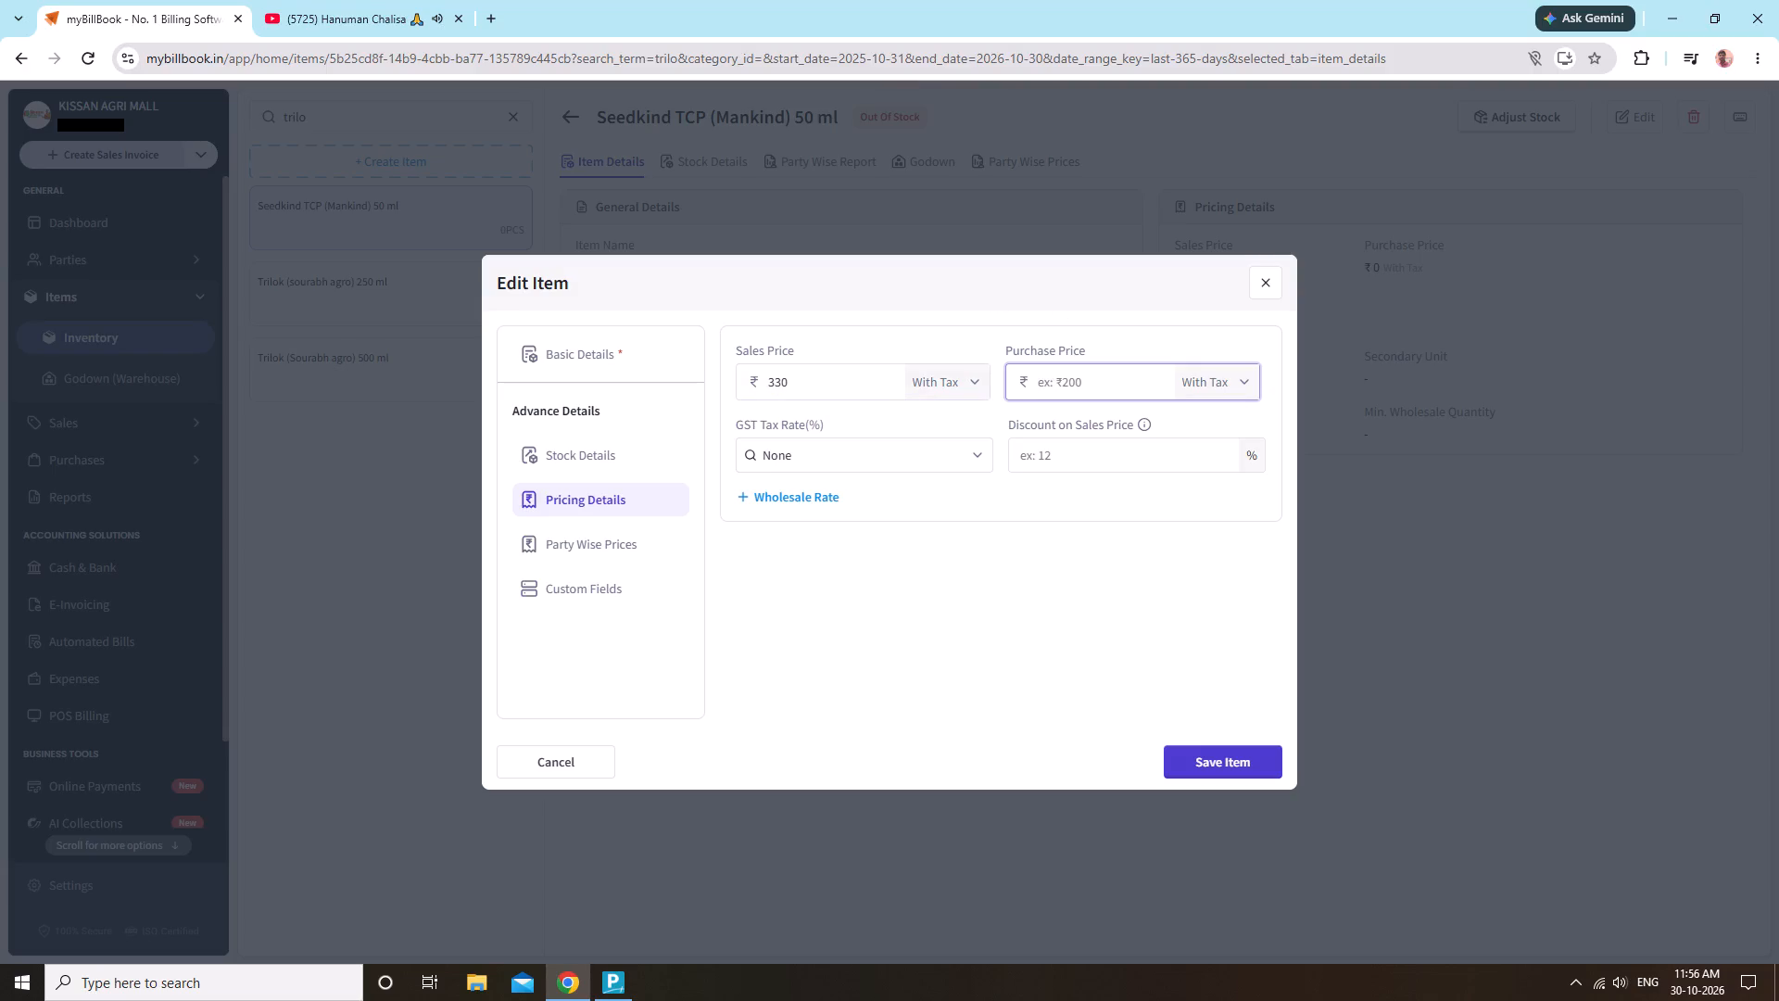
{"action": "type", "text": "330"}
{"action": "left_click", "coordinate": [1228, 748]}
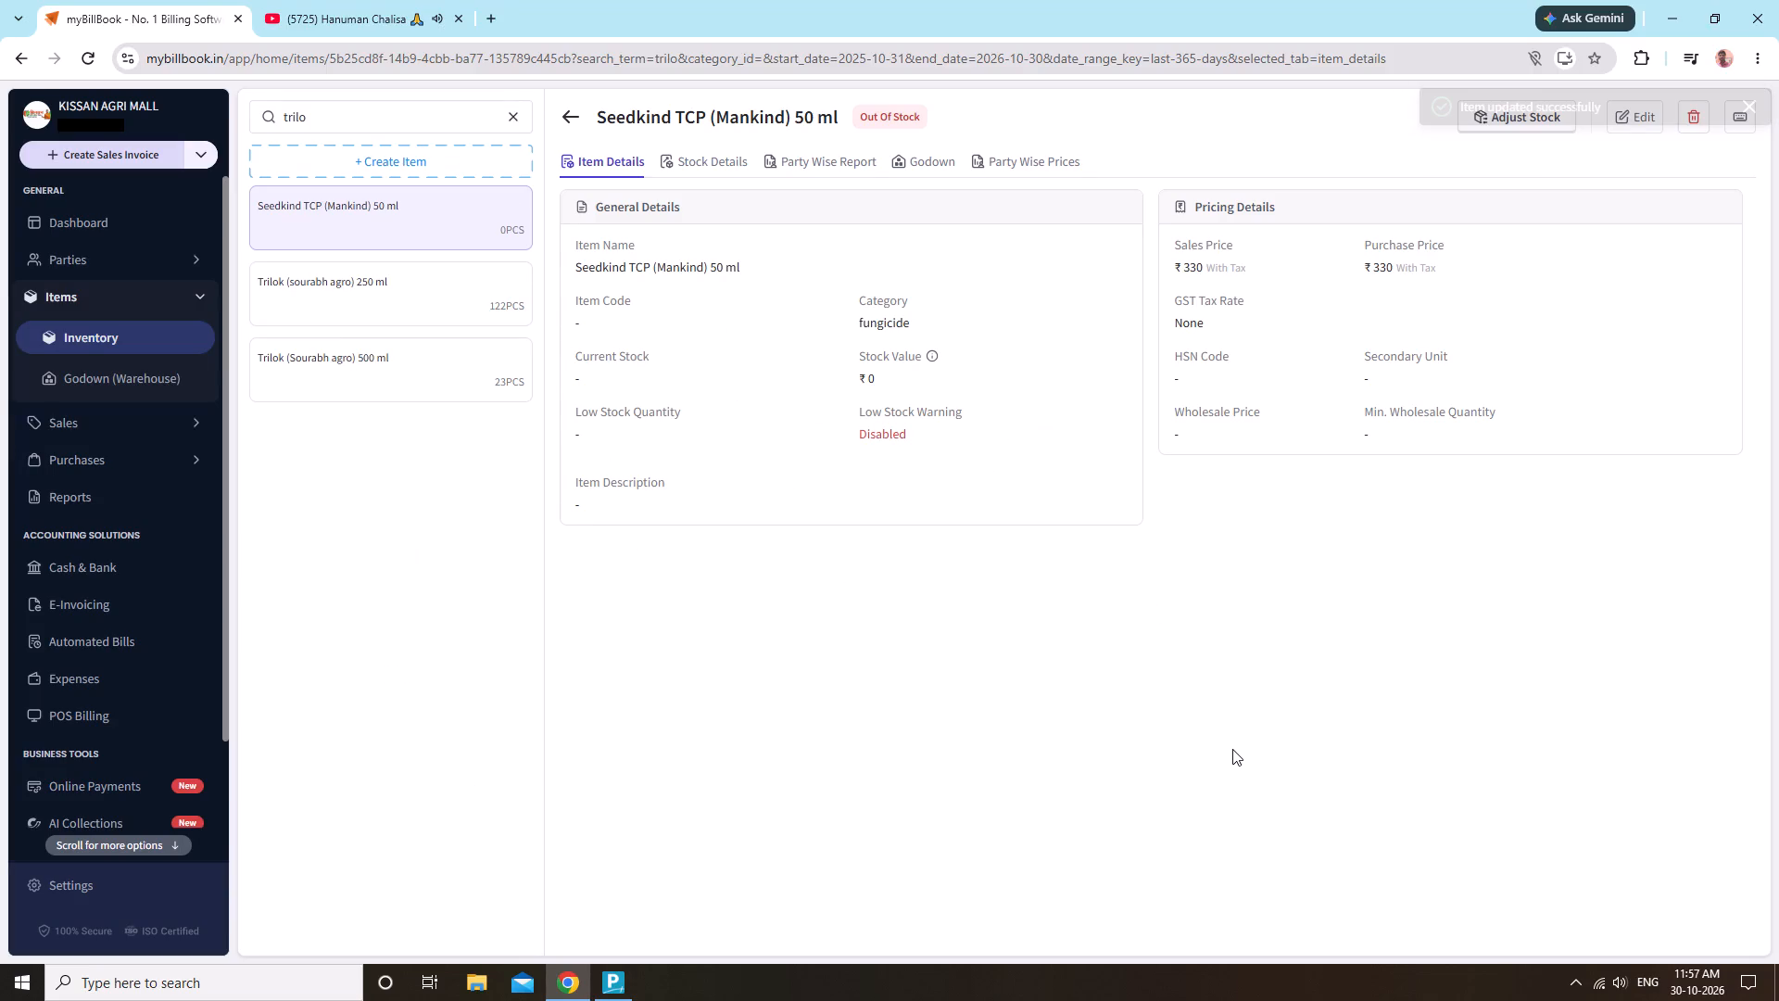
Adjust the Seedkind TCP (Mankind) 50 ml stock by adding 100 PCS in the Kissan Agri Mall godown and save.
{"action": "left_click", "coordinate": [1147, 682]}
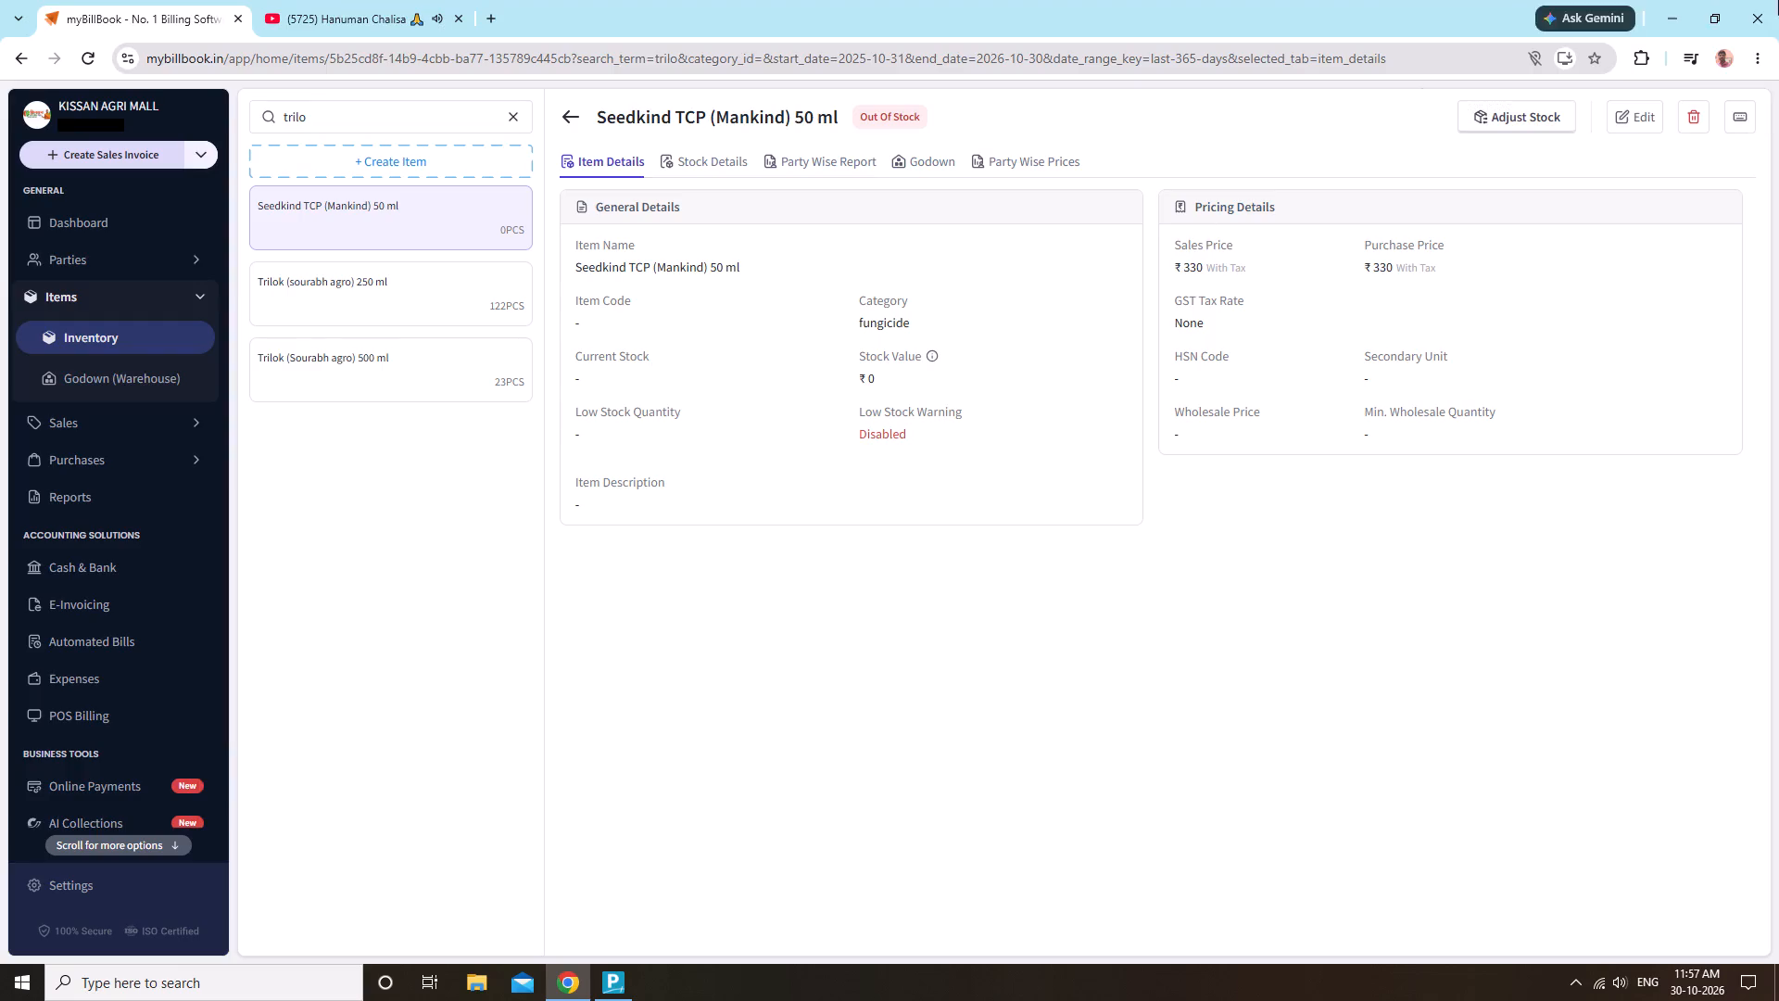
{"action": "left_click", "coordinate": [1553, 129]}
{"action": "left_click", "coordinate": [752, 456]}
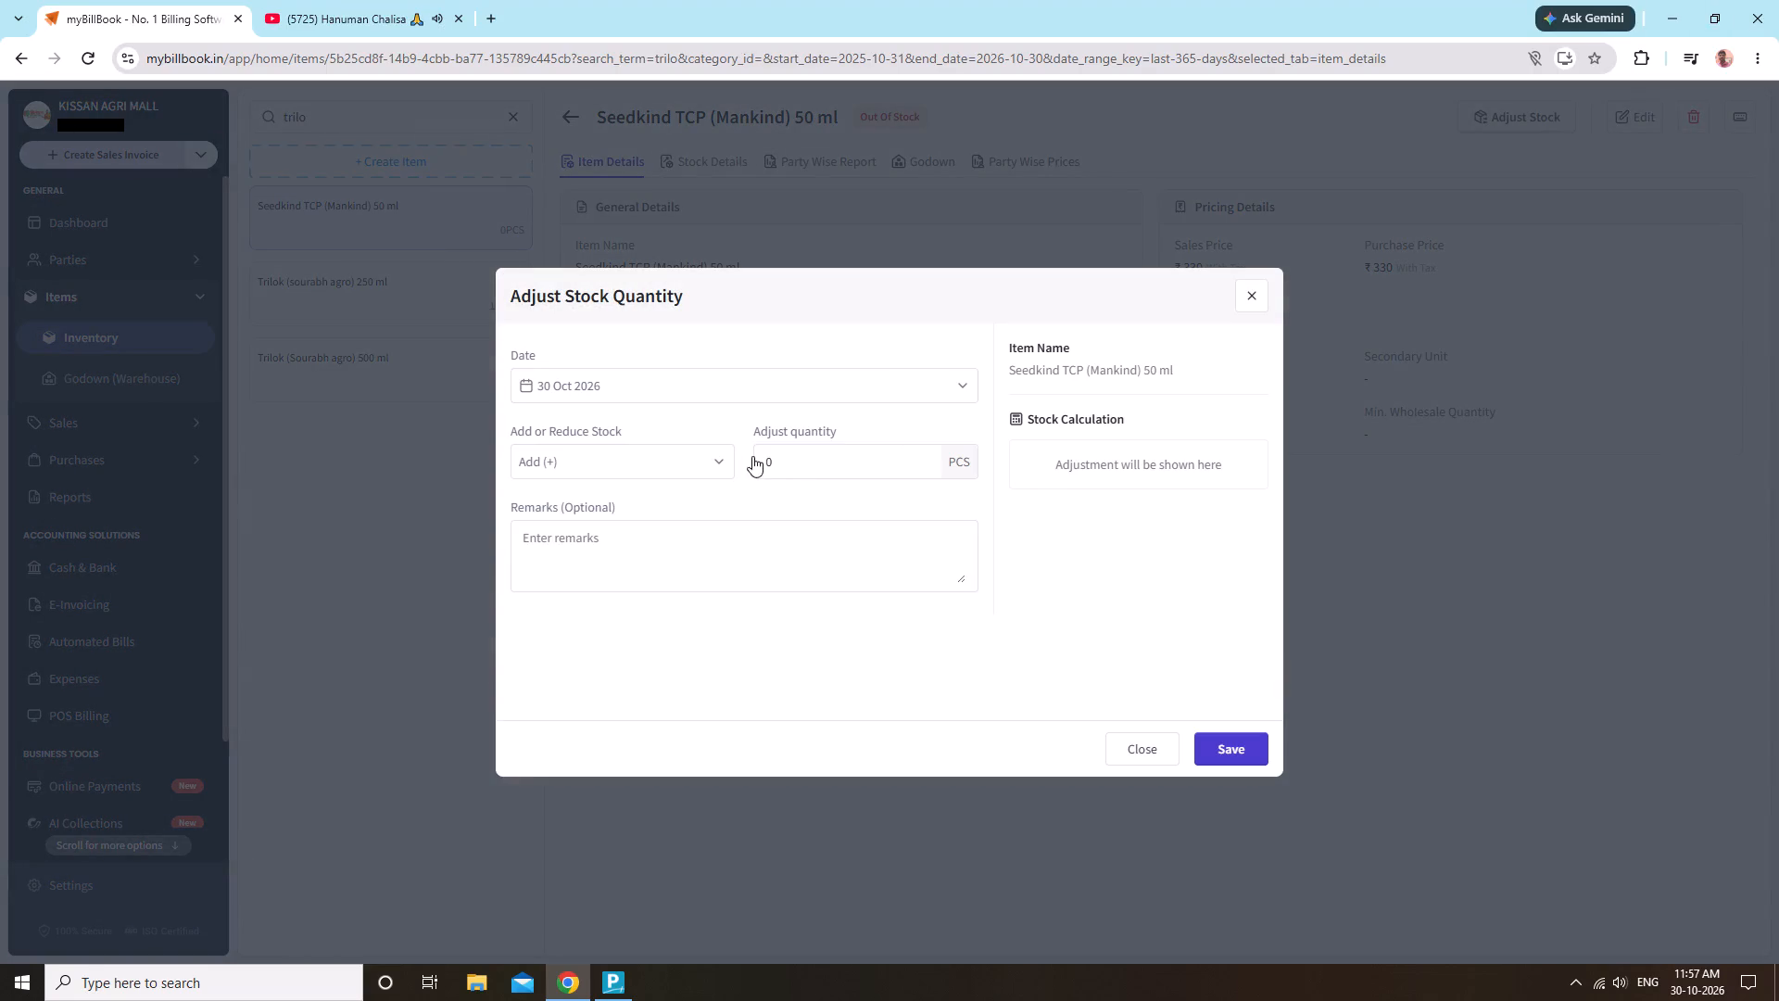
{"action": "left_click", "coordinate": [766, 518]}
{"action": "left_click", "coordinate": [826, 539]}
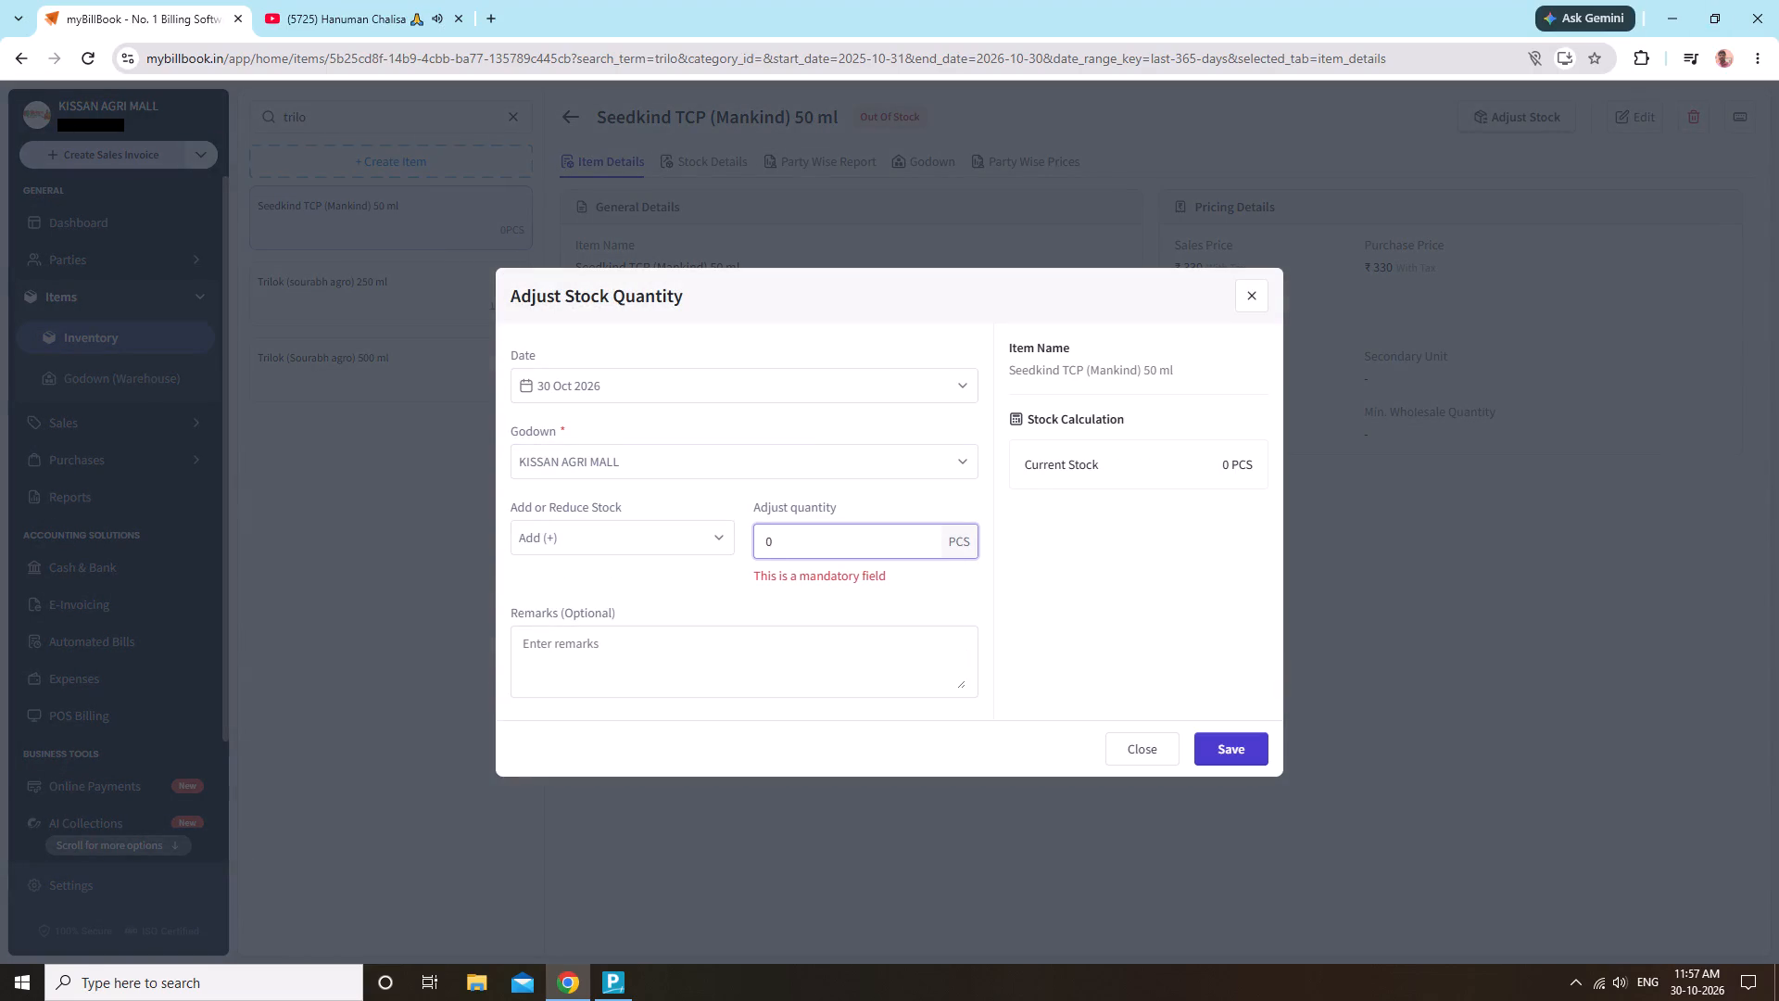
{"action": "type", "text": "100"}
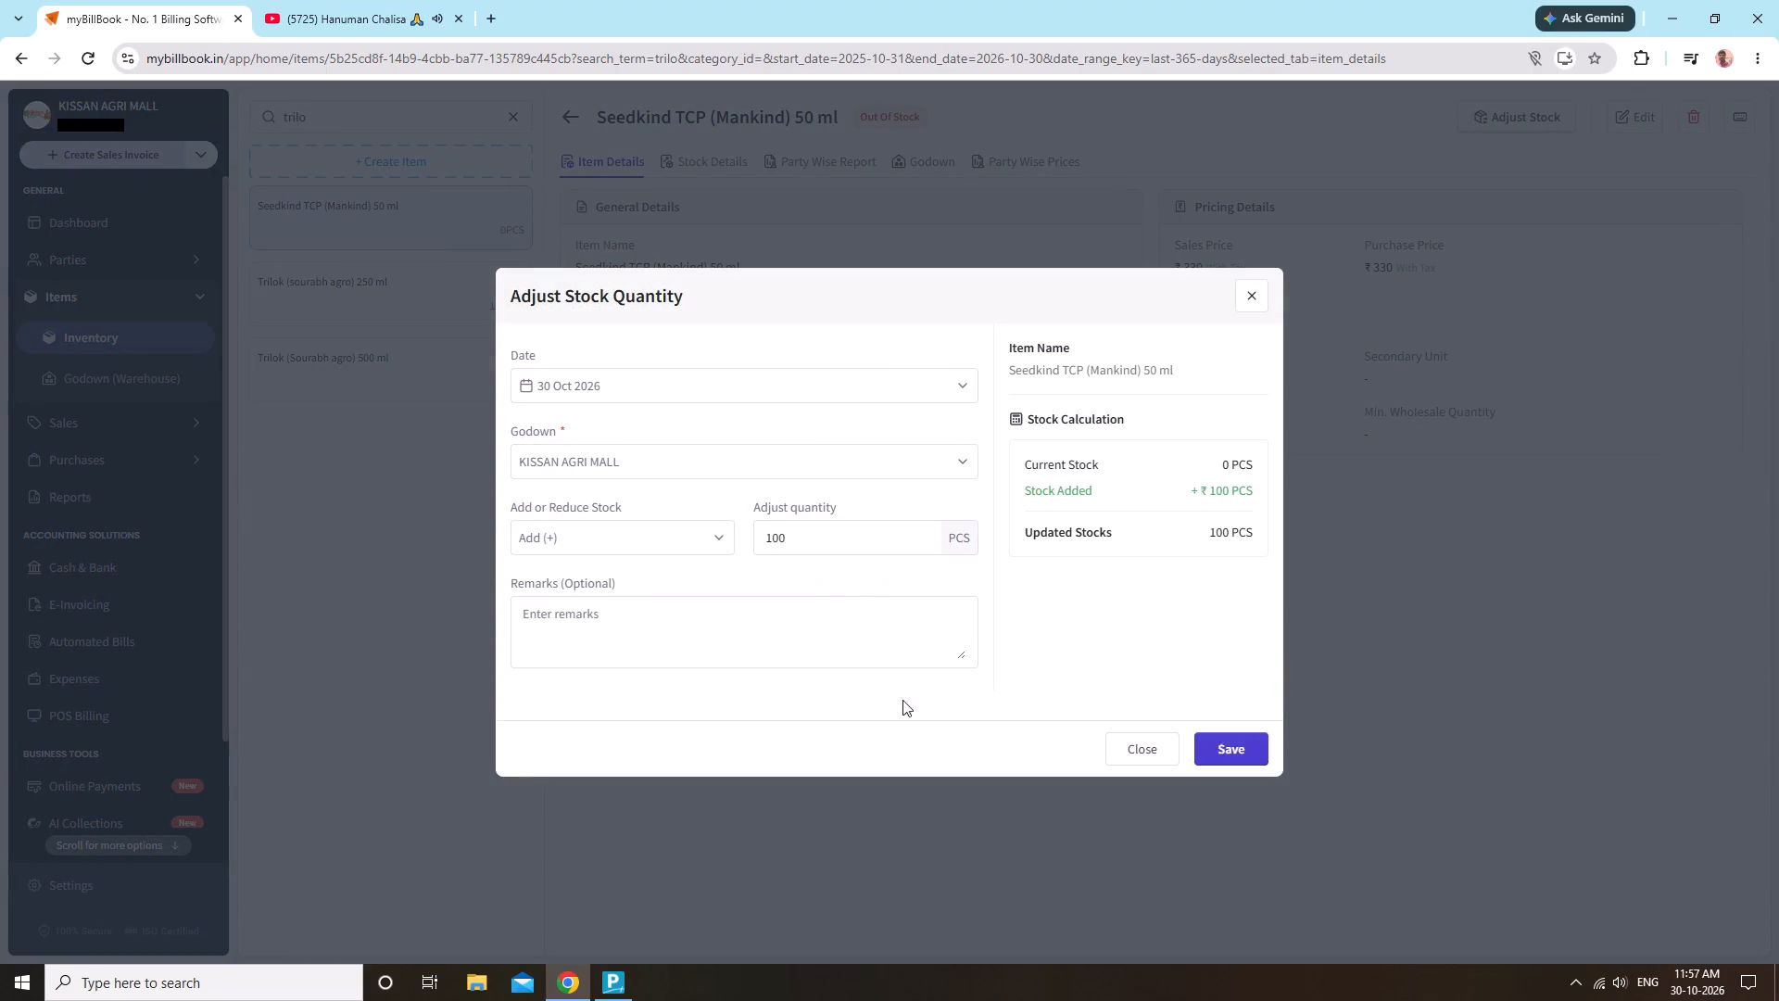
{"action": "left_click", "coordinate": [1233, 745]}
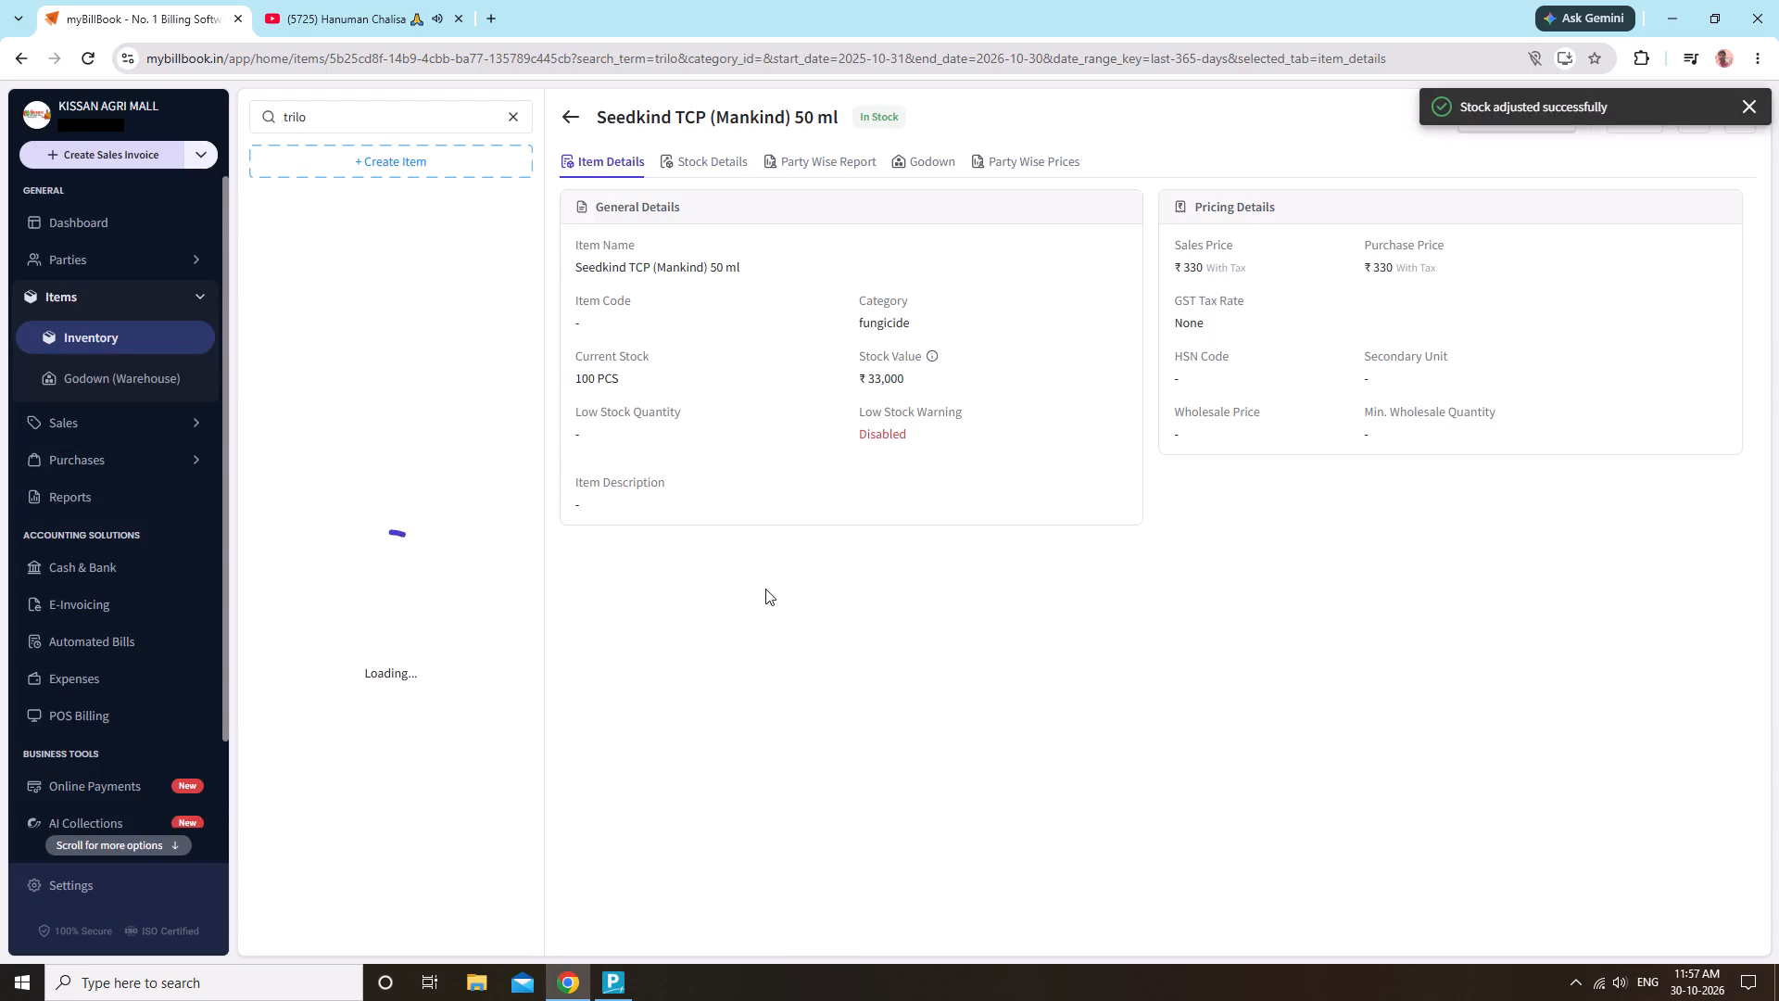
Start a new inventory item, switch to Tally and copy the item name Nurturkind Care Gr 1 Kg from Mankind purchase voucher 233.
{"action": "left_click", "coordinate": [343, 172]}
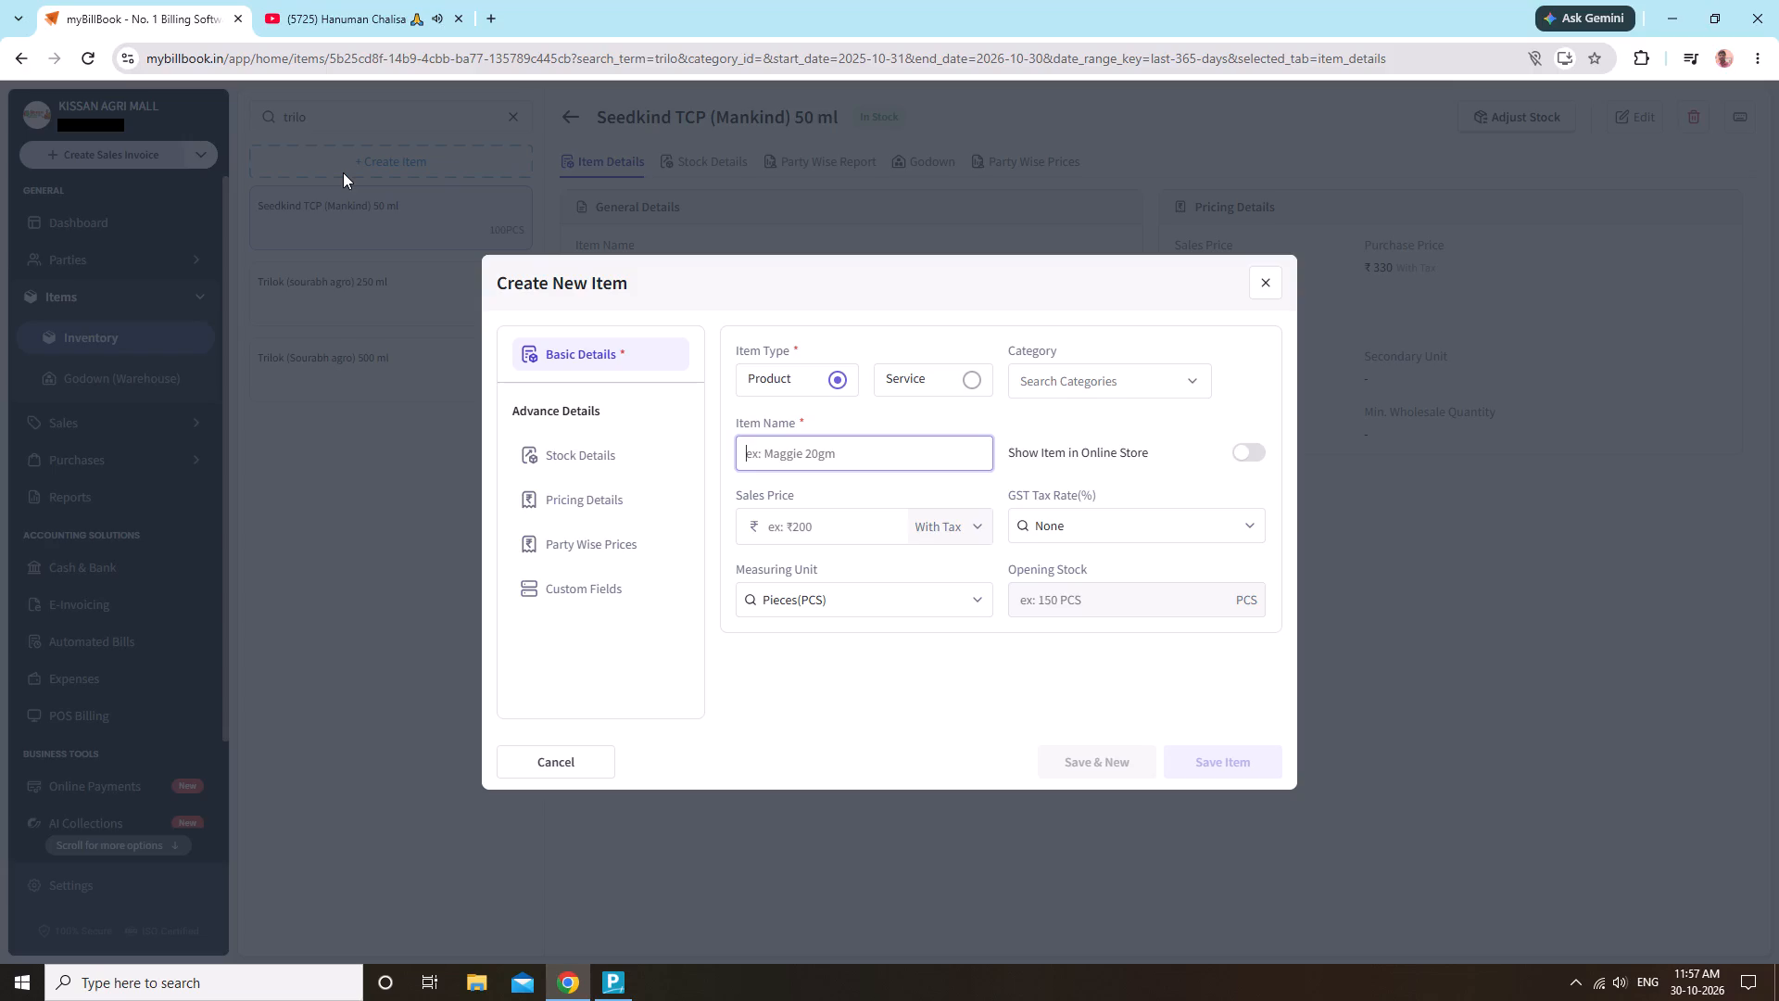
{"action": "key", "text": "alt+Tab"}
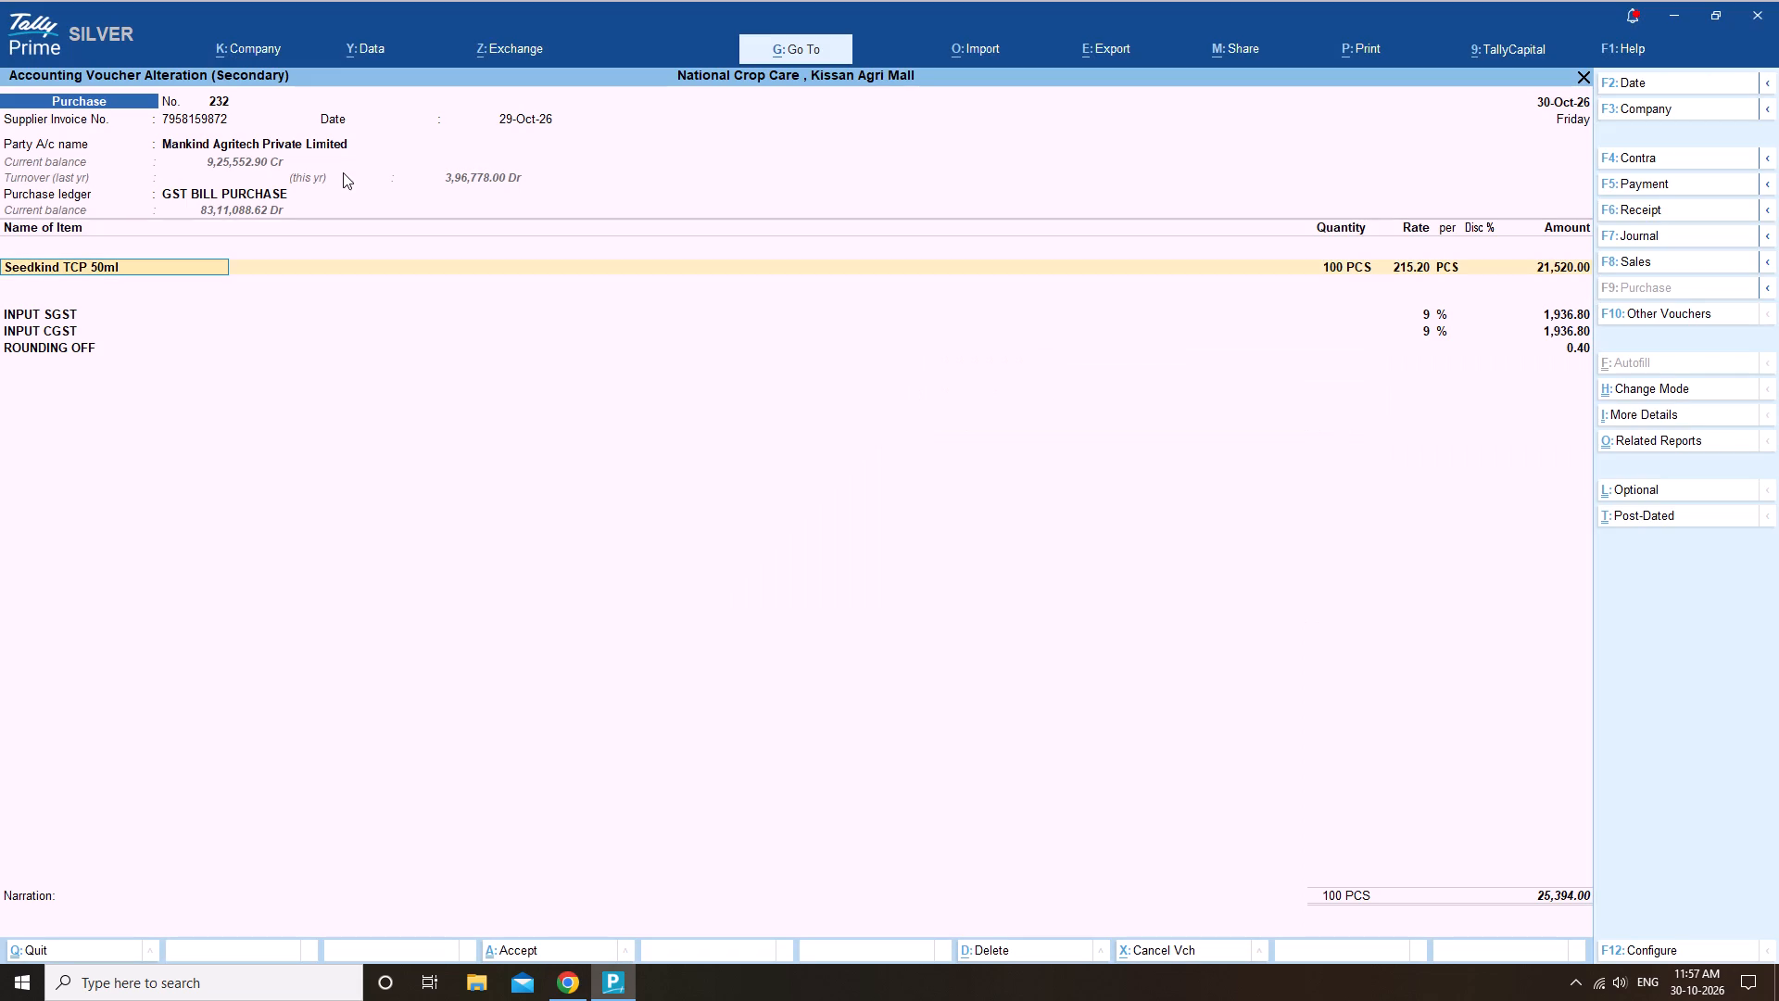
{"action": "key", "text": "Escape"}
{"action": "key", "text": "Escape"}
{"action": "key", "text": "Escape"}
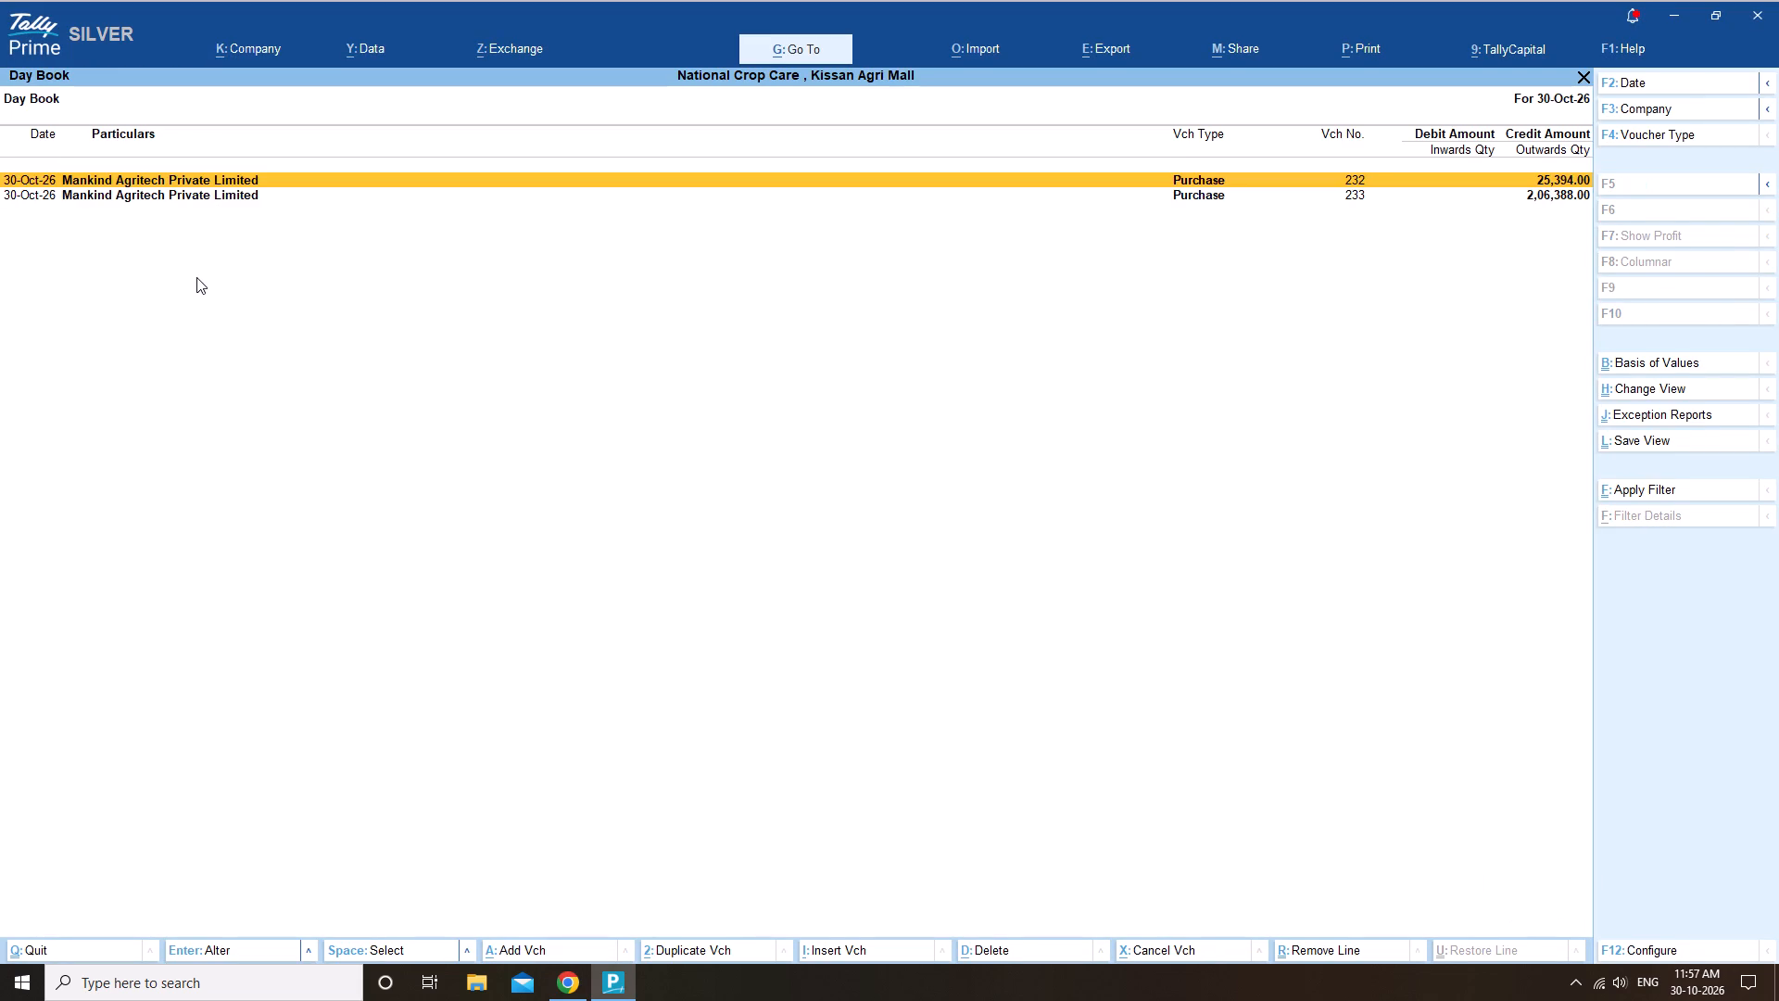
{"action": "key", "text": "Down"}
{"action": "key", "text": "Return"}
{"action": "left_click", "coordinate": [105, 342]}
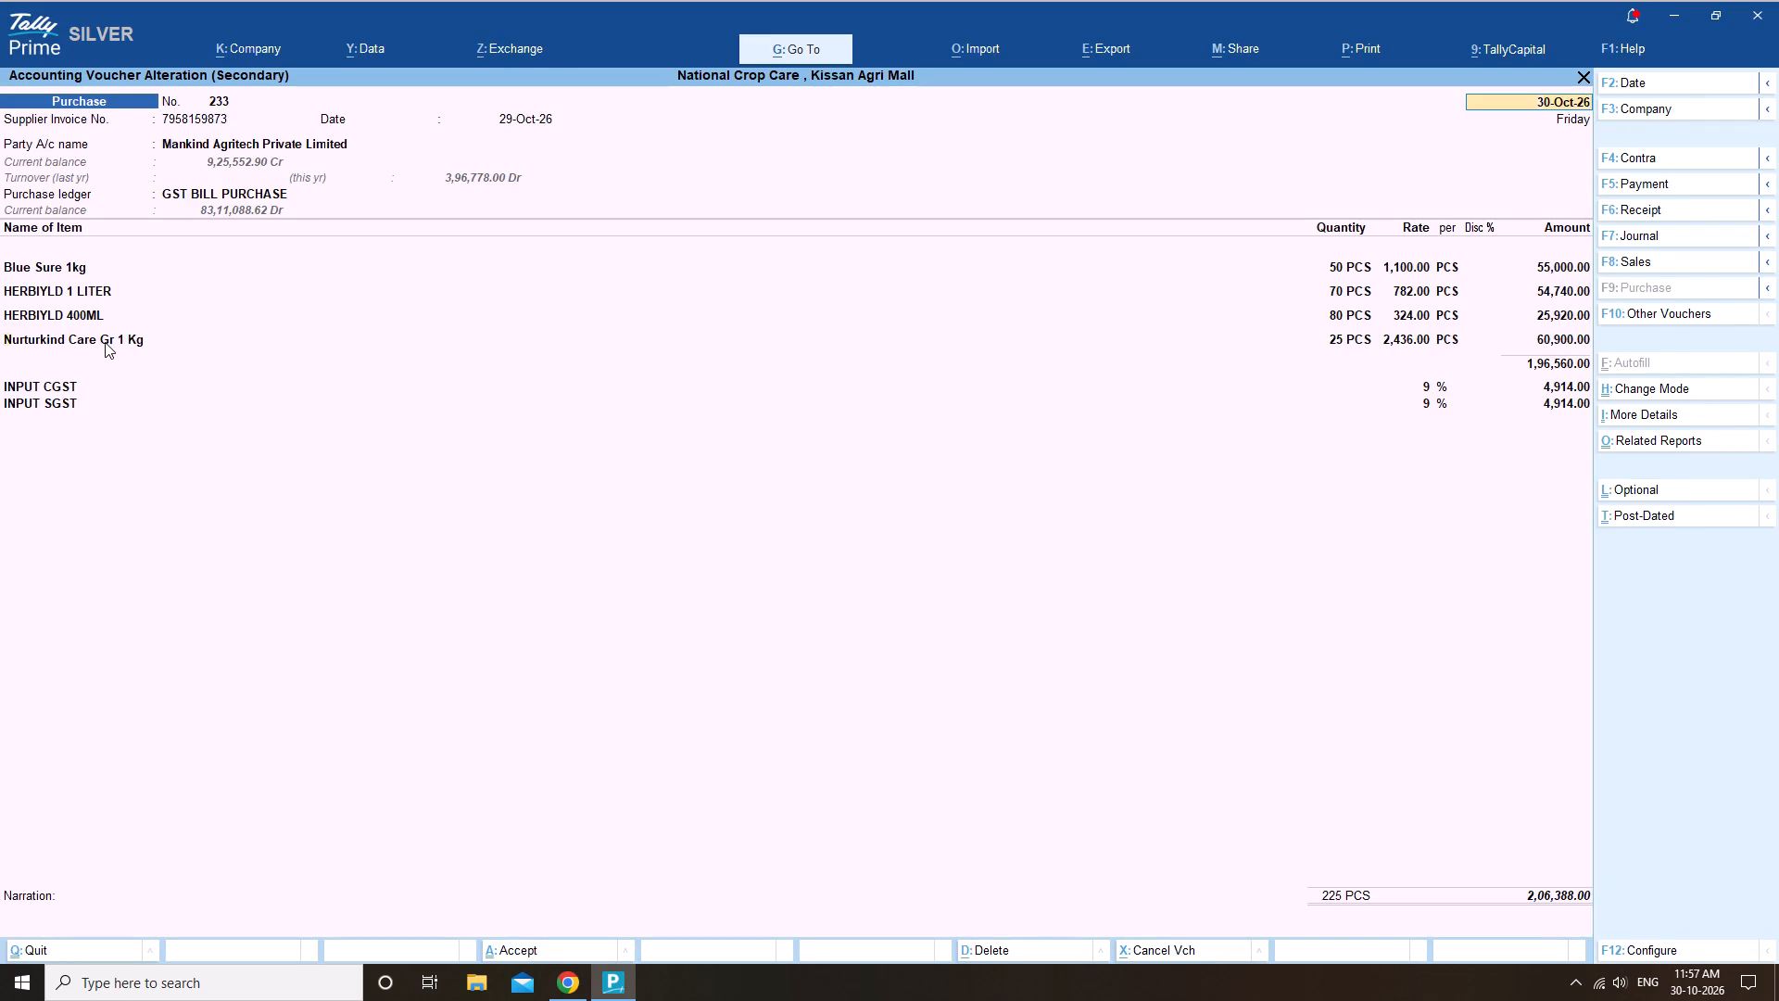
{"action": "key", "text": "ctrl+c"}
{"action": "key", "text": "ctrl+c"}
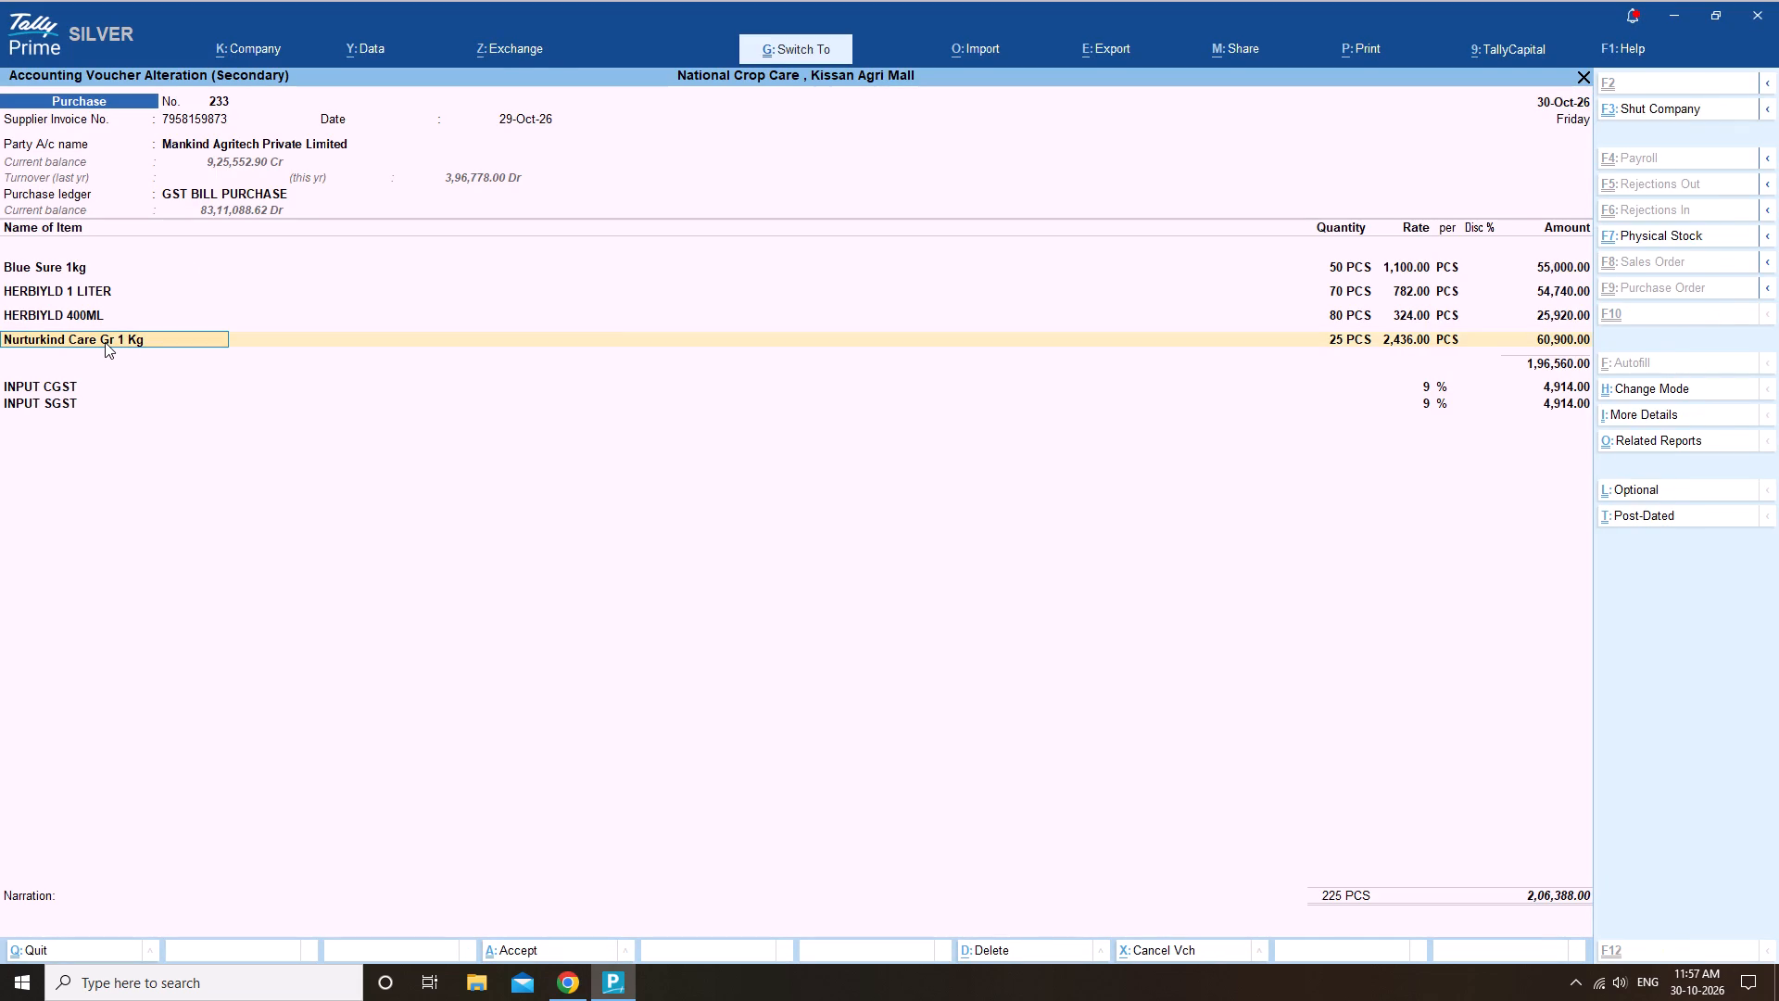
Back in myBillBook, paste the copied name into the new item and make it read "Nurturkind Care Gr (Mankind) 1 Kg".
{"action": "key", "text": "alt+Tab"}
{"action": "key", "text": "ctrl+v"}
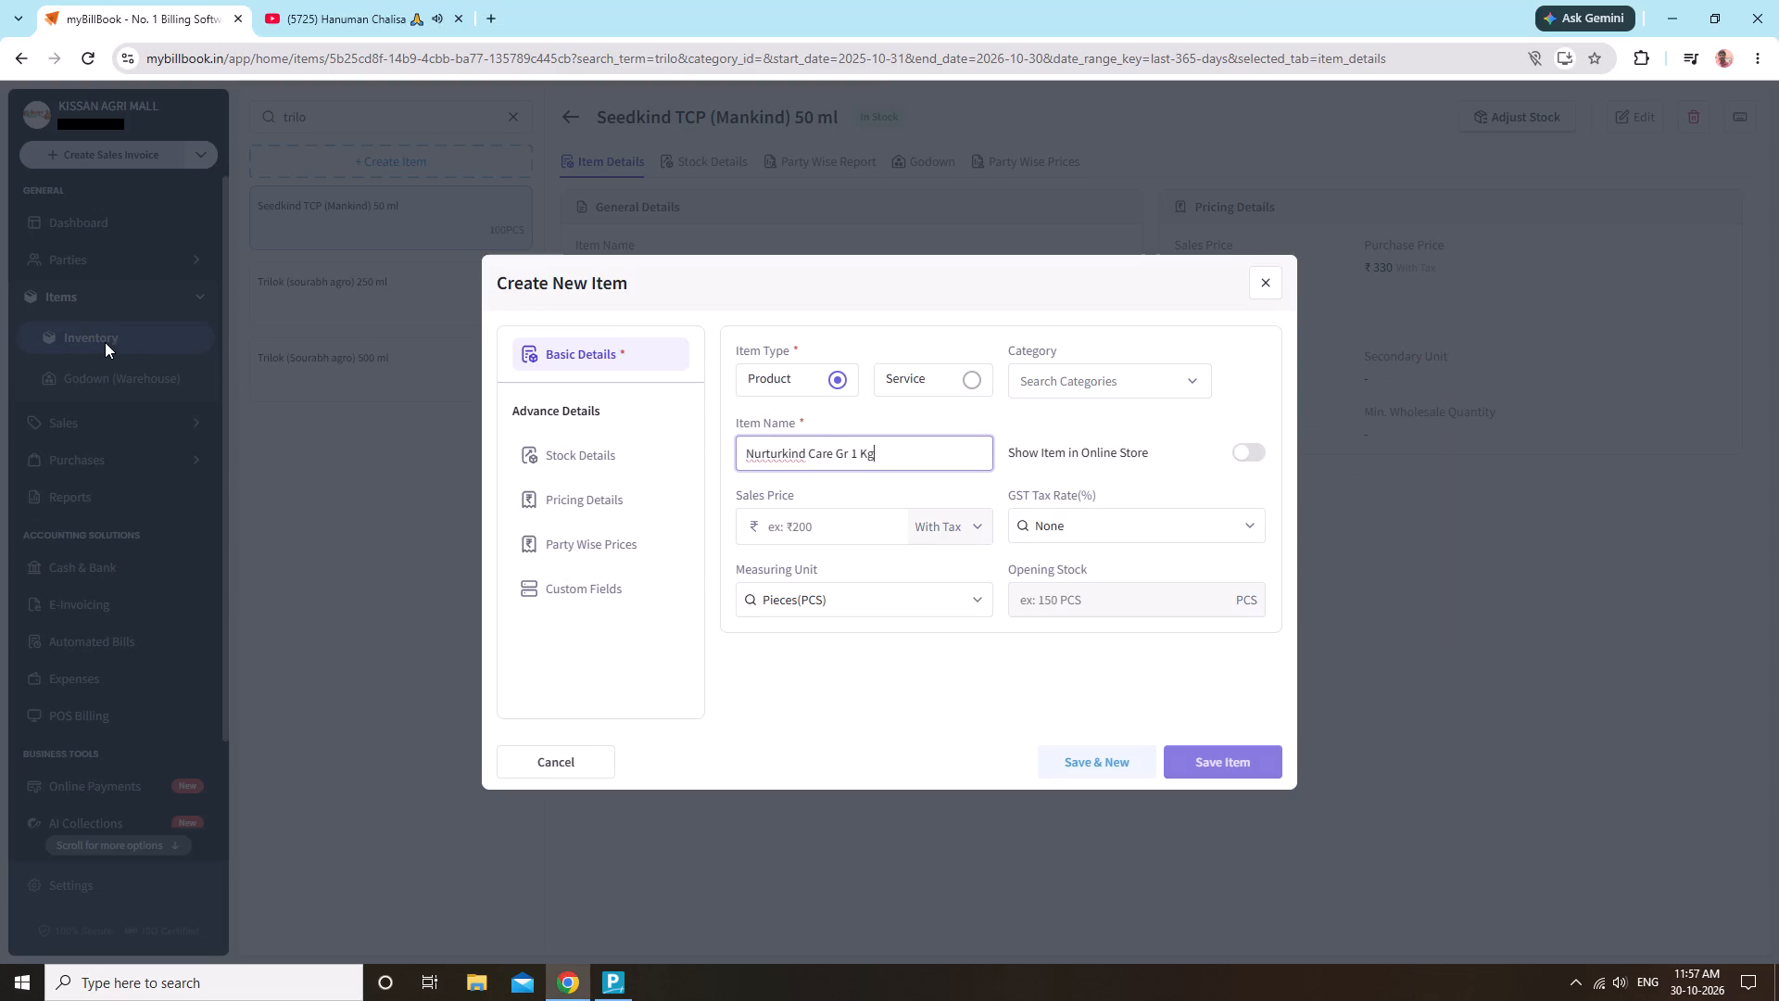
{"action": "left_click", "coordinate": [849, 451]}
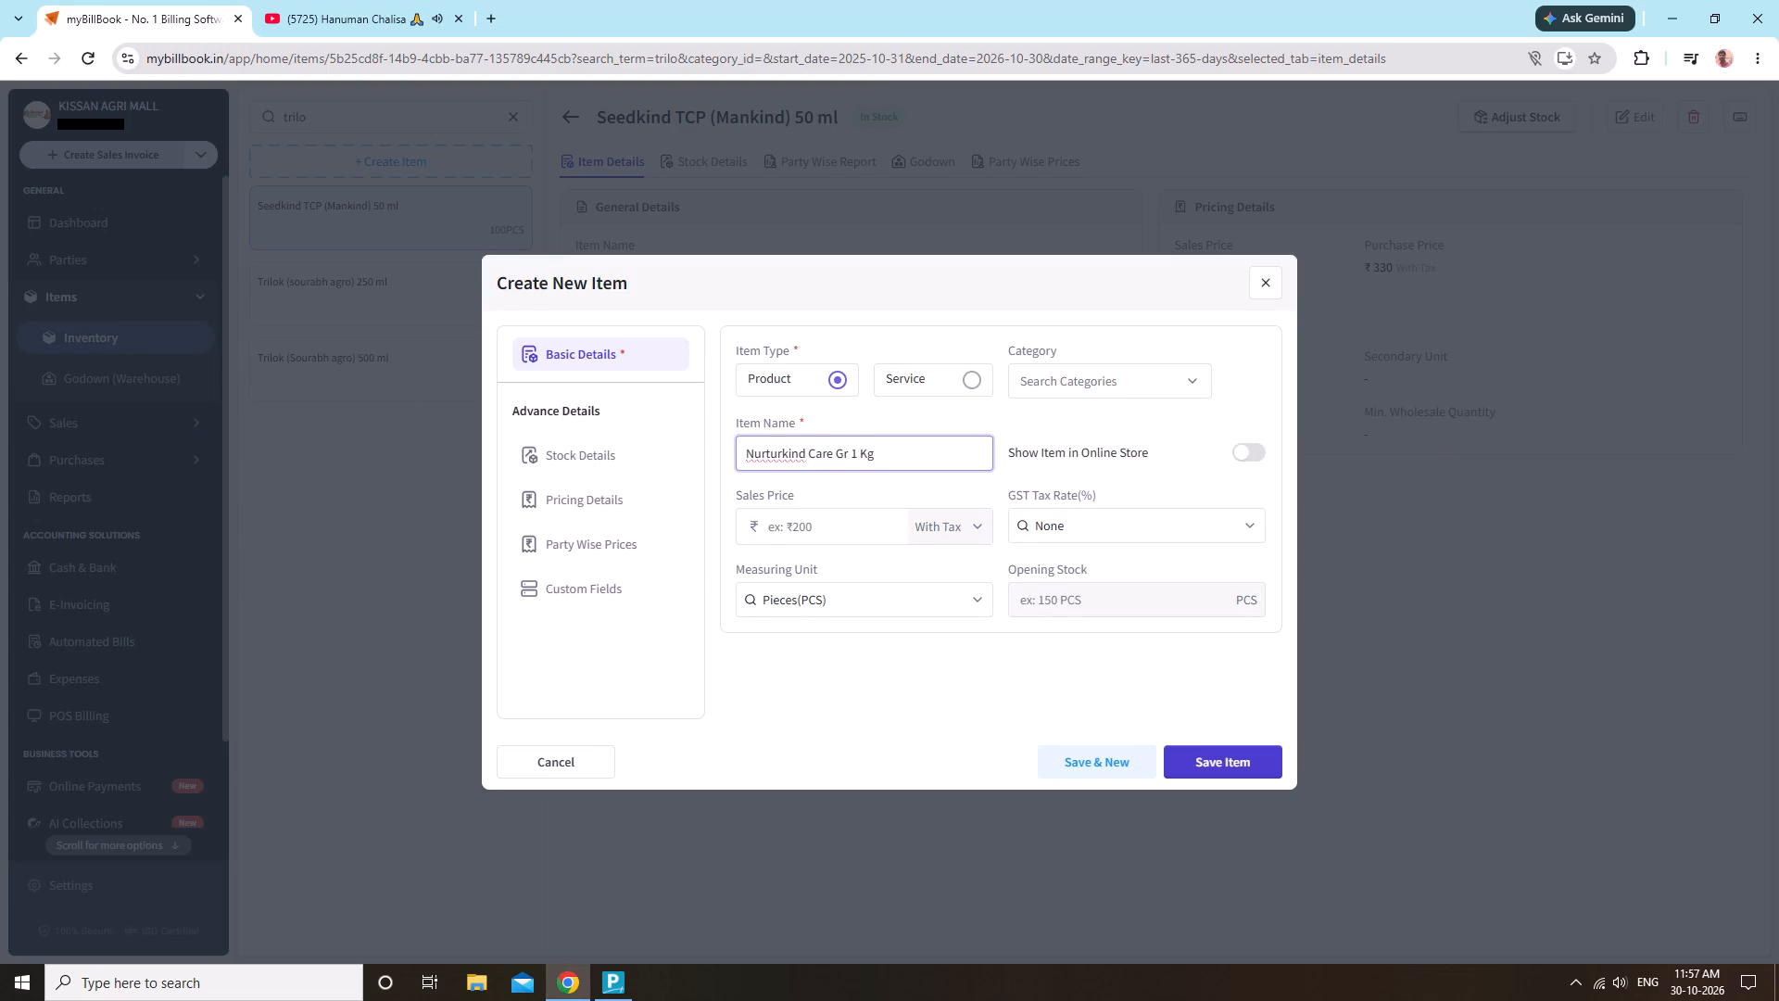
{"action": "key", "text": "space"}
{"action": "type", "text": "("}
{"action": "type", "text": "Mankind"}
{"action": "key", "text": "shift+parenright"}
Set the new Nurturkind item's category to fertilizer.
{"action": "left_click", "coordinate": [1061, 362]}
{"action": "left_click", "coordinate": [1070, 372]}
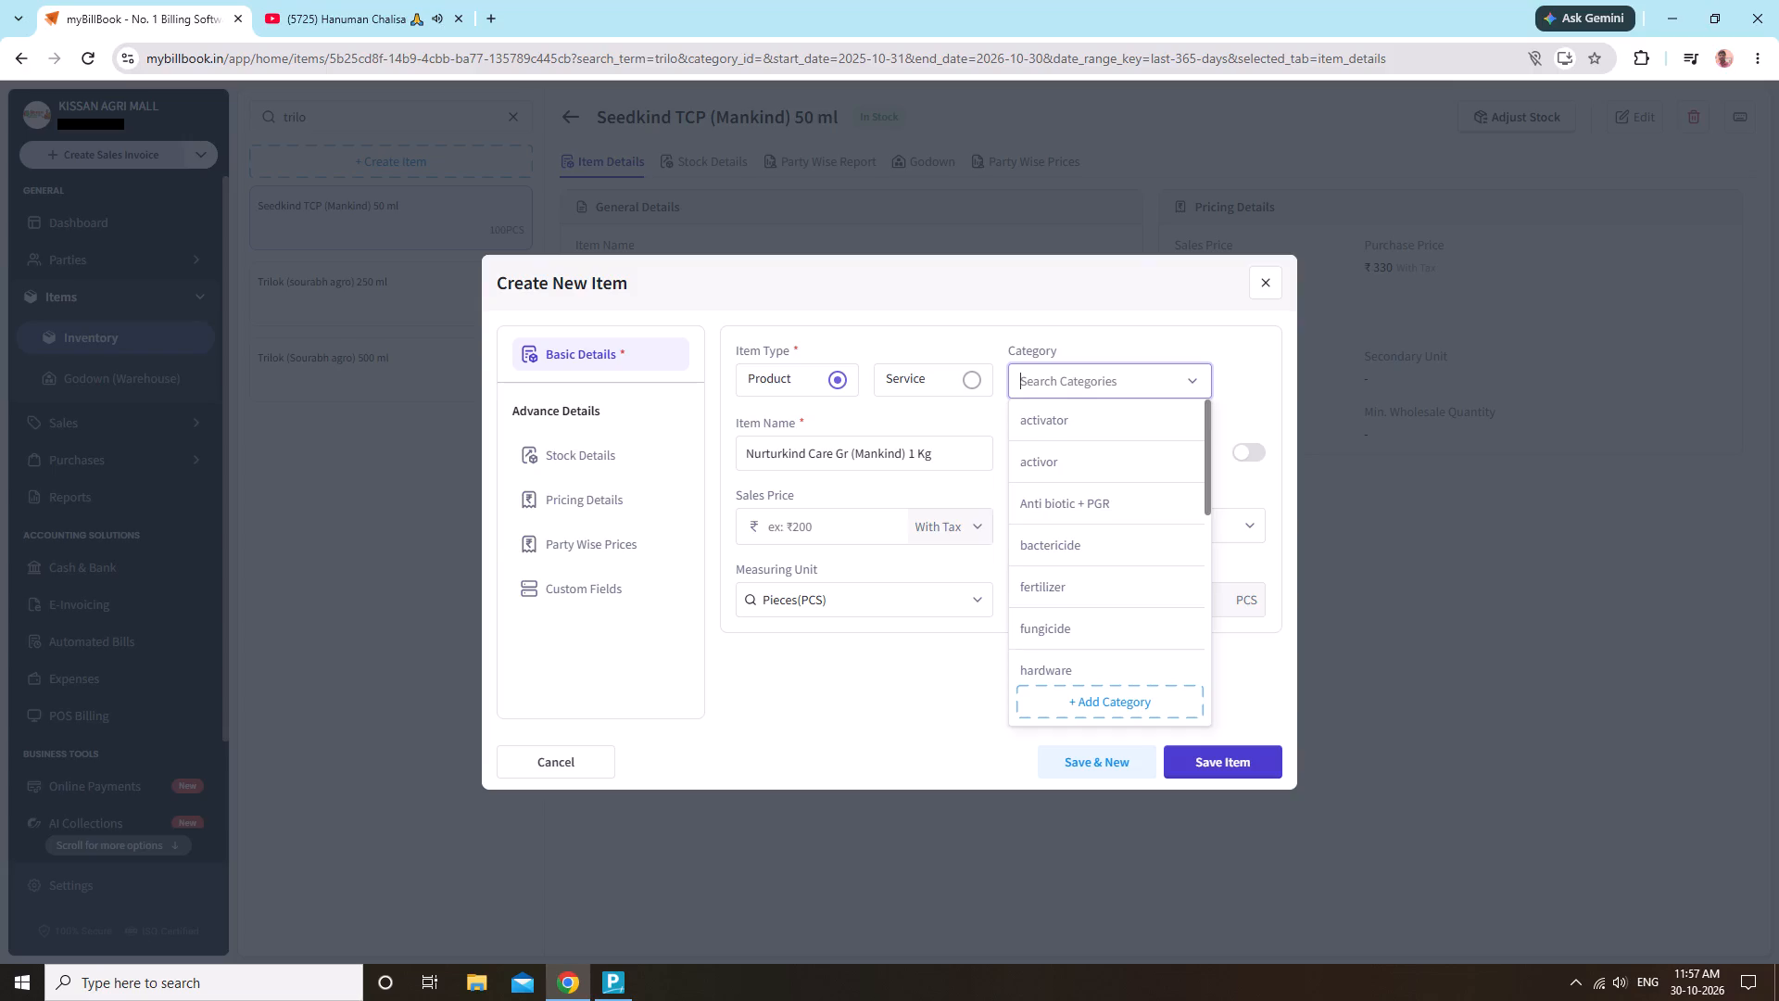
{"action": "left_click", "coordinate": [1073, 575]}
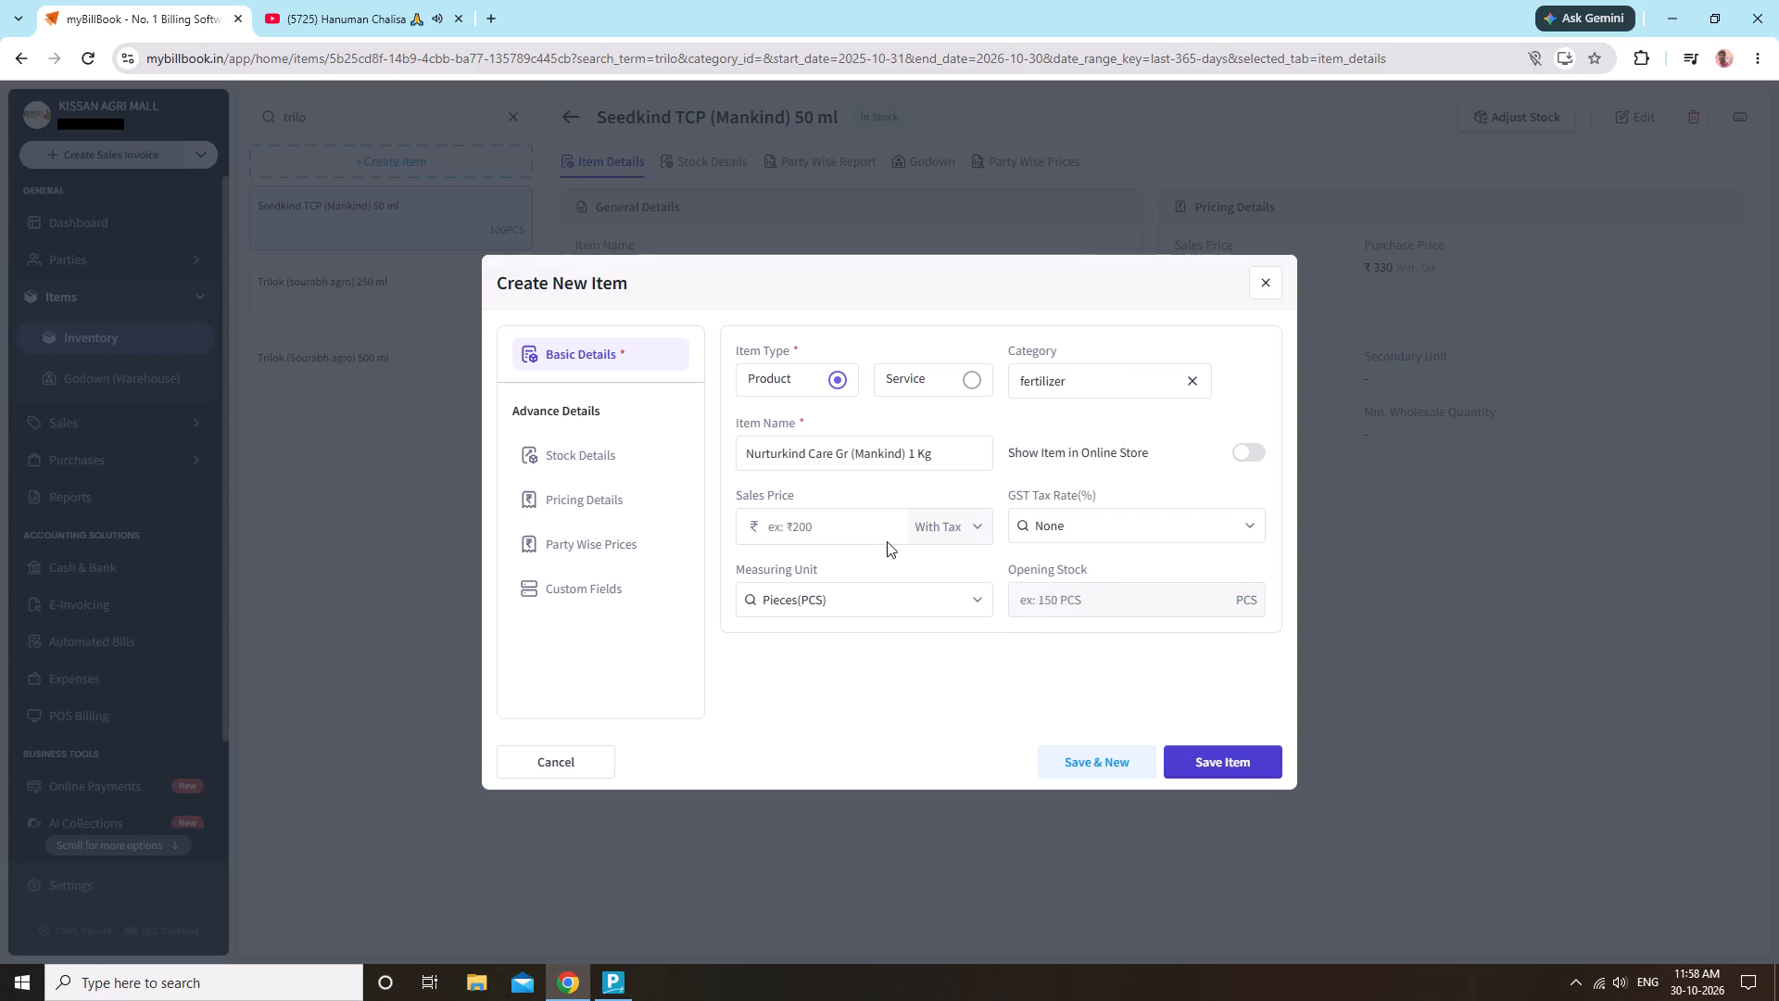
In the new item's stock details, choose the KISSAN AGRI MALL godown and set the opening stock to 25 PCS.
{"action": "left_click", "coordinate": [563, 446]}
{"action": "left_click", "coordinate": [823, 612]}
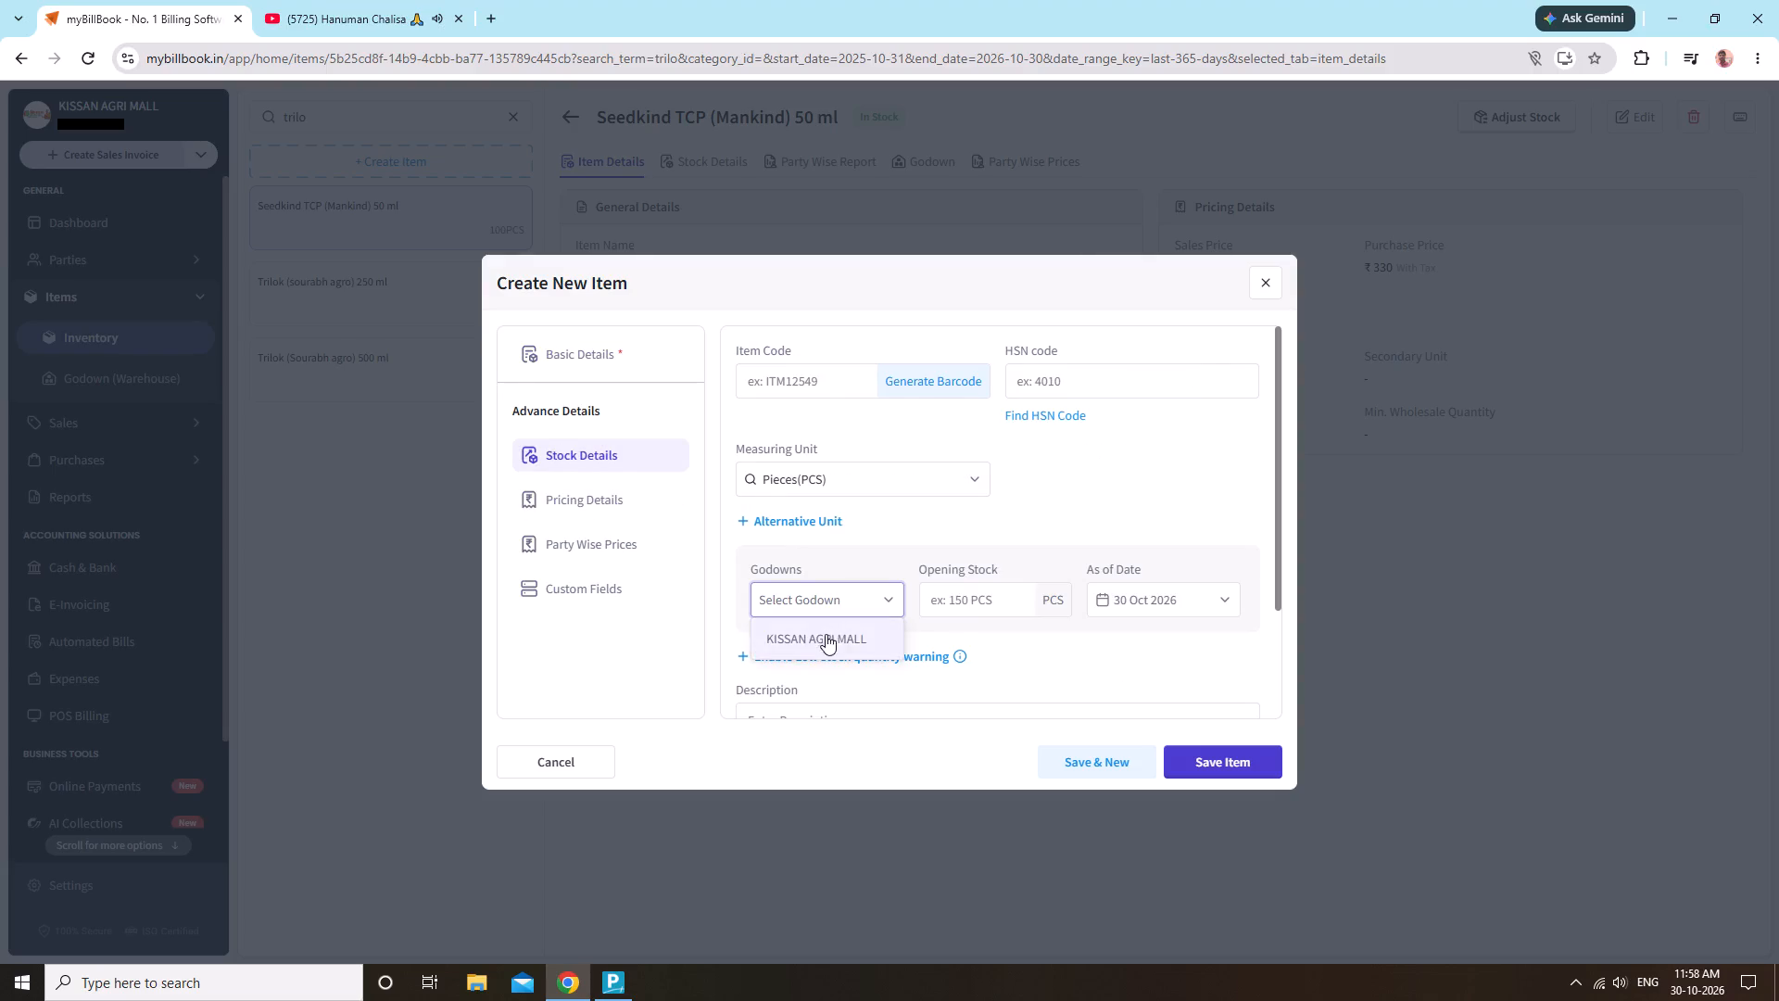
{"action": "left_click", "coordinate": [826, 634]}
{"action": "left_click", "coordinate": [1015, 594]}
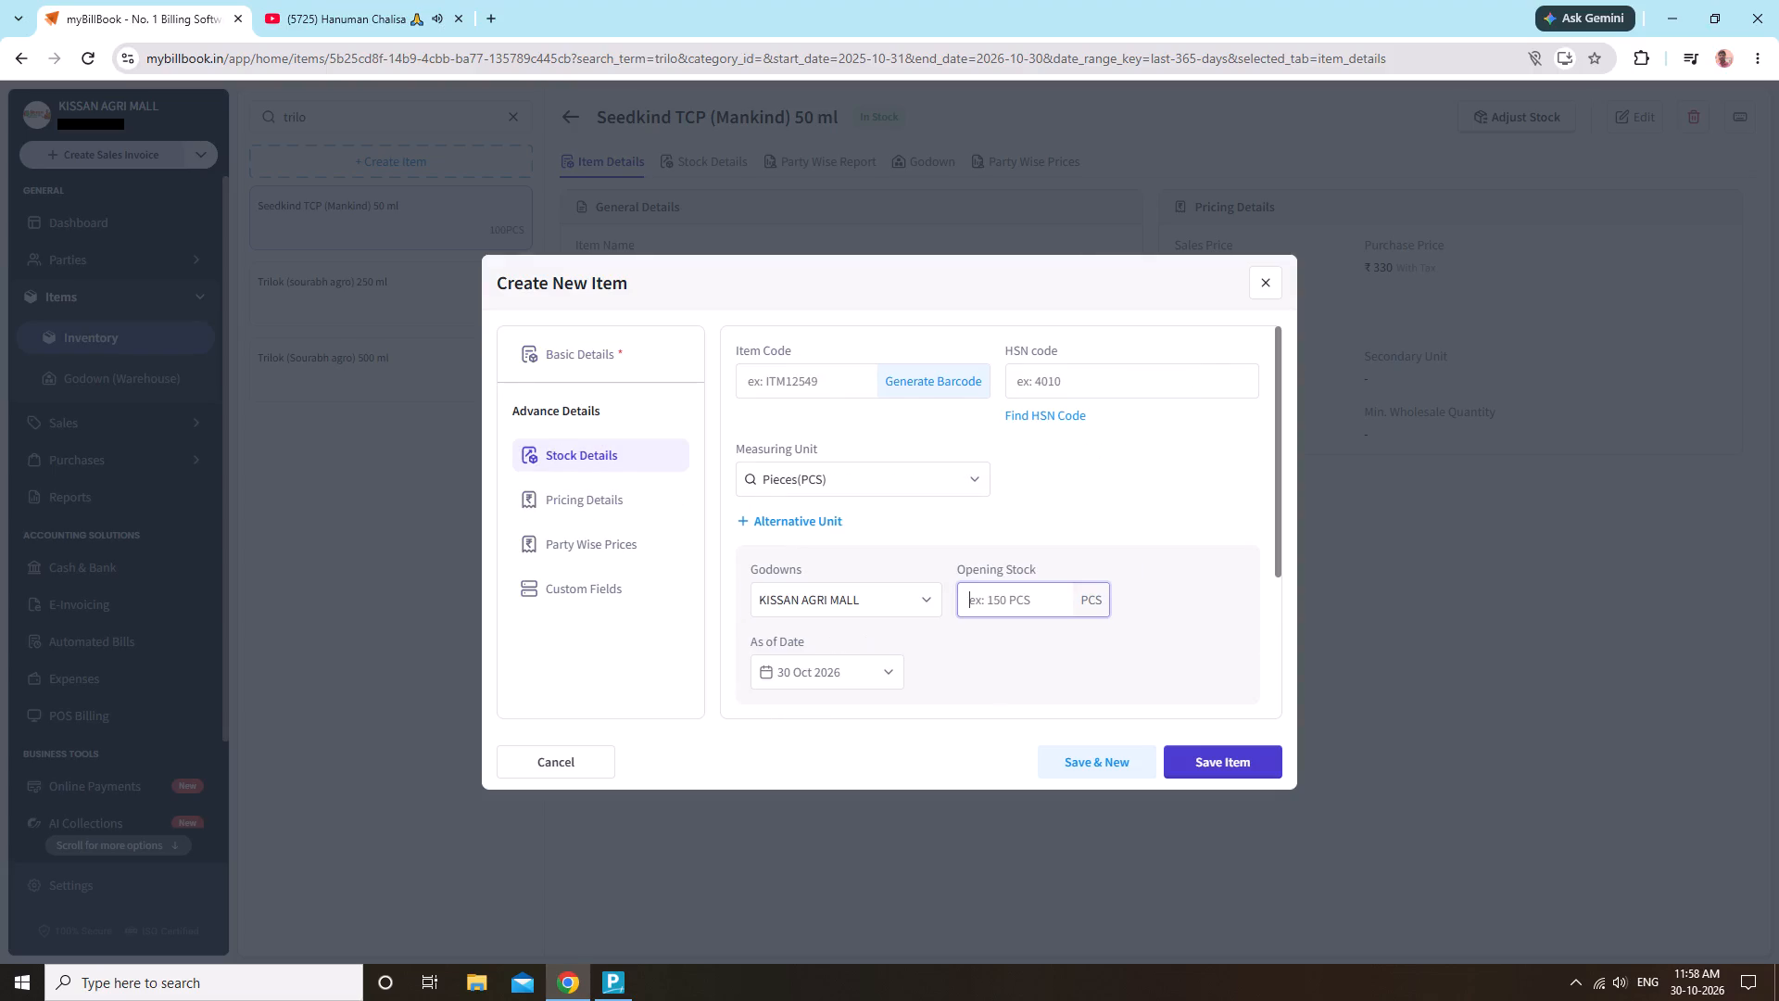
{"action": "type", "text": "25"}
{"action": "scroll", "coordinate": [988, 602], "scroll_direction": "down", "scroll_amount": 7}
{"action": "scroll", "coordinate": [967, 607], "scroll_direction": "up", "scroll_amount": 2}
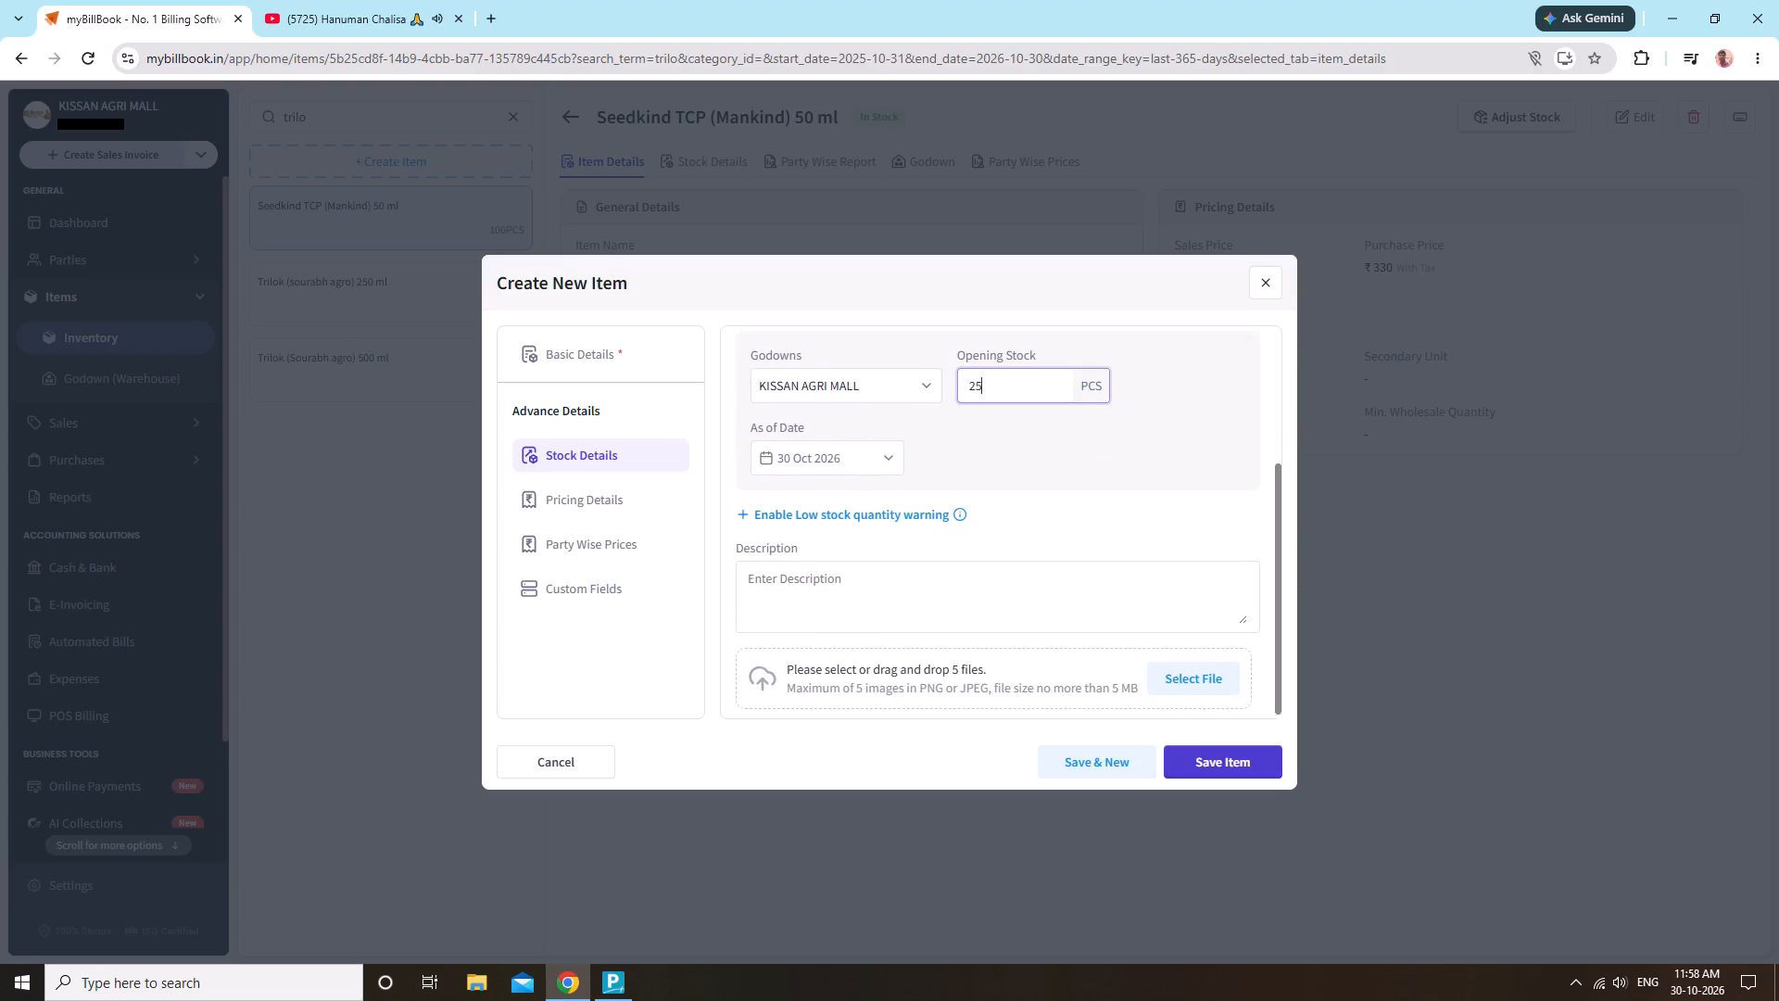
{"action": "scroll", "coordinate": [967, 607], "scroll_direction": "up", "scroll_amount": 7}
Open the new item's pricing details and begin filling in the sales price.
{"action": "left_click", "coordinate": [541, 493]}
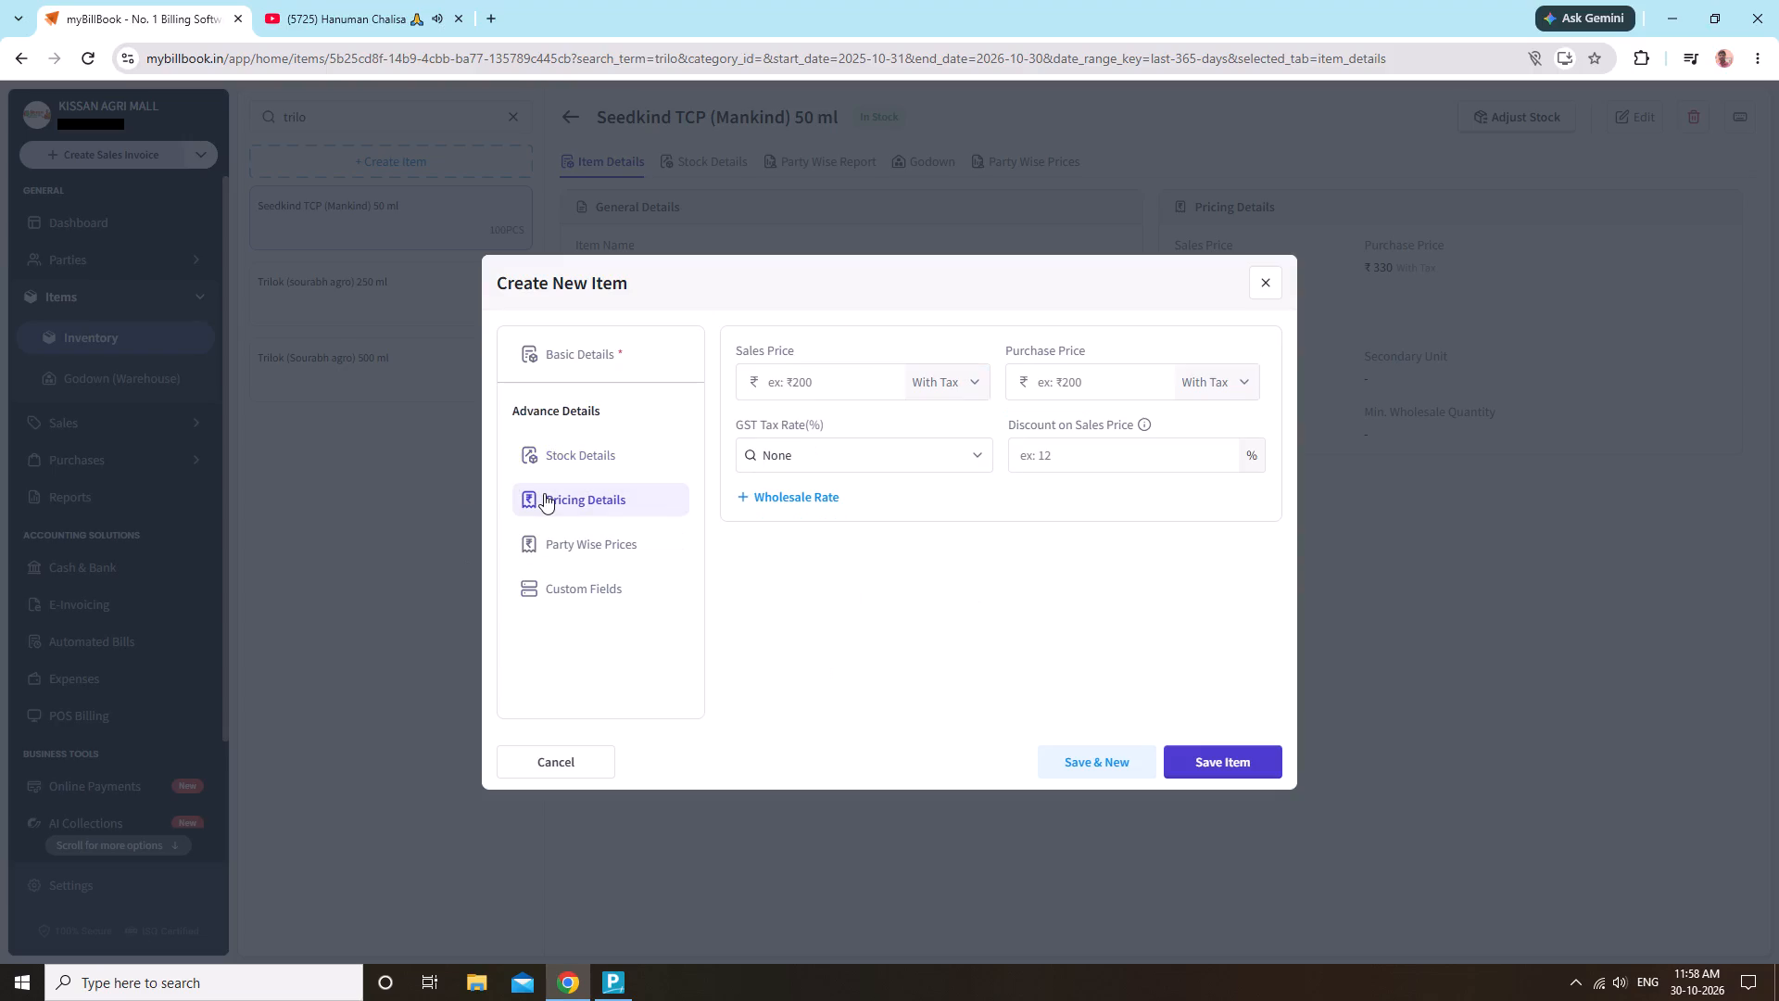
{"action": "left_click", "coordinate": [824, 367]}
{"action": "left_click", "coordinate": [844, 374]}
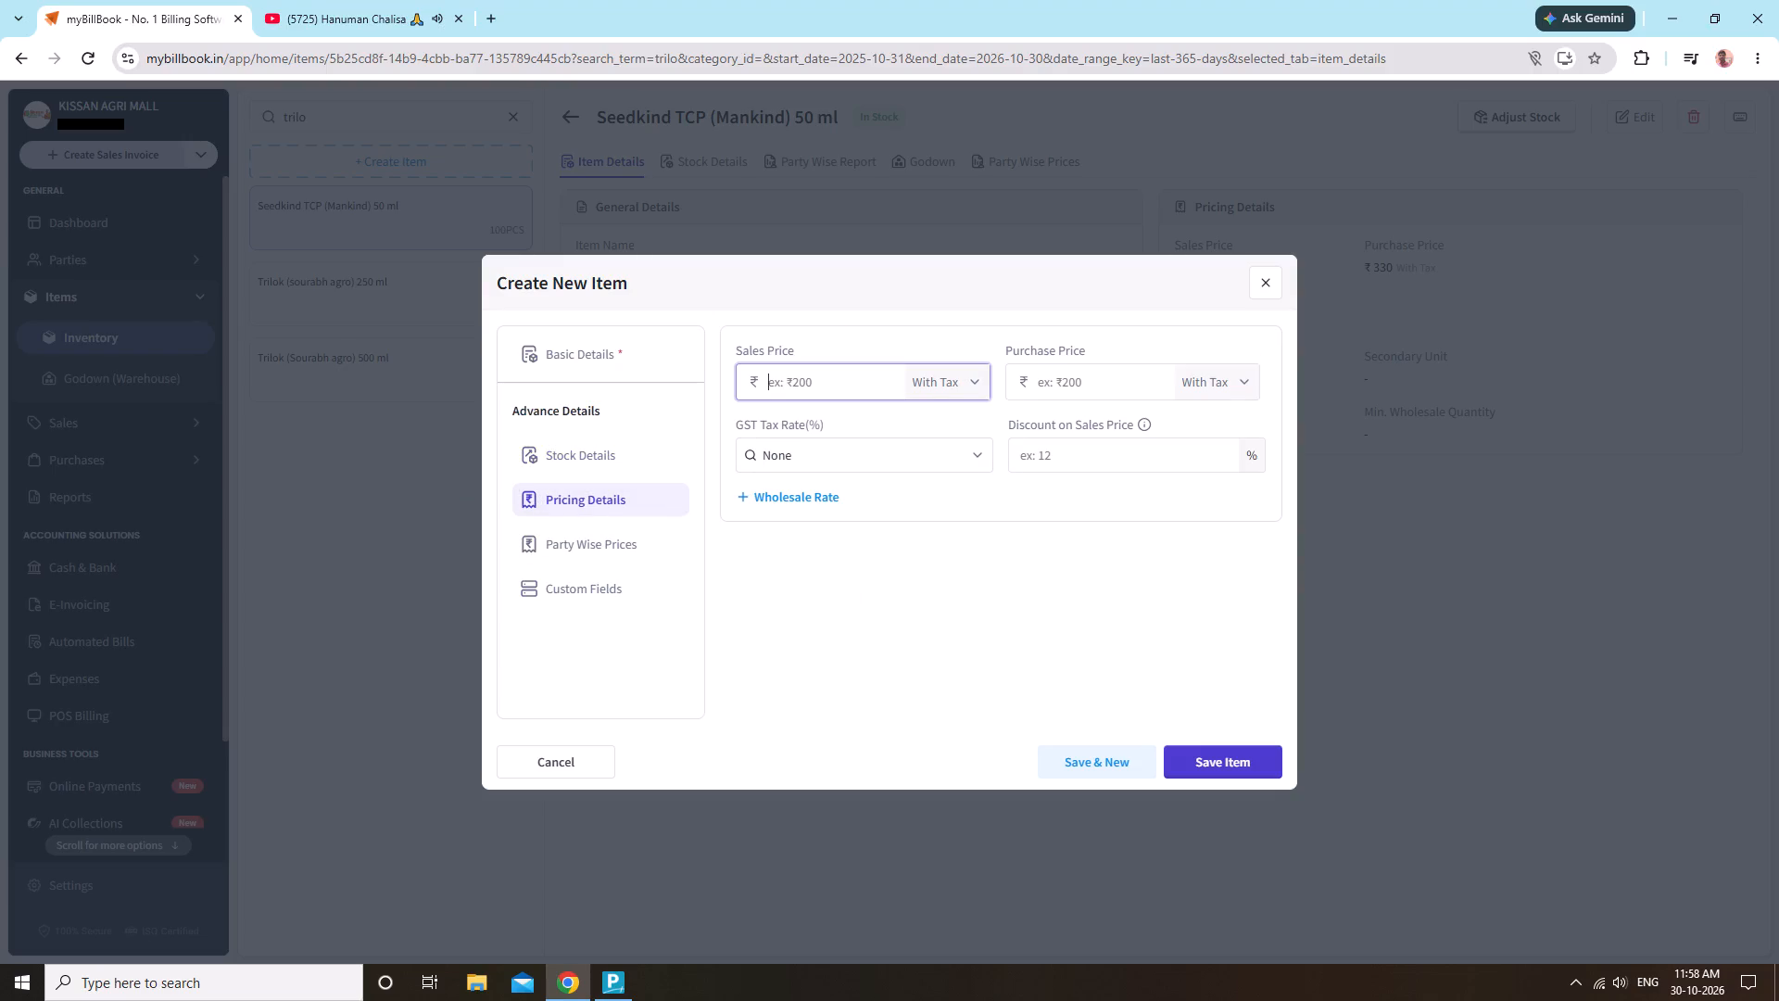
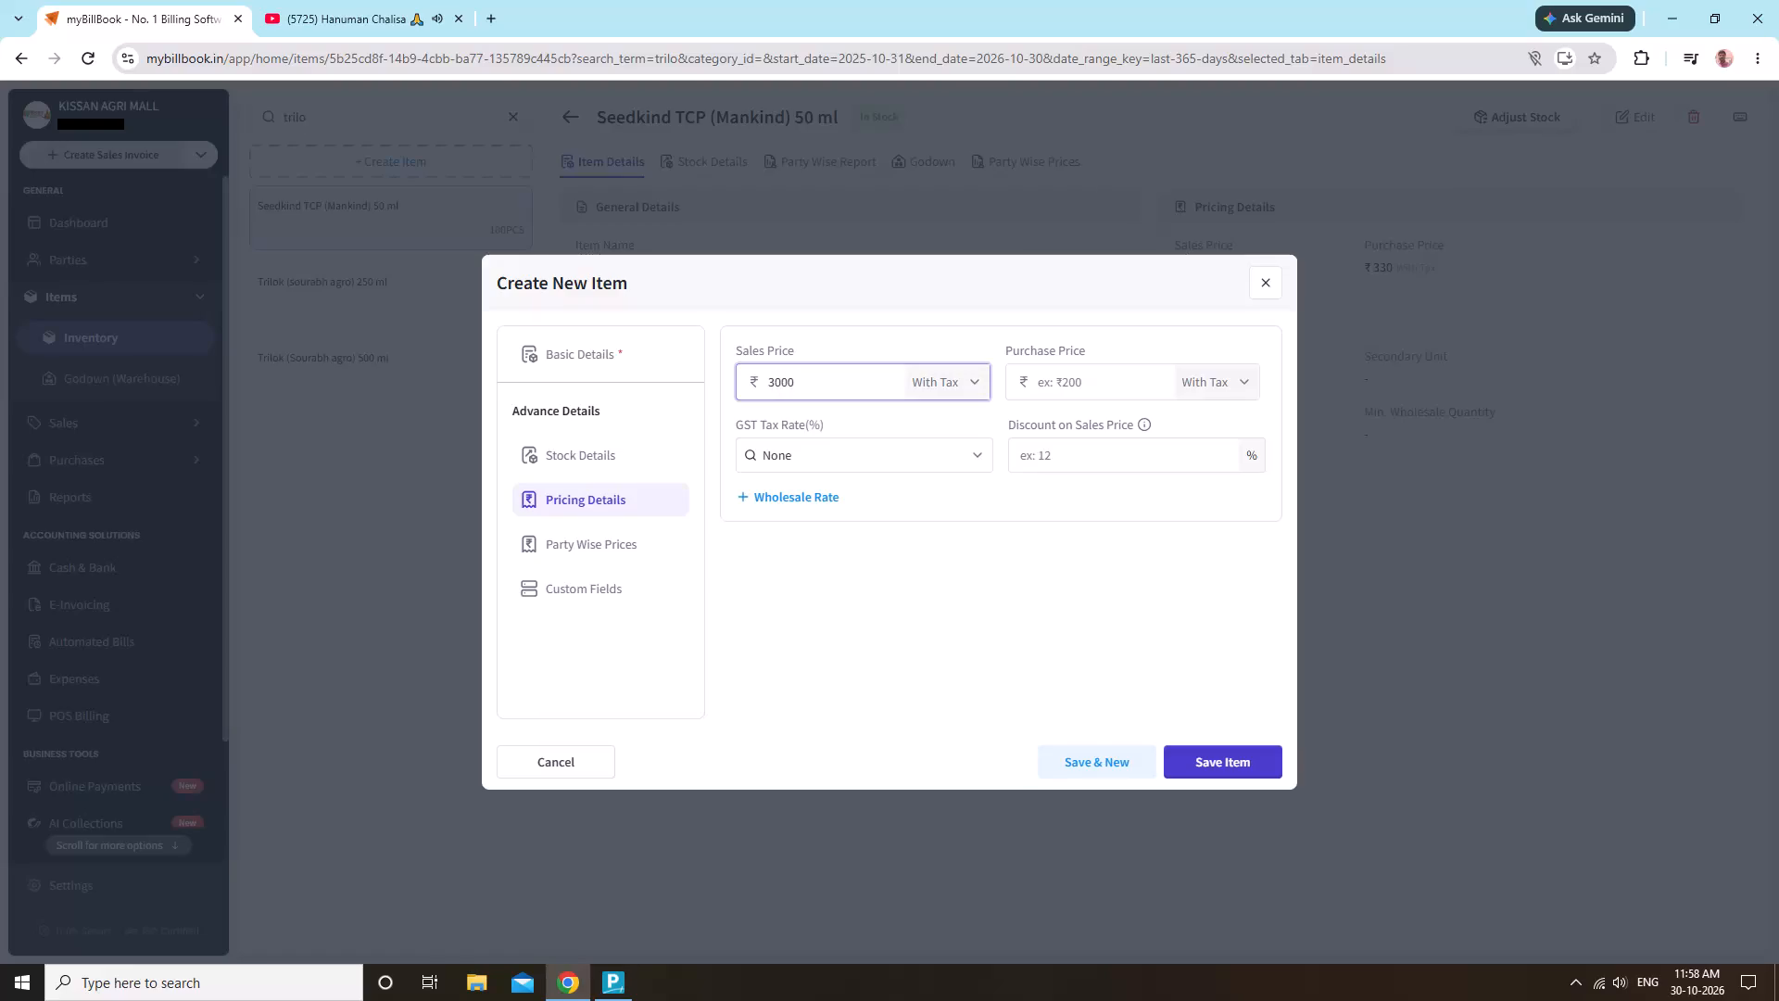
Set the new Nurturkind item's purchase price to ₹3000 with tax.
{"action": "left_click", "coordinate": [1103, 359]}
{"action": "left_click", "coordinate": [1117, 363]}
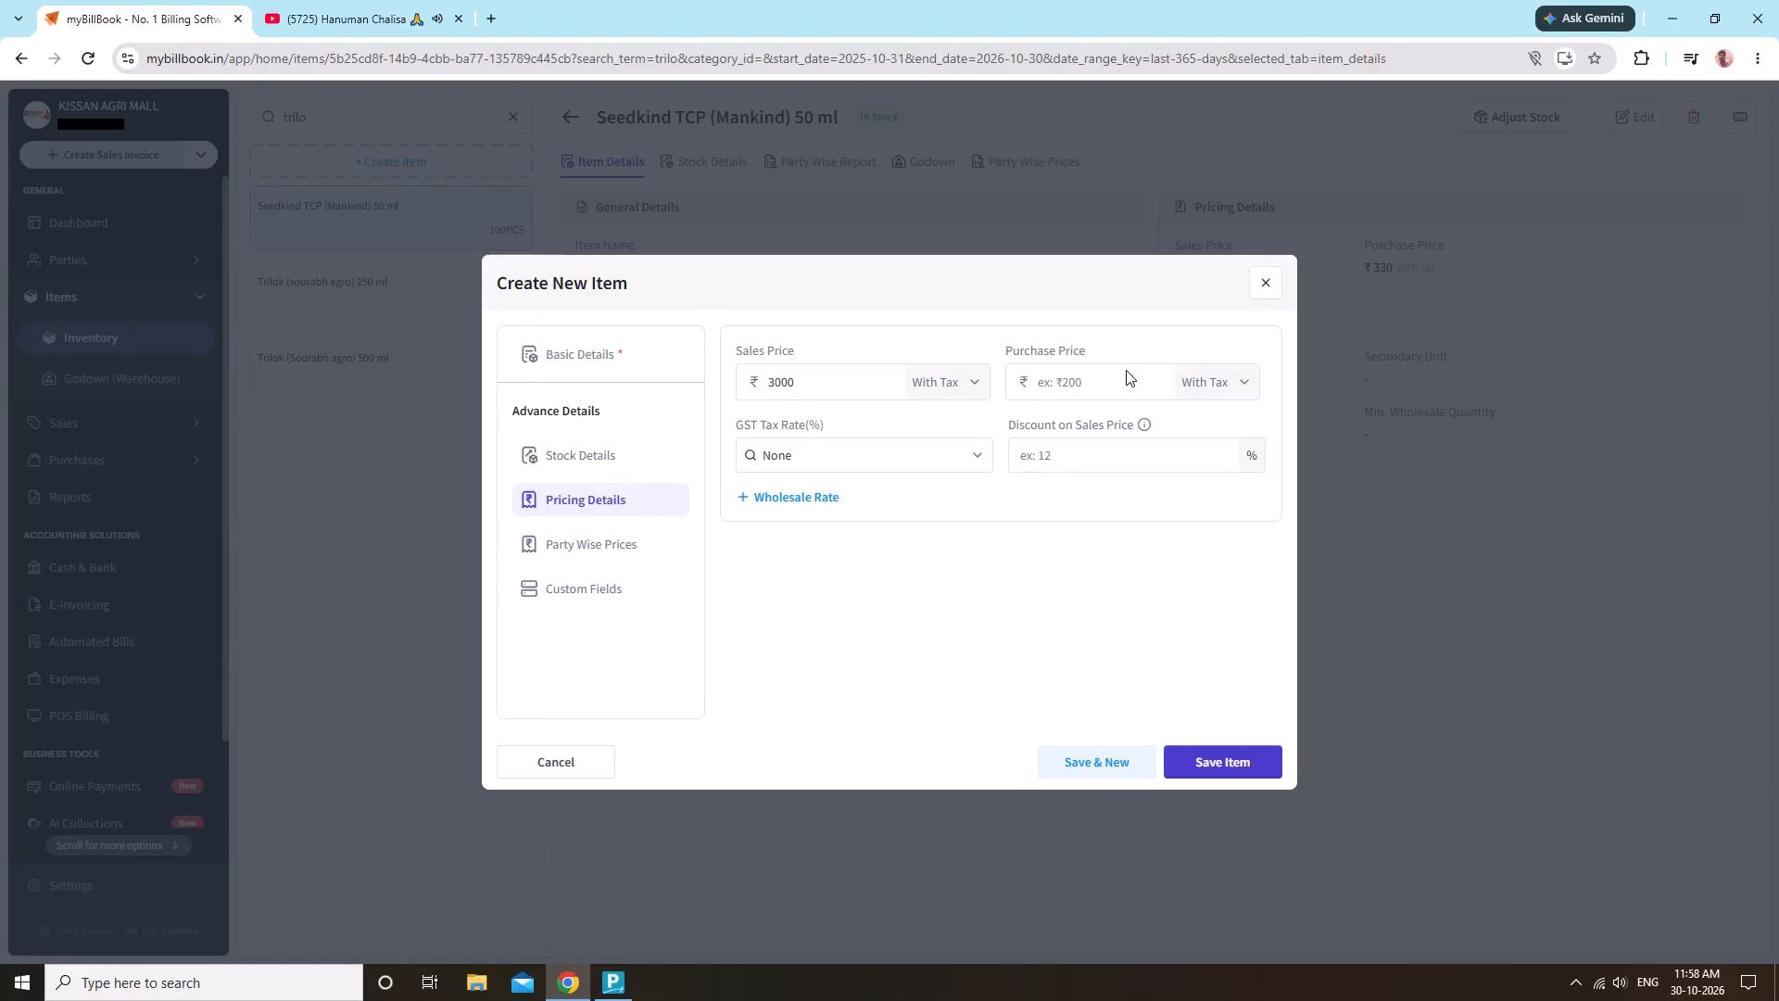
{"action": "left_click", "coordinate": [1129, 366]}
{"action": "left_click", "coordinate": [1135, 376]}
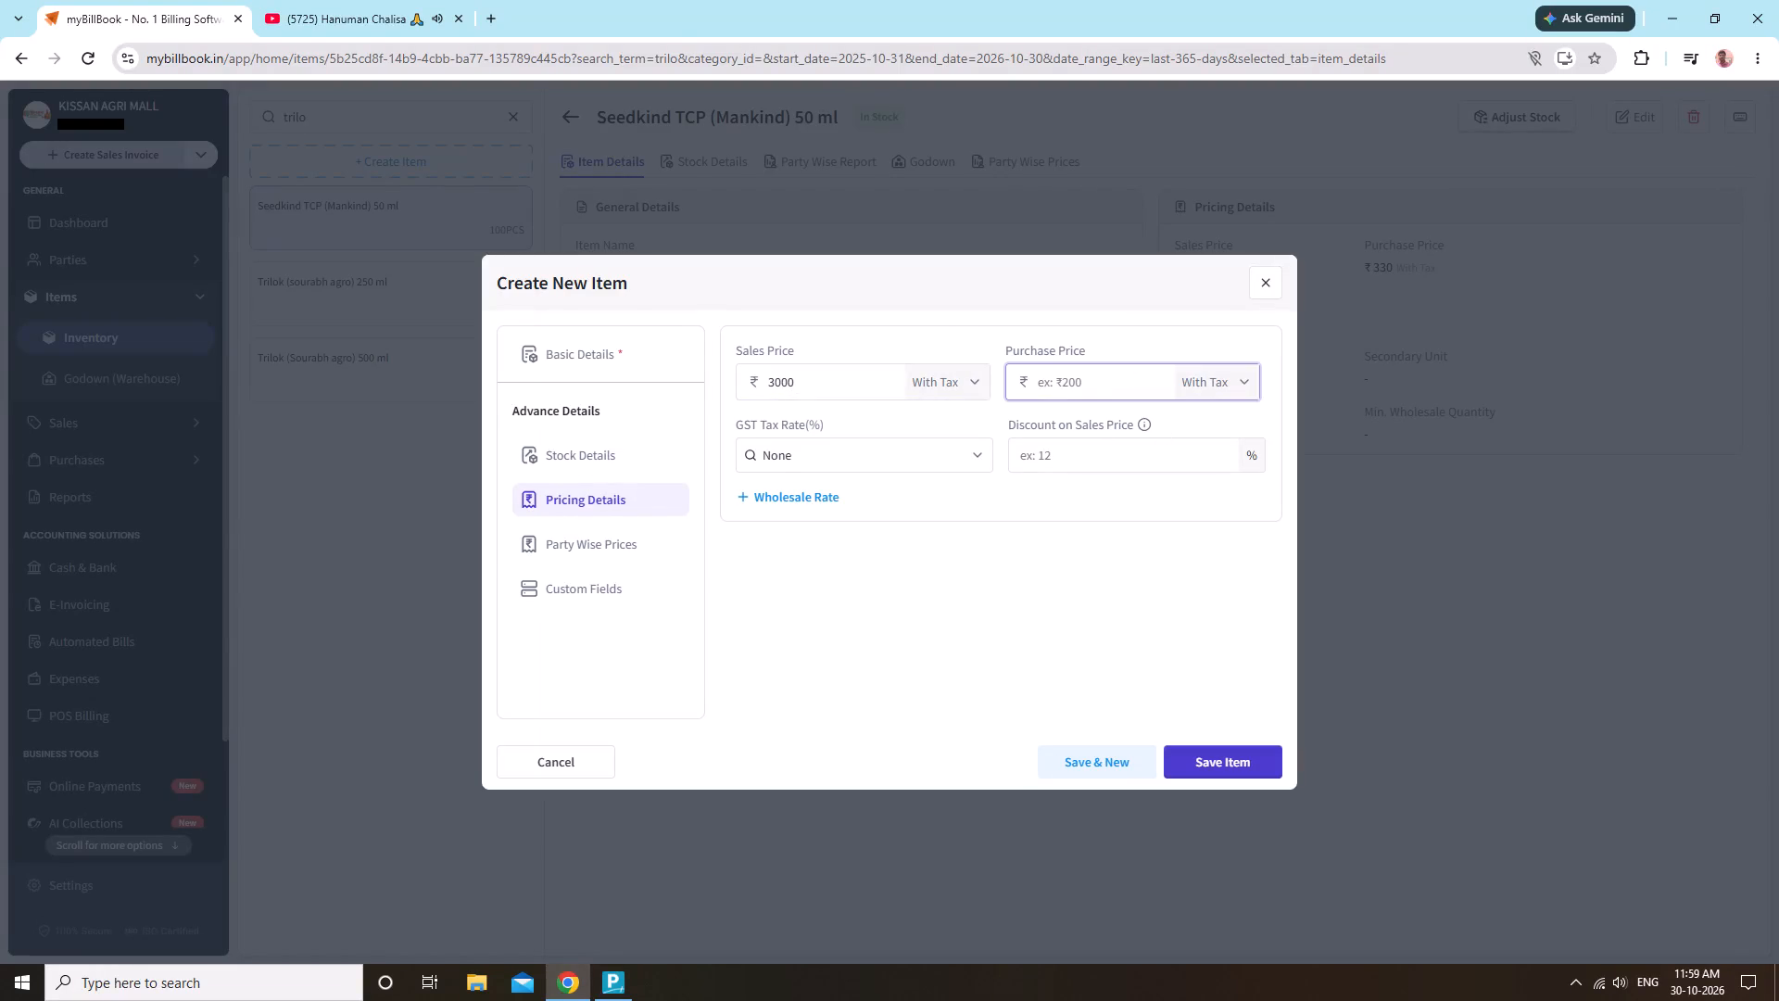
{"action": "type", "text": "300"}
{"action": "key", "text": "0"}
Review the new Nurturkind item's stock, pricing and basic details, and save the item.
{"action": "left_click", "coordinate": [561, 443]}
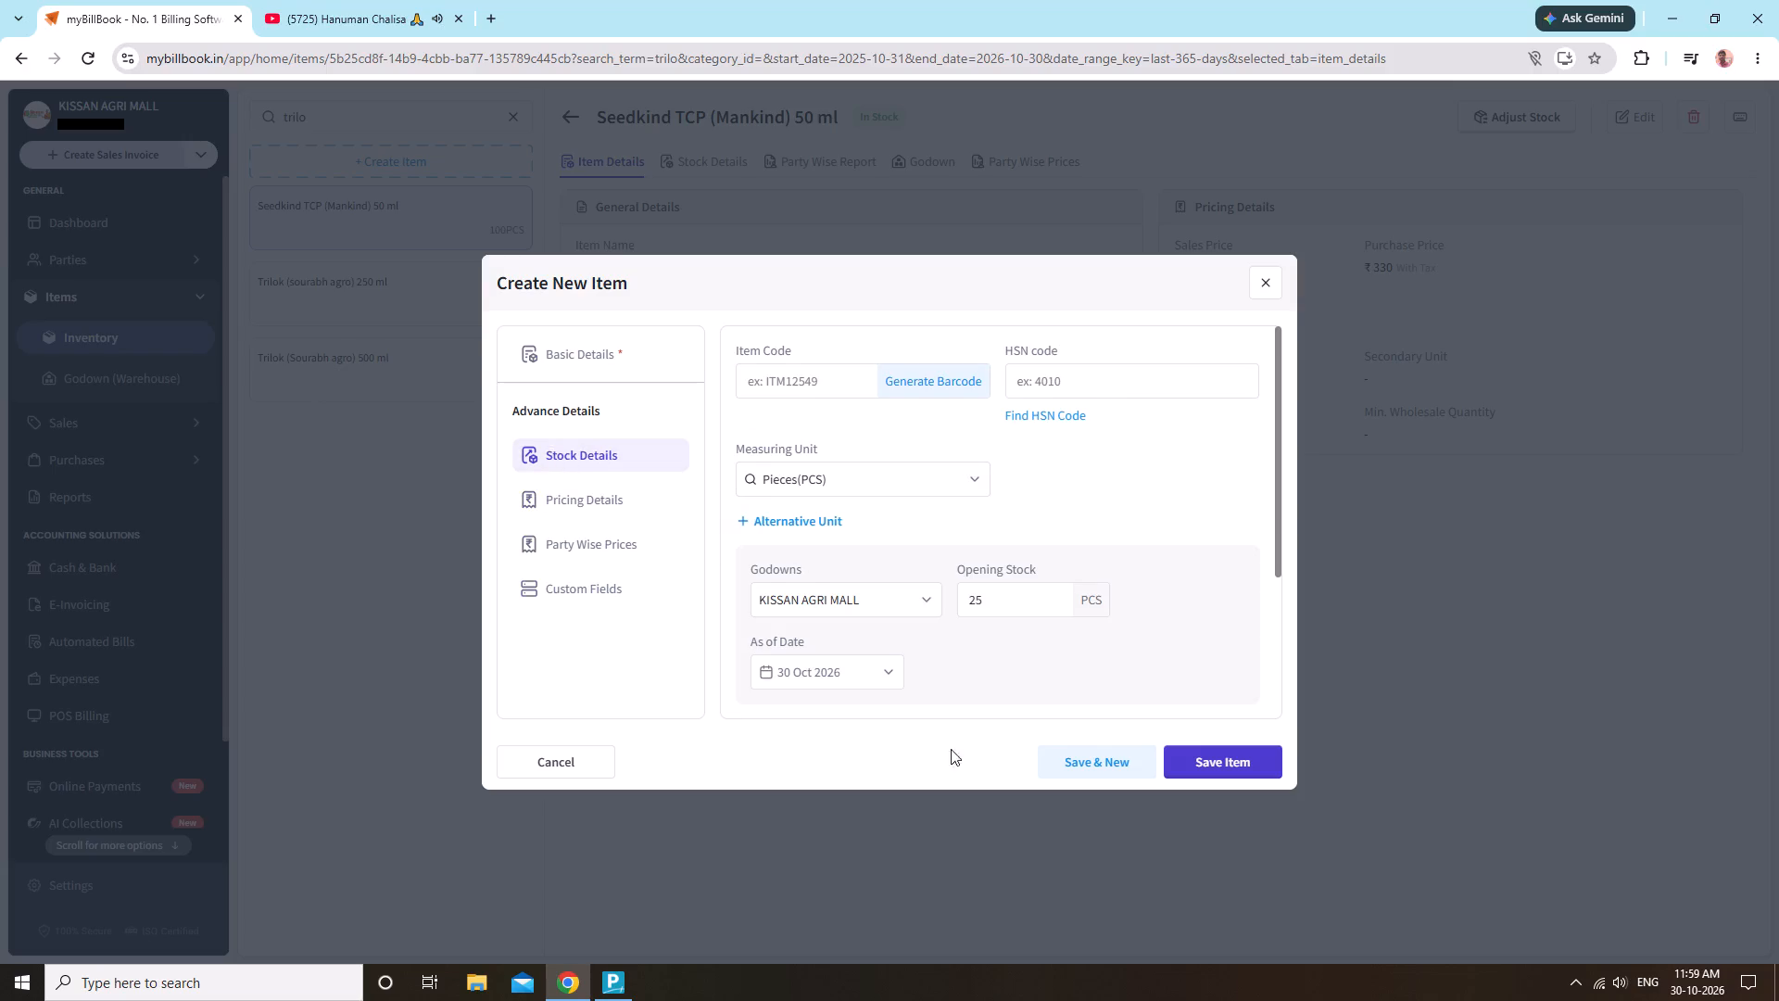
{"action": "scroll", "coordinate": [831, 661], "scroll_direction": "down", "scroll_amount": 7}
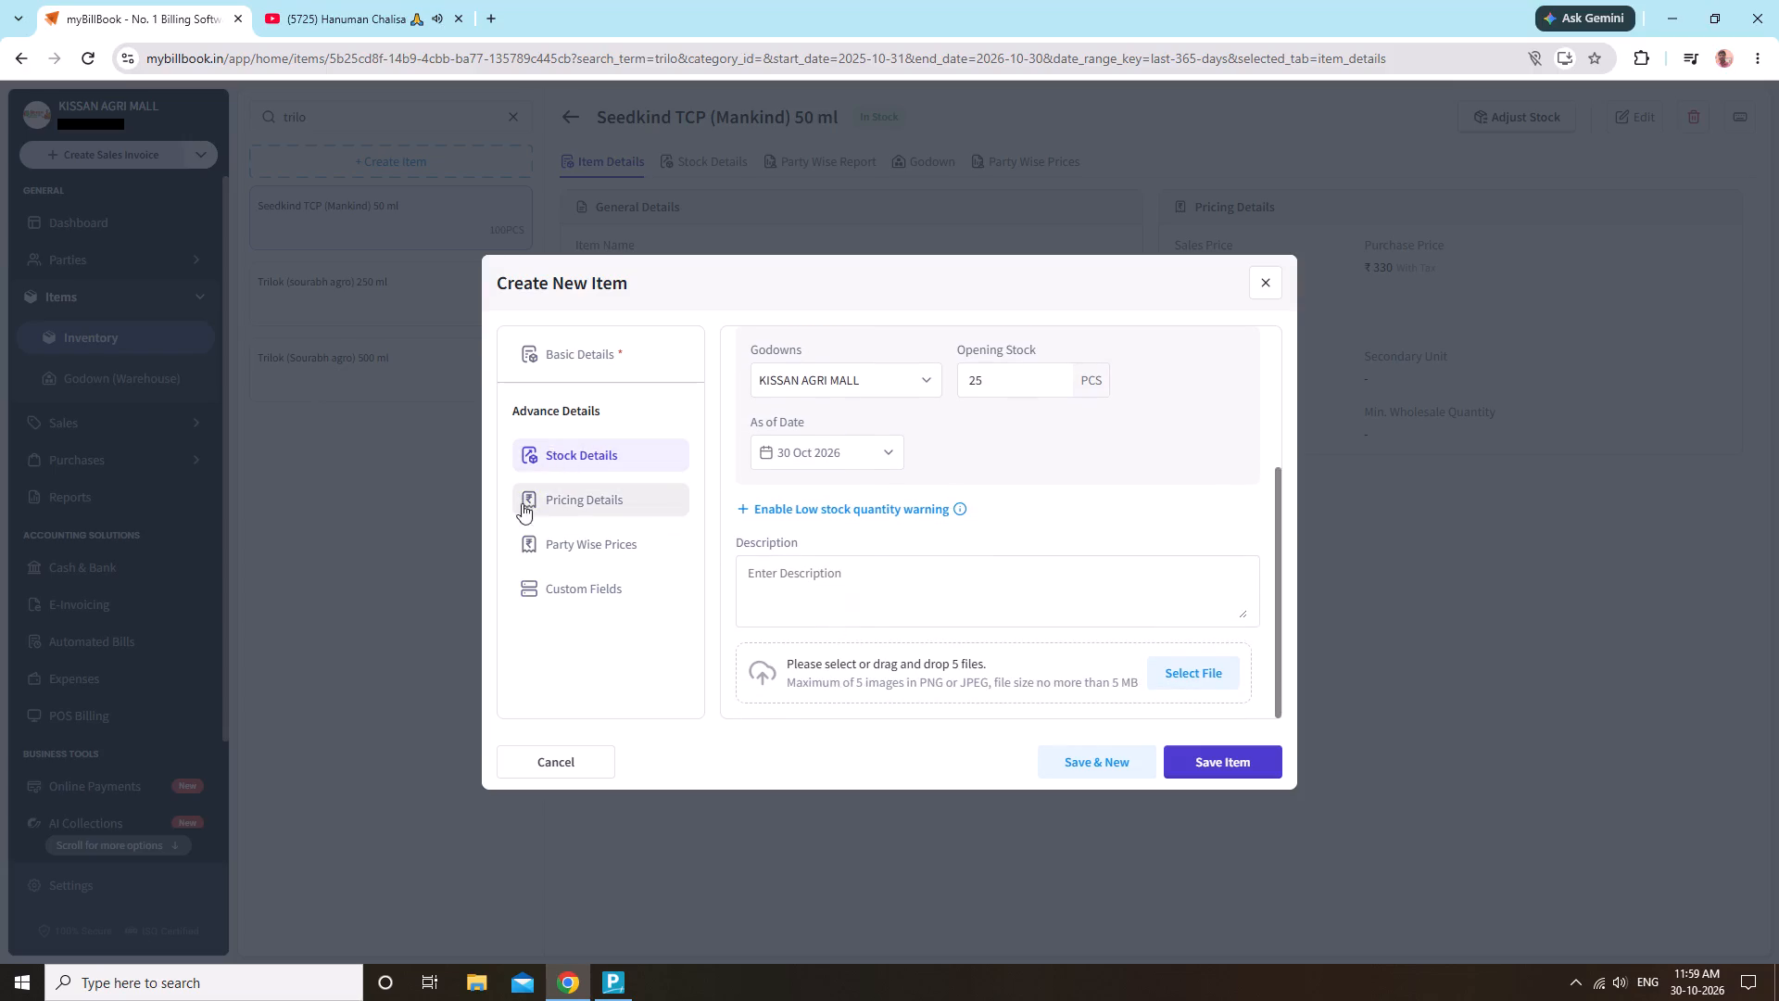
{"action": "left_click", "coordinate": [530, 491]}
{"action": "left_click", "coordinate": [536, 444]}
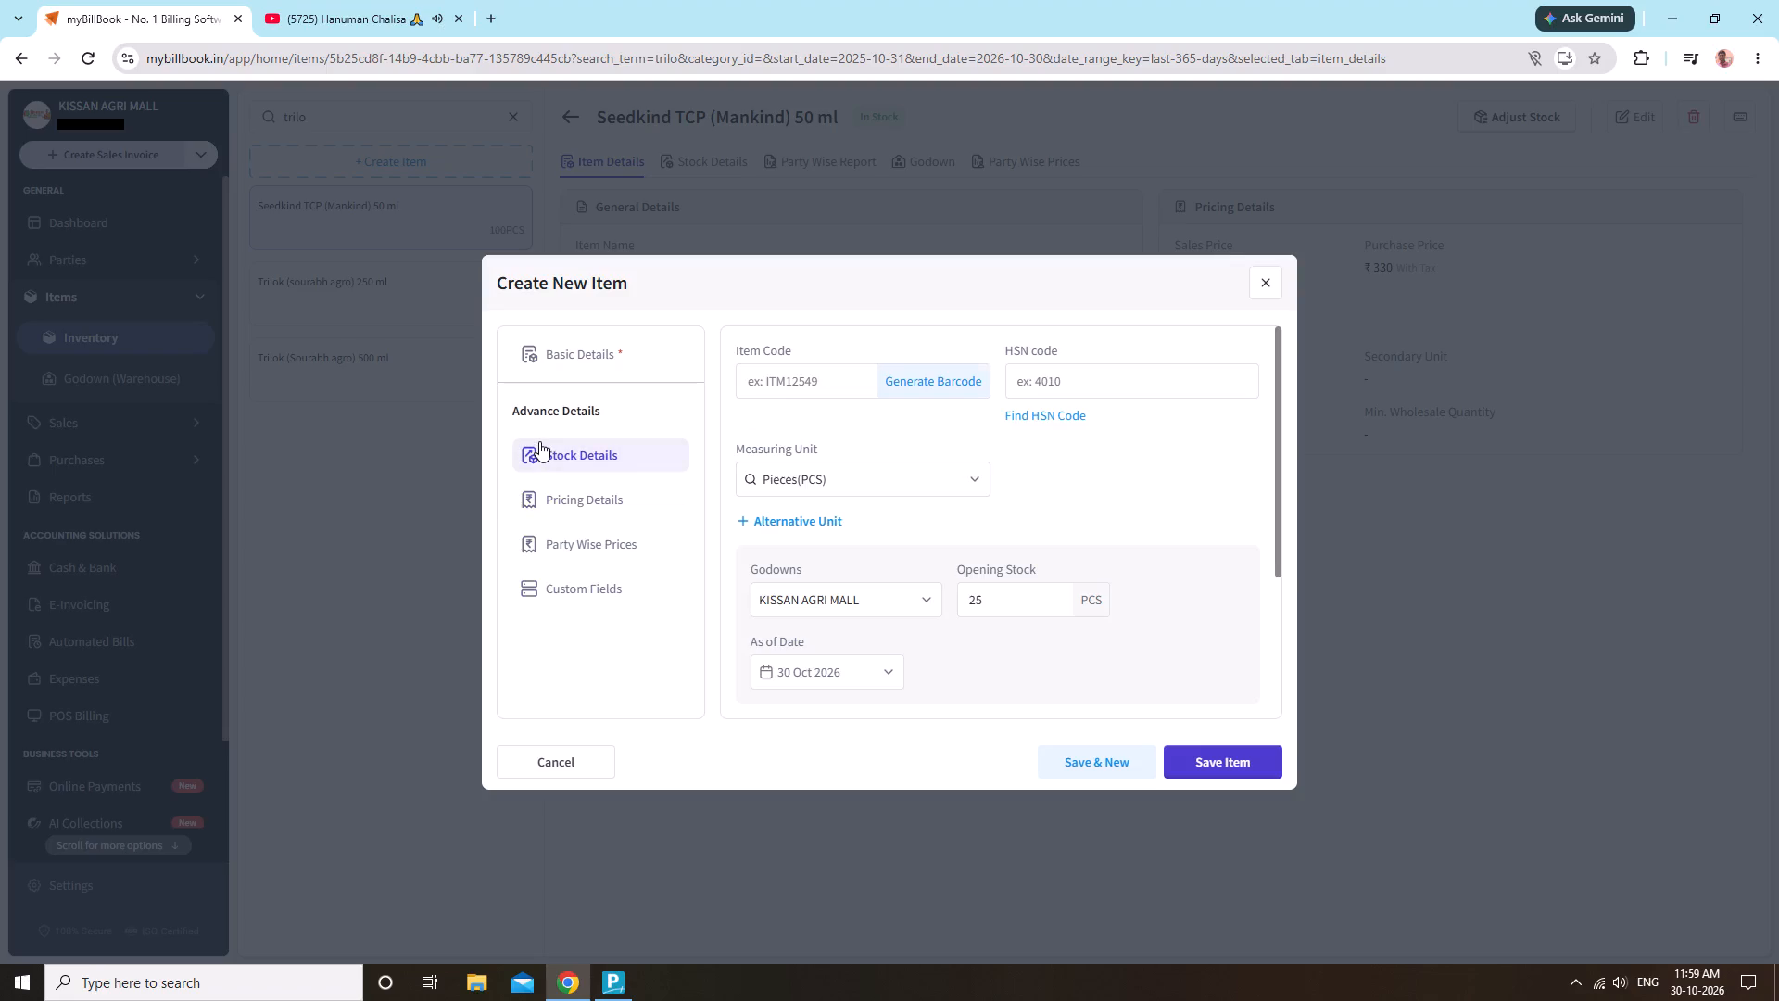
{"action": "left_click", "coordinate": [572, 326]}
{"action": "left_click", "coordinate": [590, 348]}
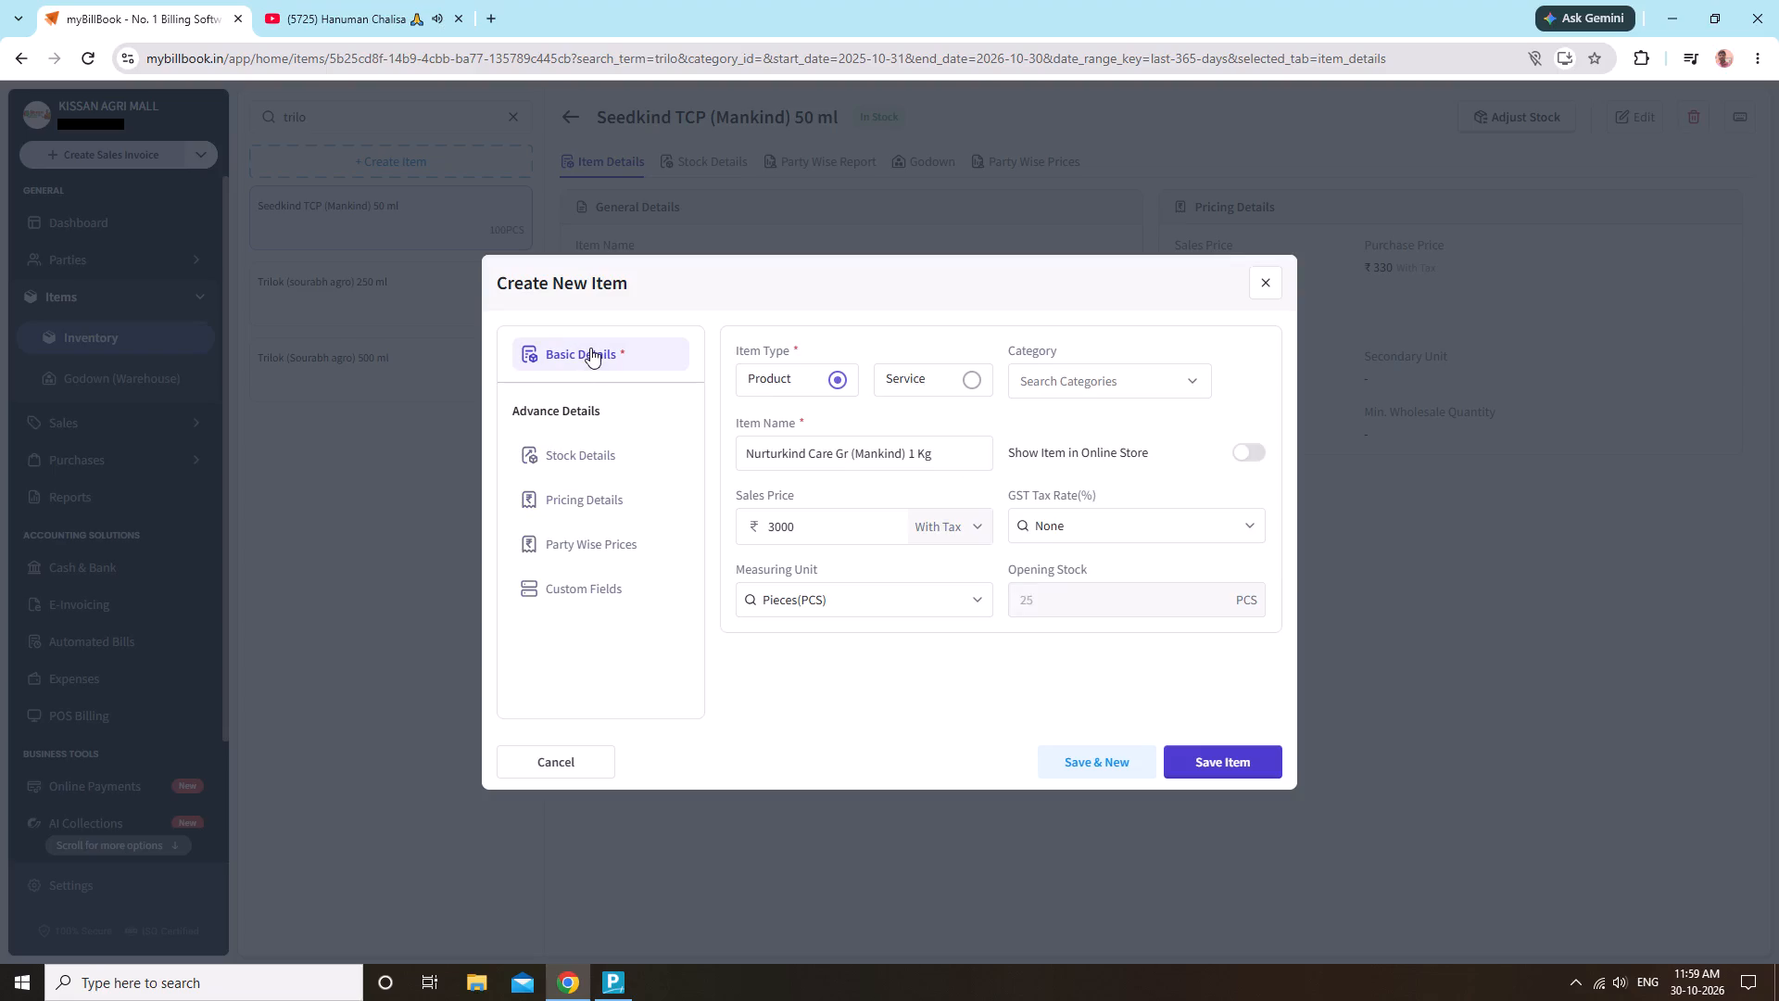
{"action": "left_click", "coordinate": [1246, 759]}
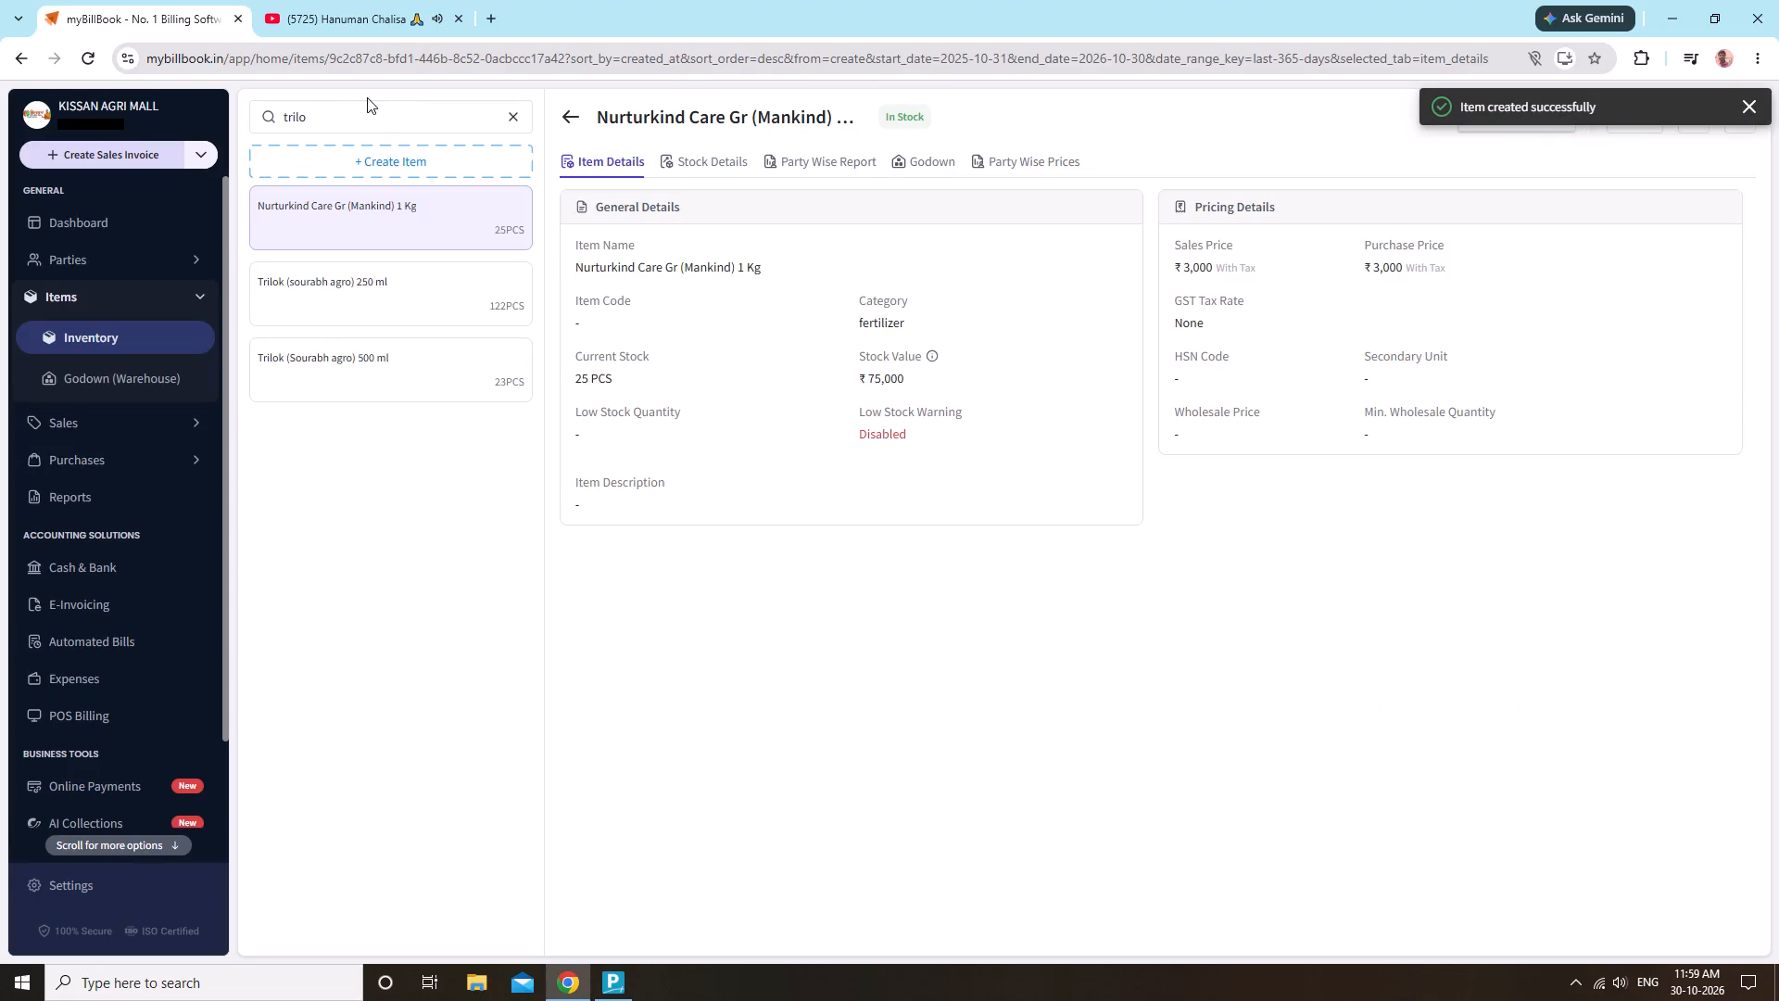
Search the inventory for "blue" and add 50 PCS of Blue Sure (Mankind) 1kg to the KISSAN AGRI MALL godown.
{"action": "left_click", "coordinate": [436, 130]}
{"action": "left_click", "coordinate": [508, 120]}
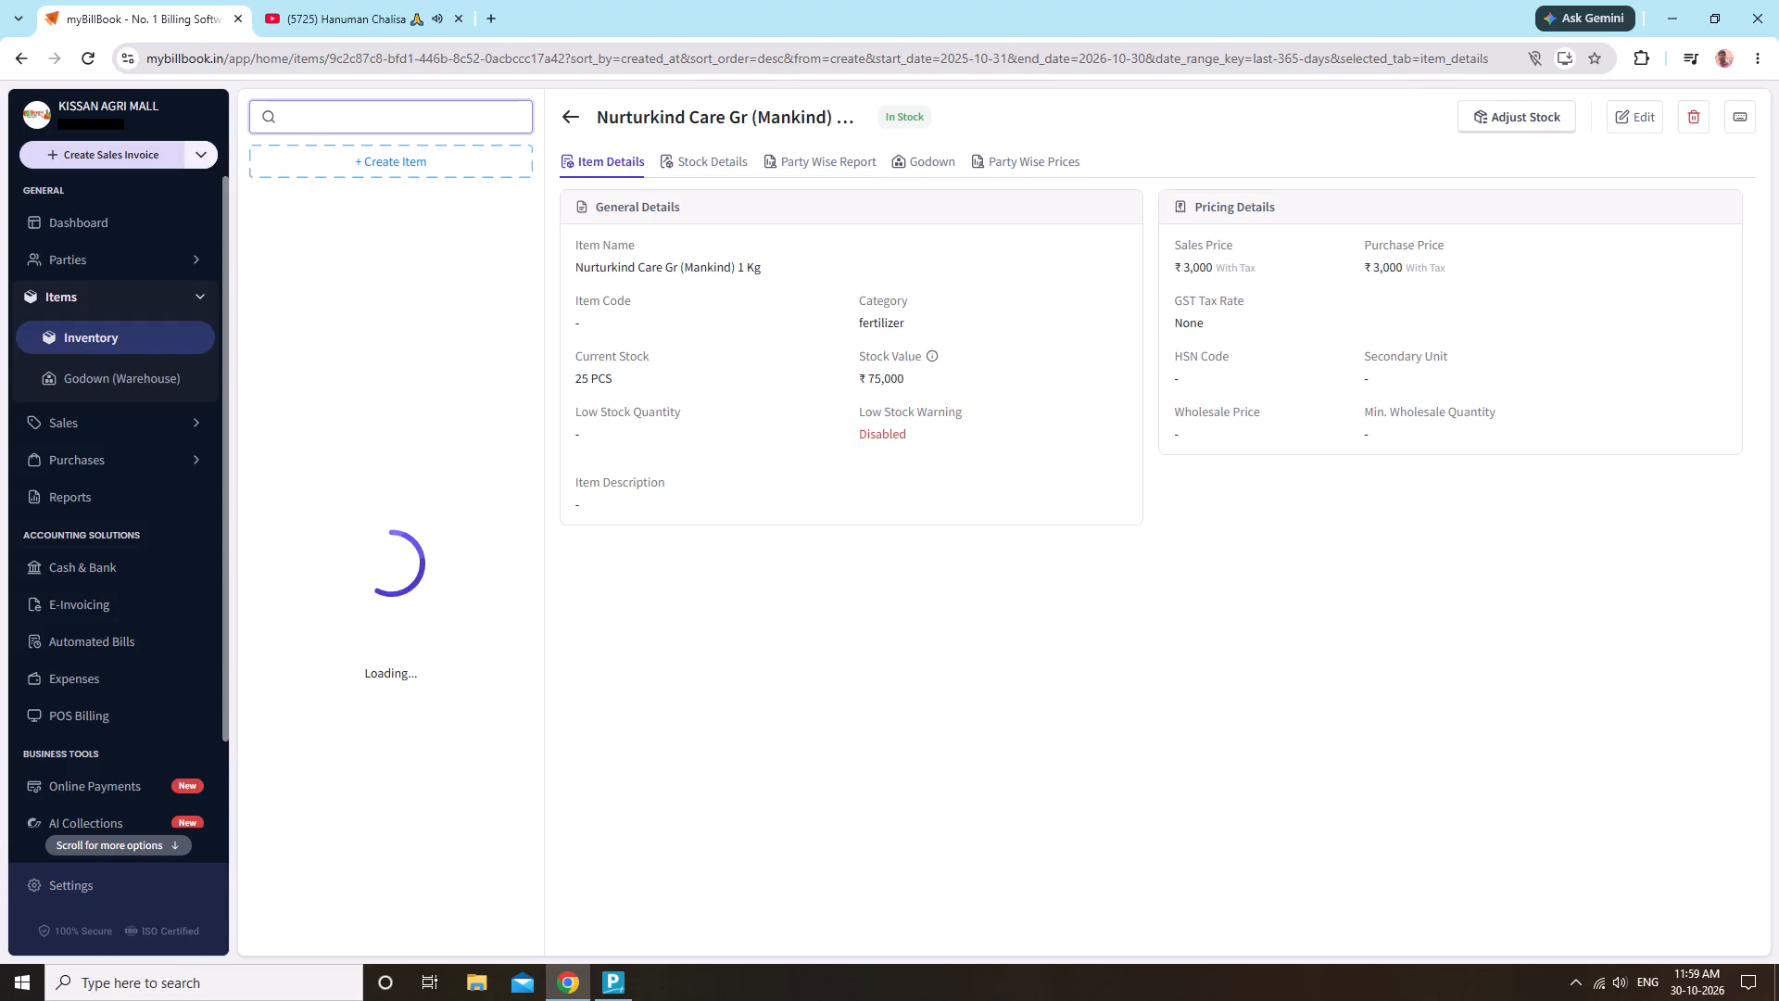
{"action": "type", "text": "blu"}
{"action": "key", "text": "e"}
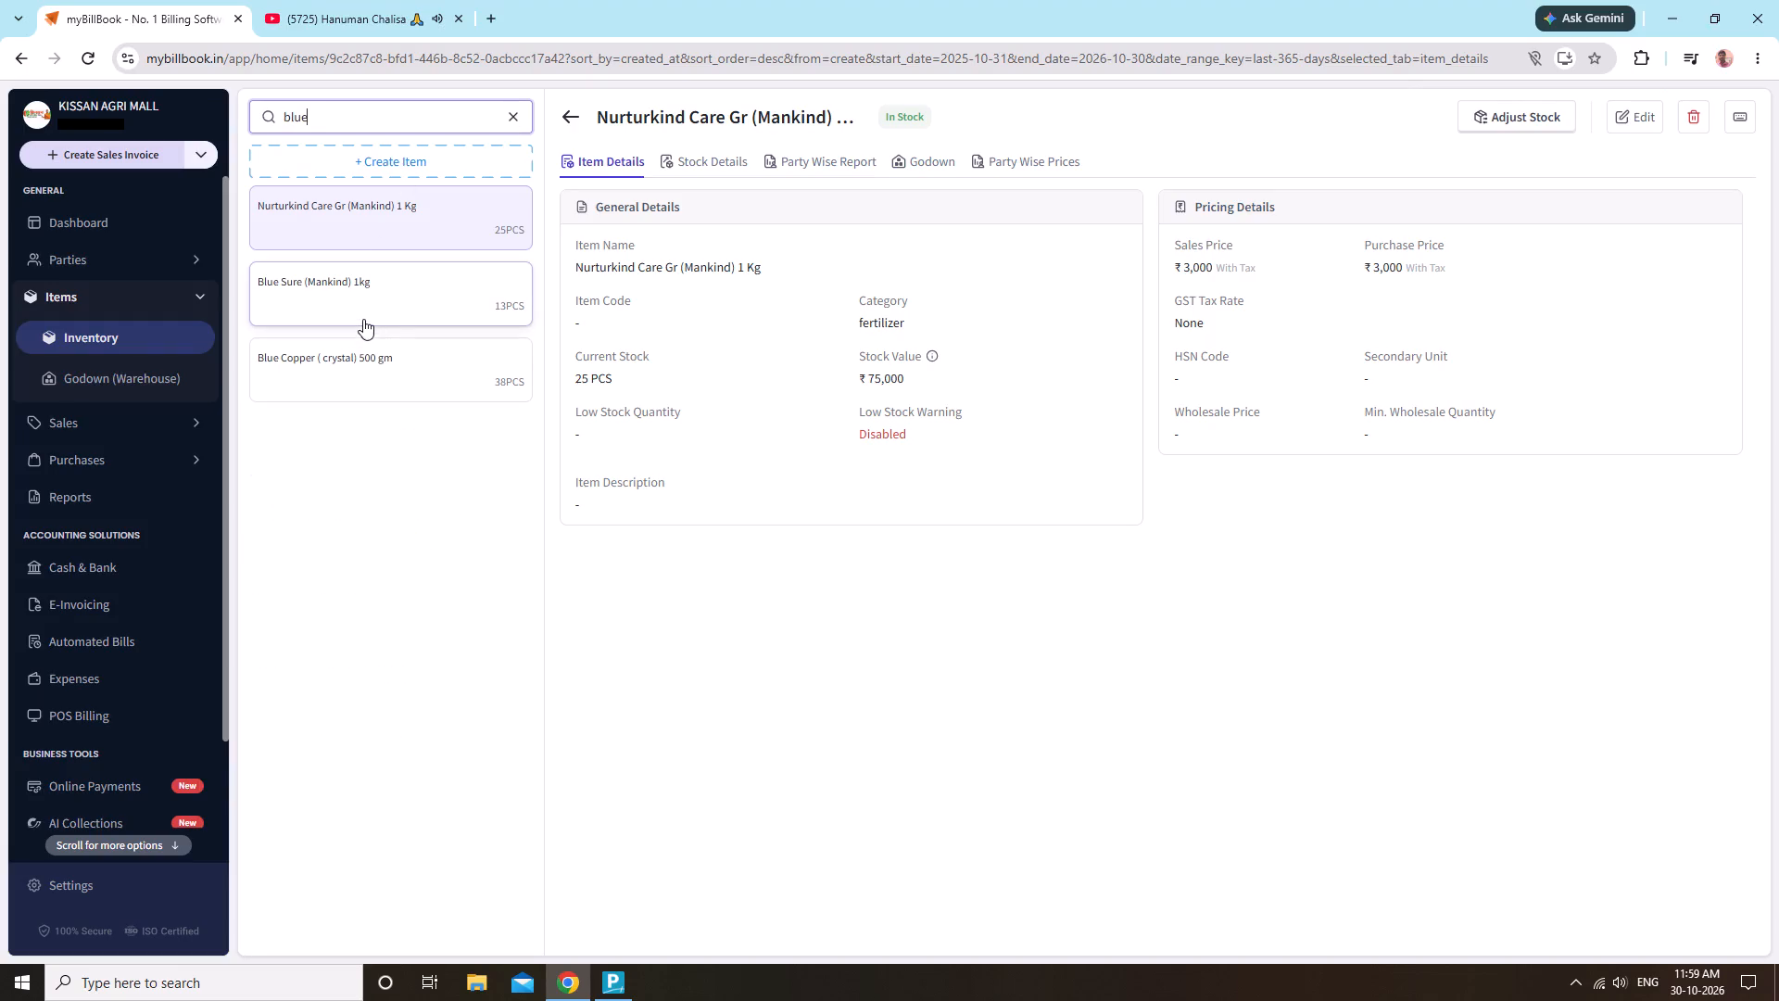
{"action": "left_click", "coordinate": [382, 296]}
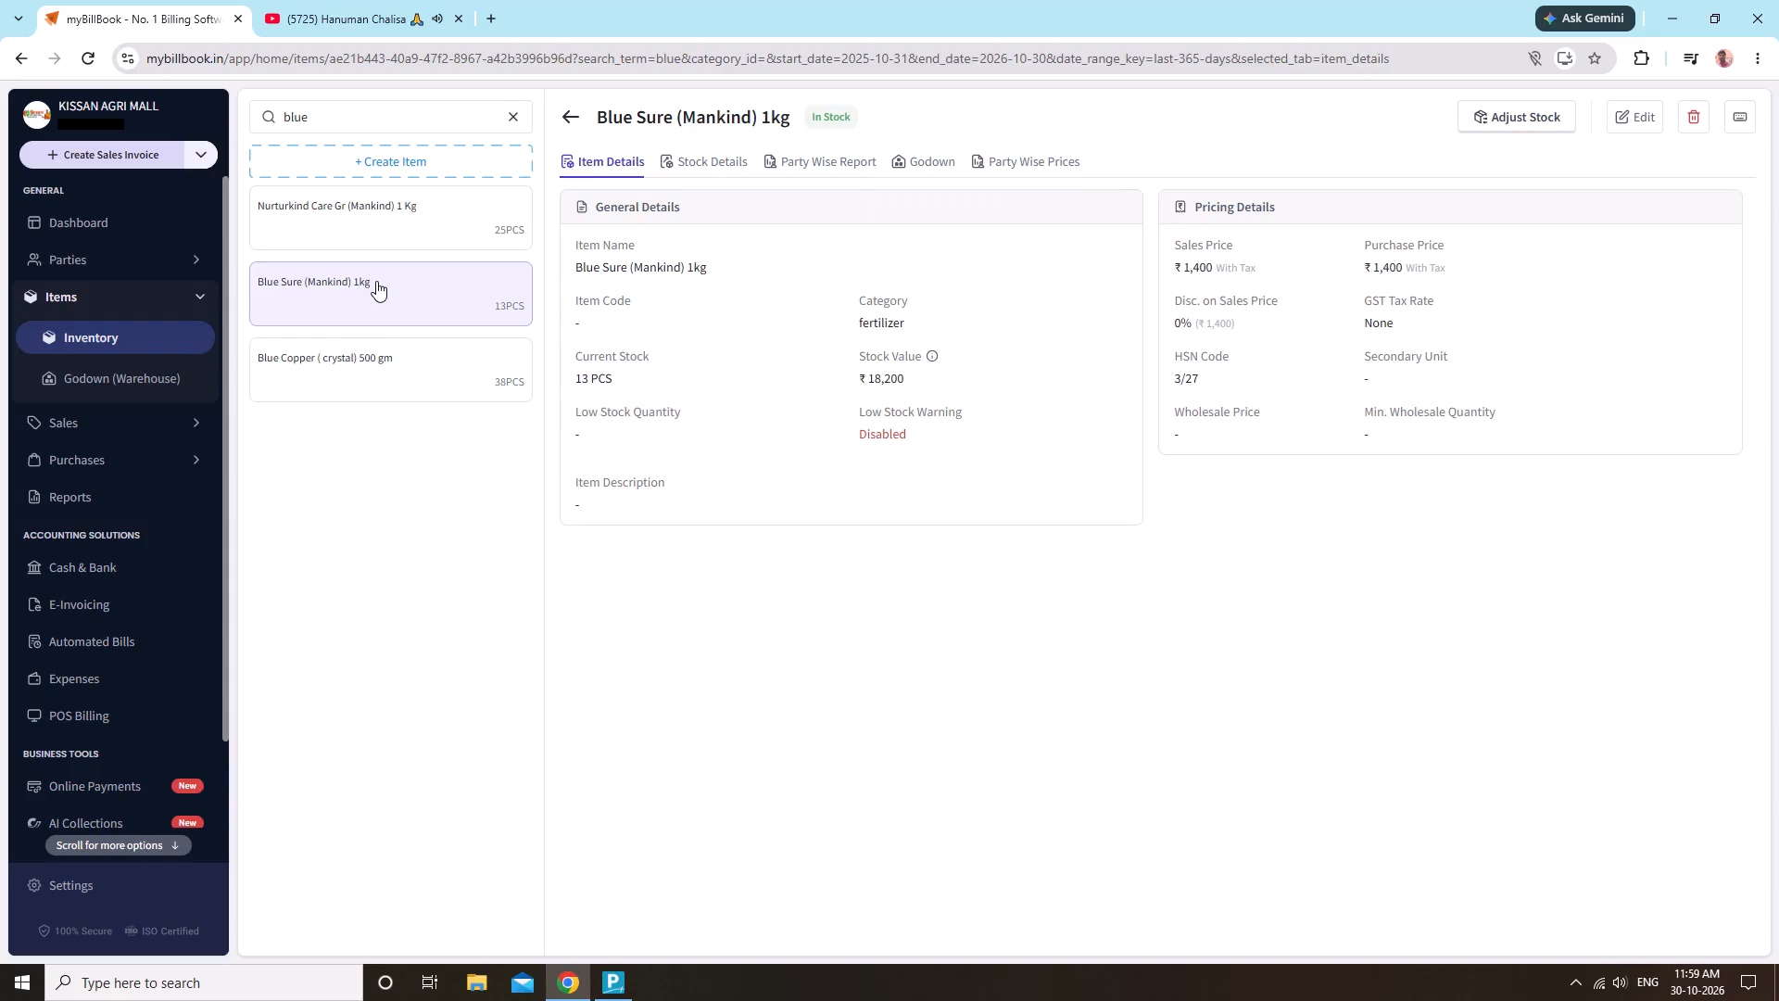
{"action": "left_click", "coordinate": [1444, 120]}
{"action": "left_click", "coordinate": [1476, 127]}
{"action": "left_click", "coordinate": [706, 456]}
{"action": "left_click", "coordinate": [713, 498]}
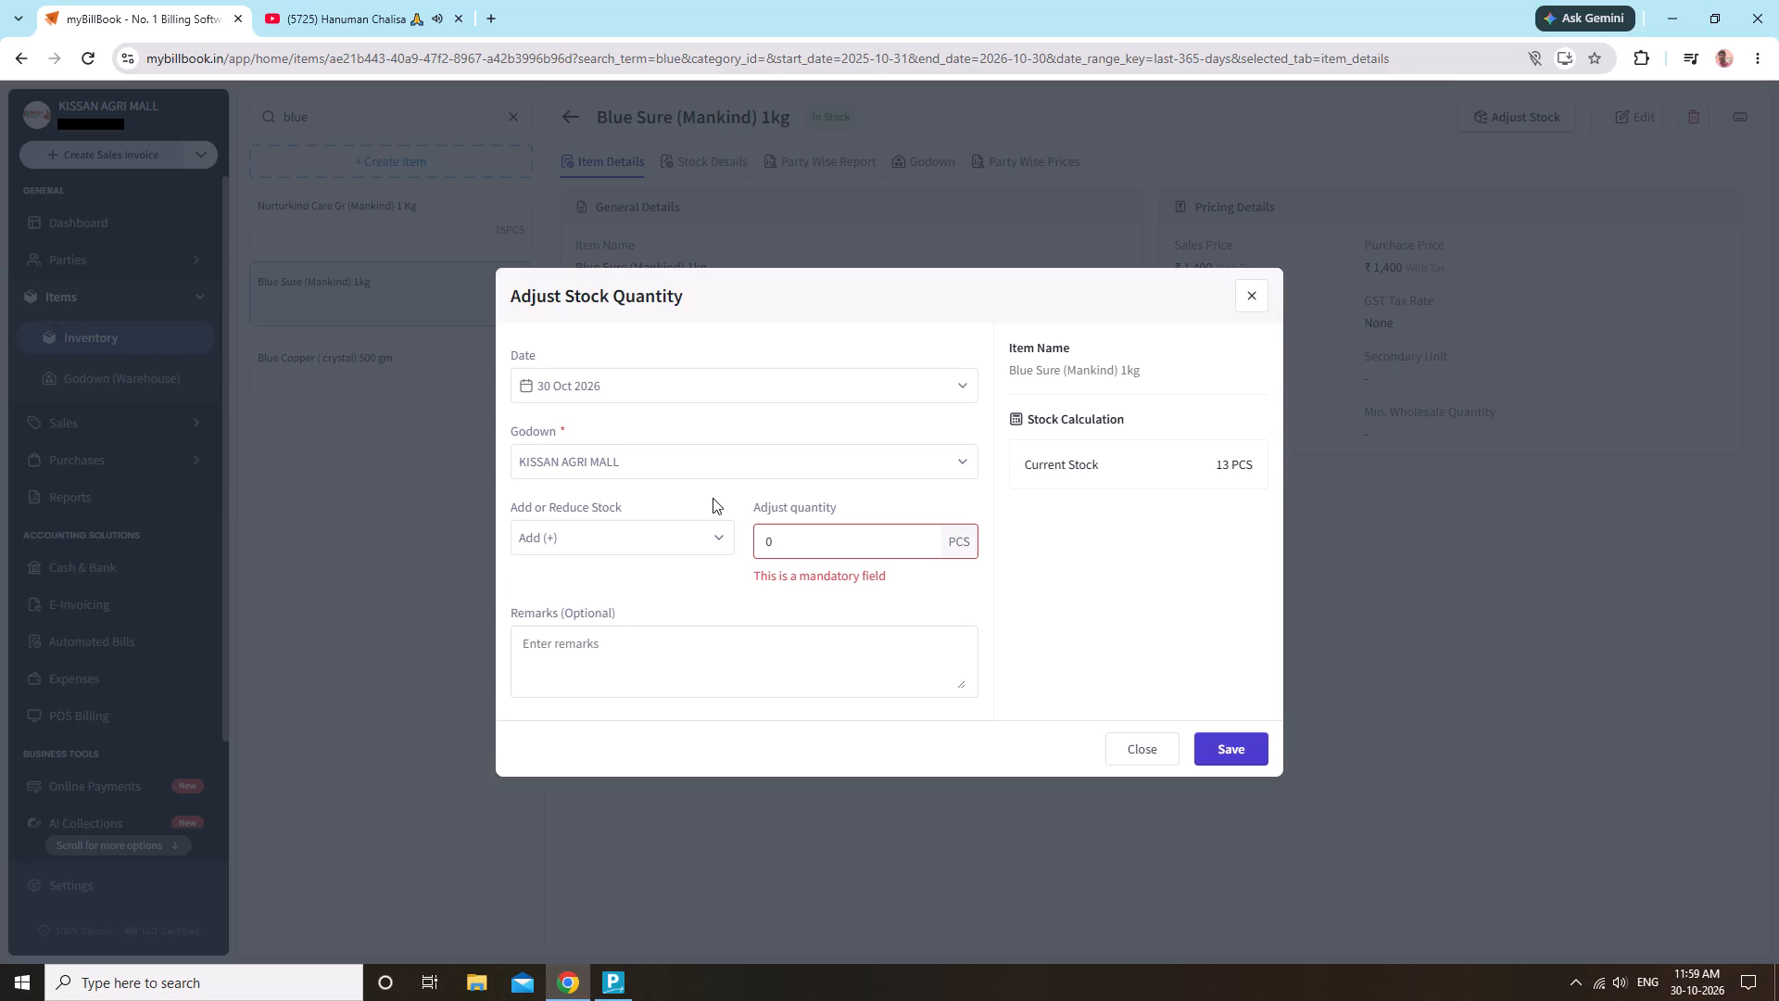
{"action": "left_click", "coordinate": [833, 533]}
{"action": "type", "text": "50"}
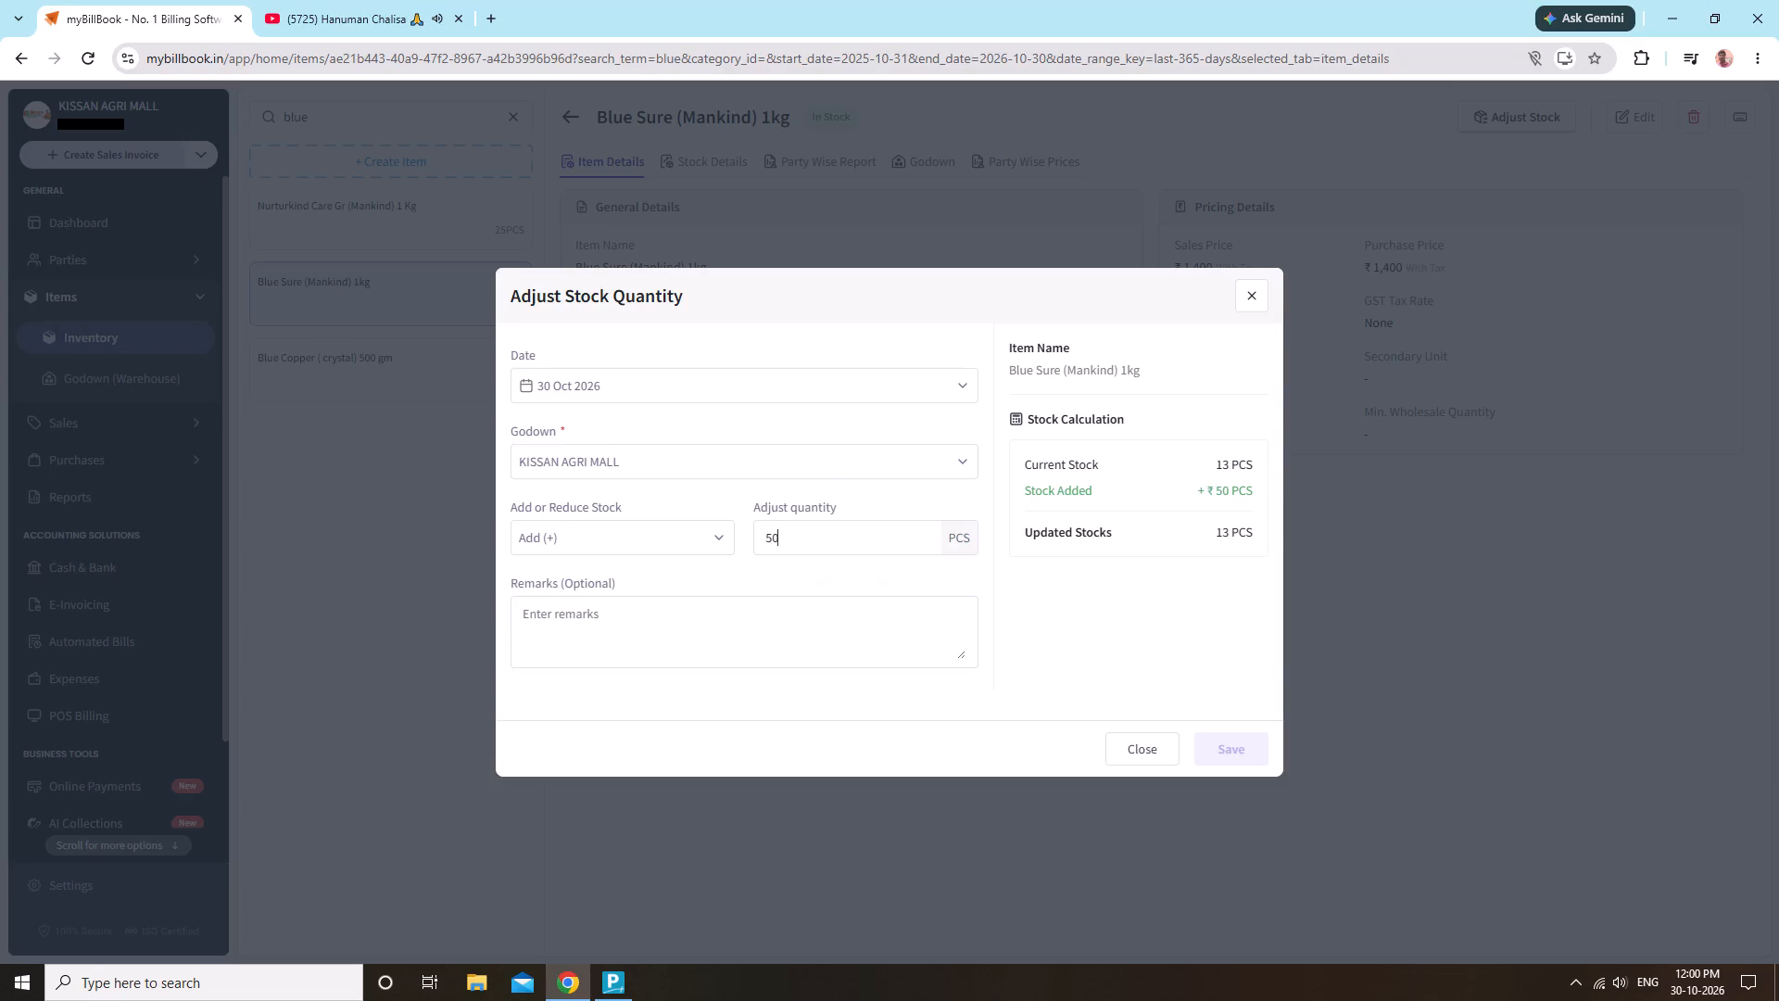
{"action": "scroll", "coordinate": [819, 548], "scroll_direction": "down", "scroll_amount": 3}
{"action": "left_click", "coordinate": [1213, 743]}
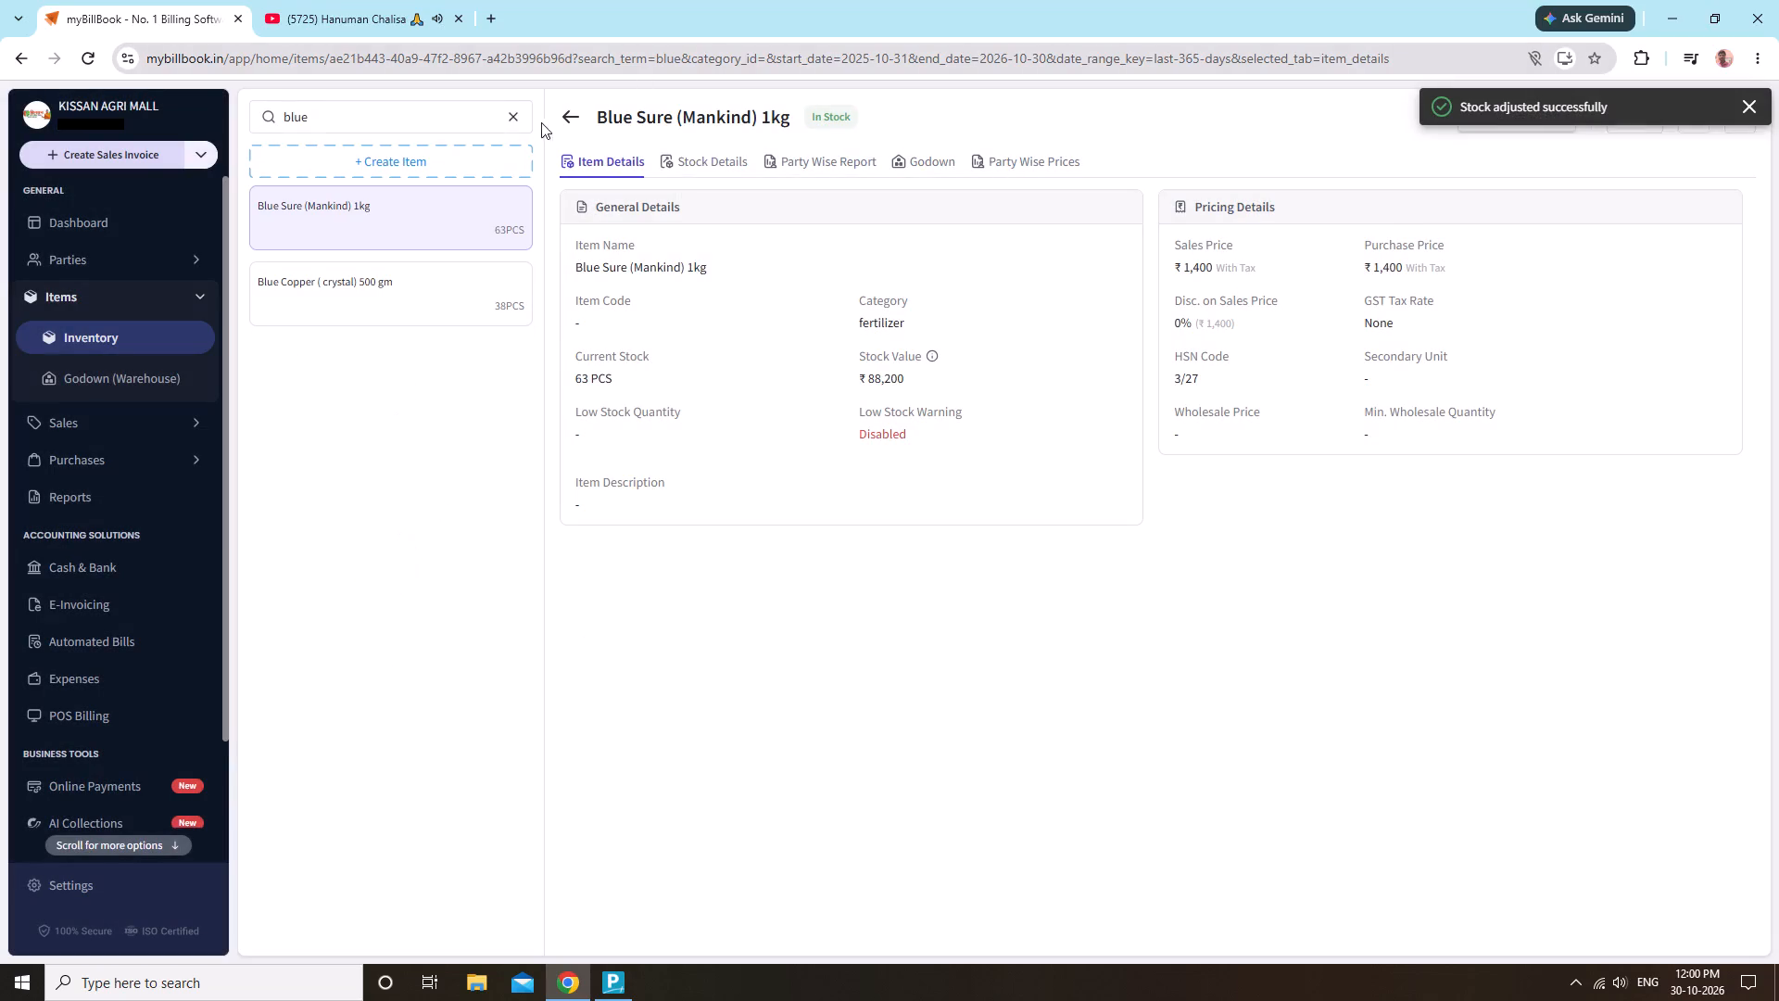
Search the inventory for "herb" and add 80 PCS of Herbiyld (Mankind) 400 ml to the KISSAN AGRI MALL godown.
{"action": "left_click", "coordinate": [511, 120]}
{"action": "key", "text": "h"}
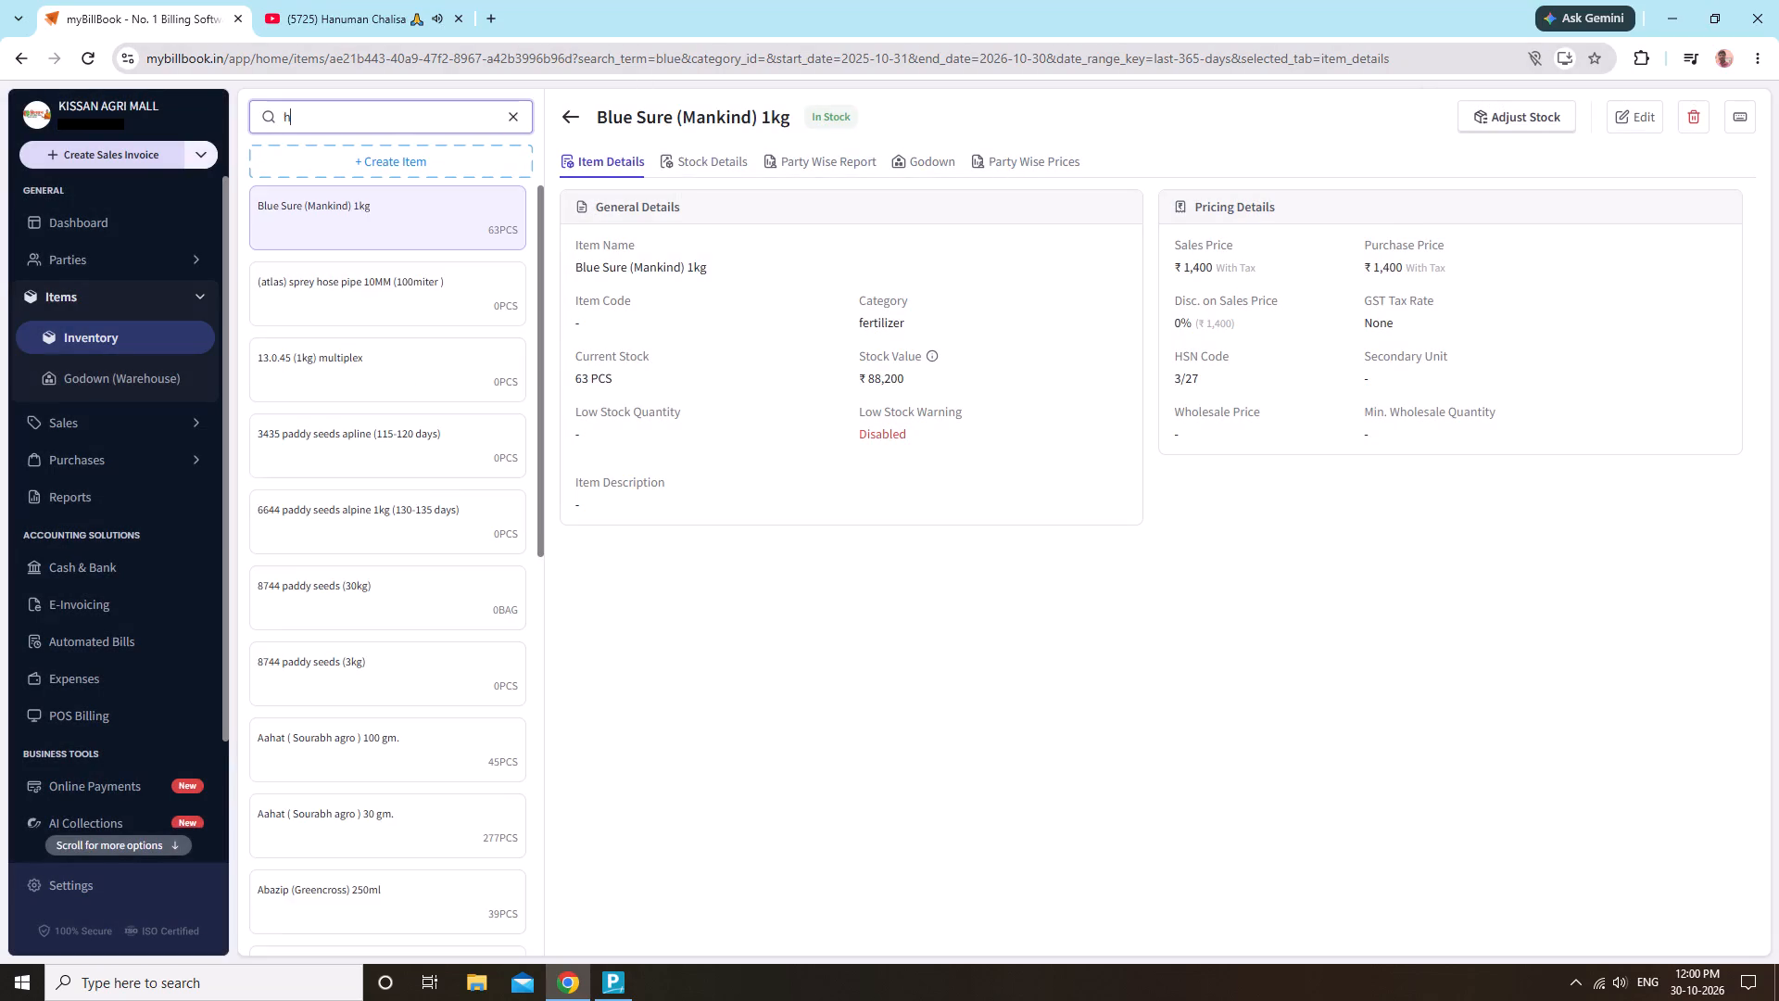
{"action": "key", "text": "e"}
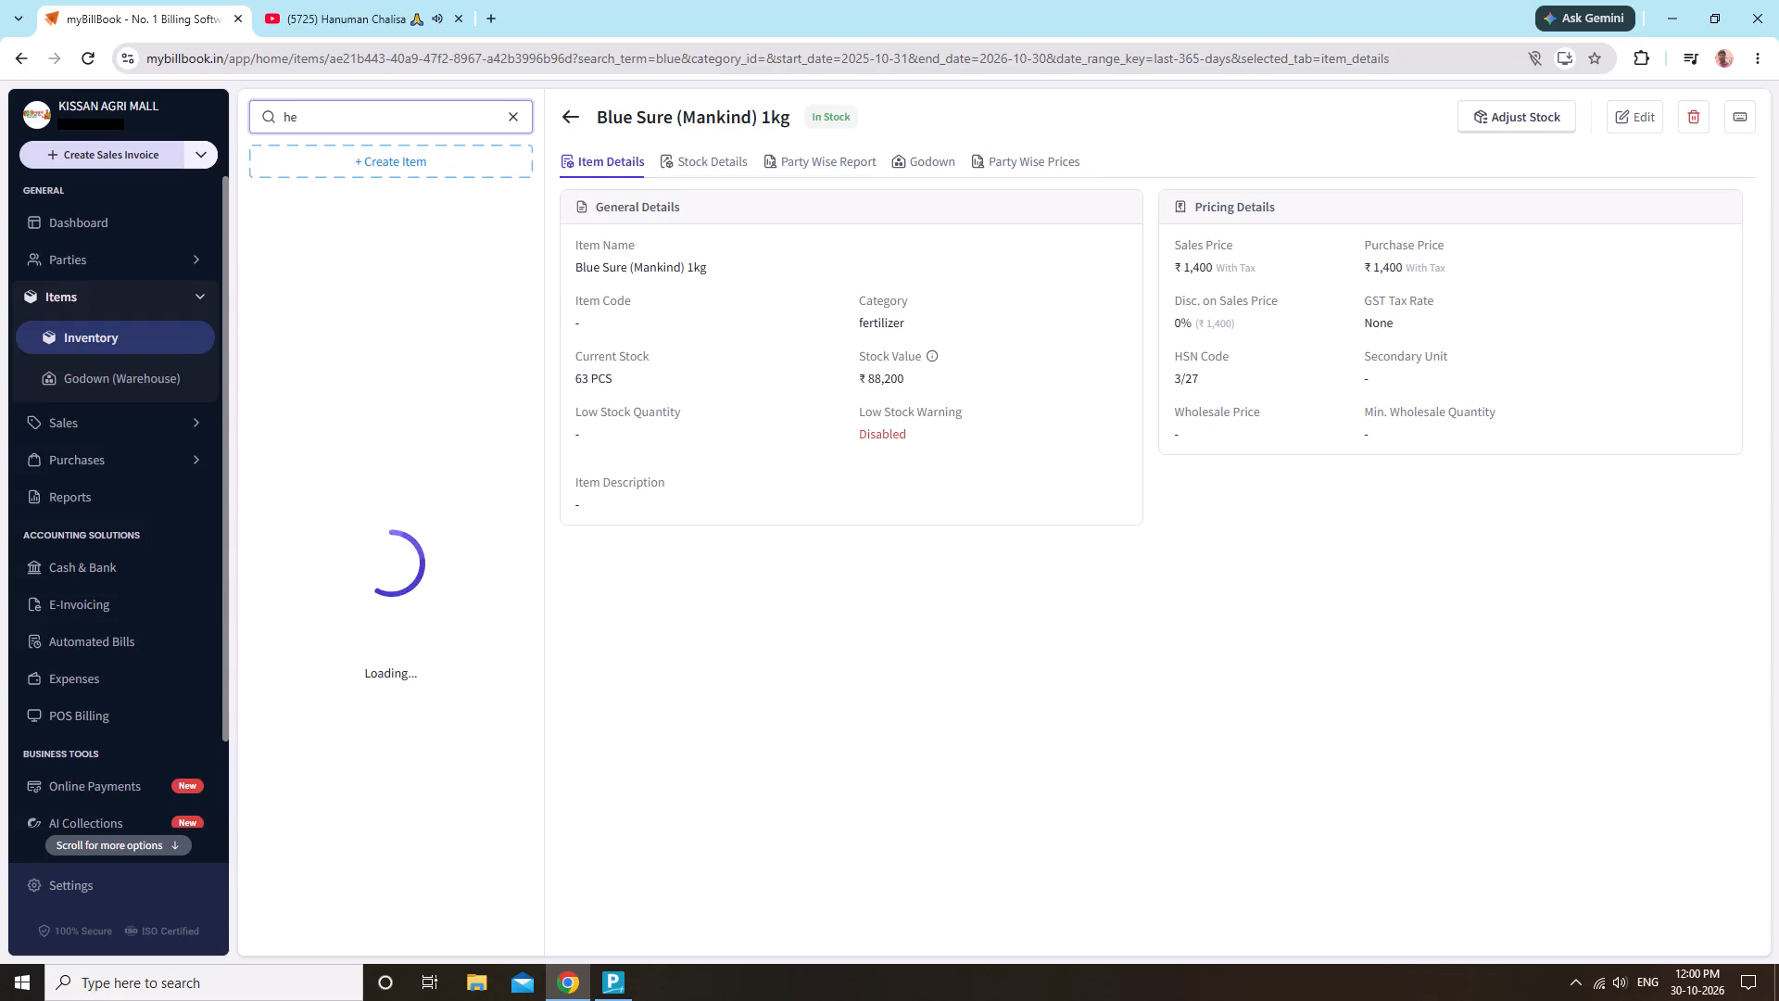
{"action": "key", "text": "r"}
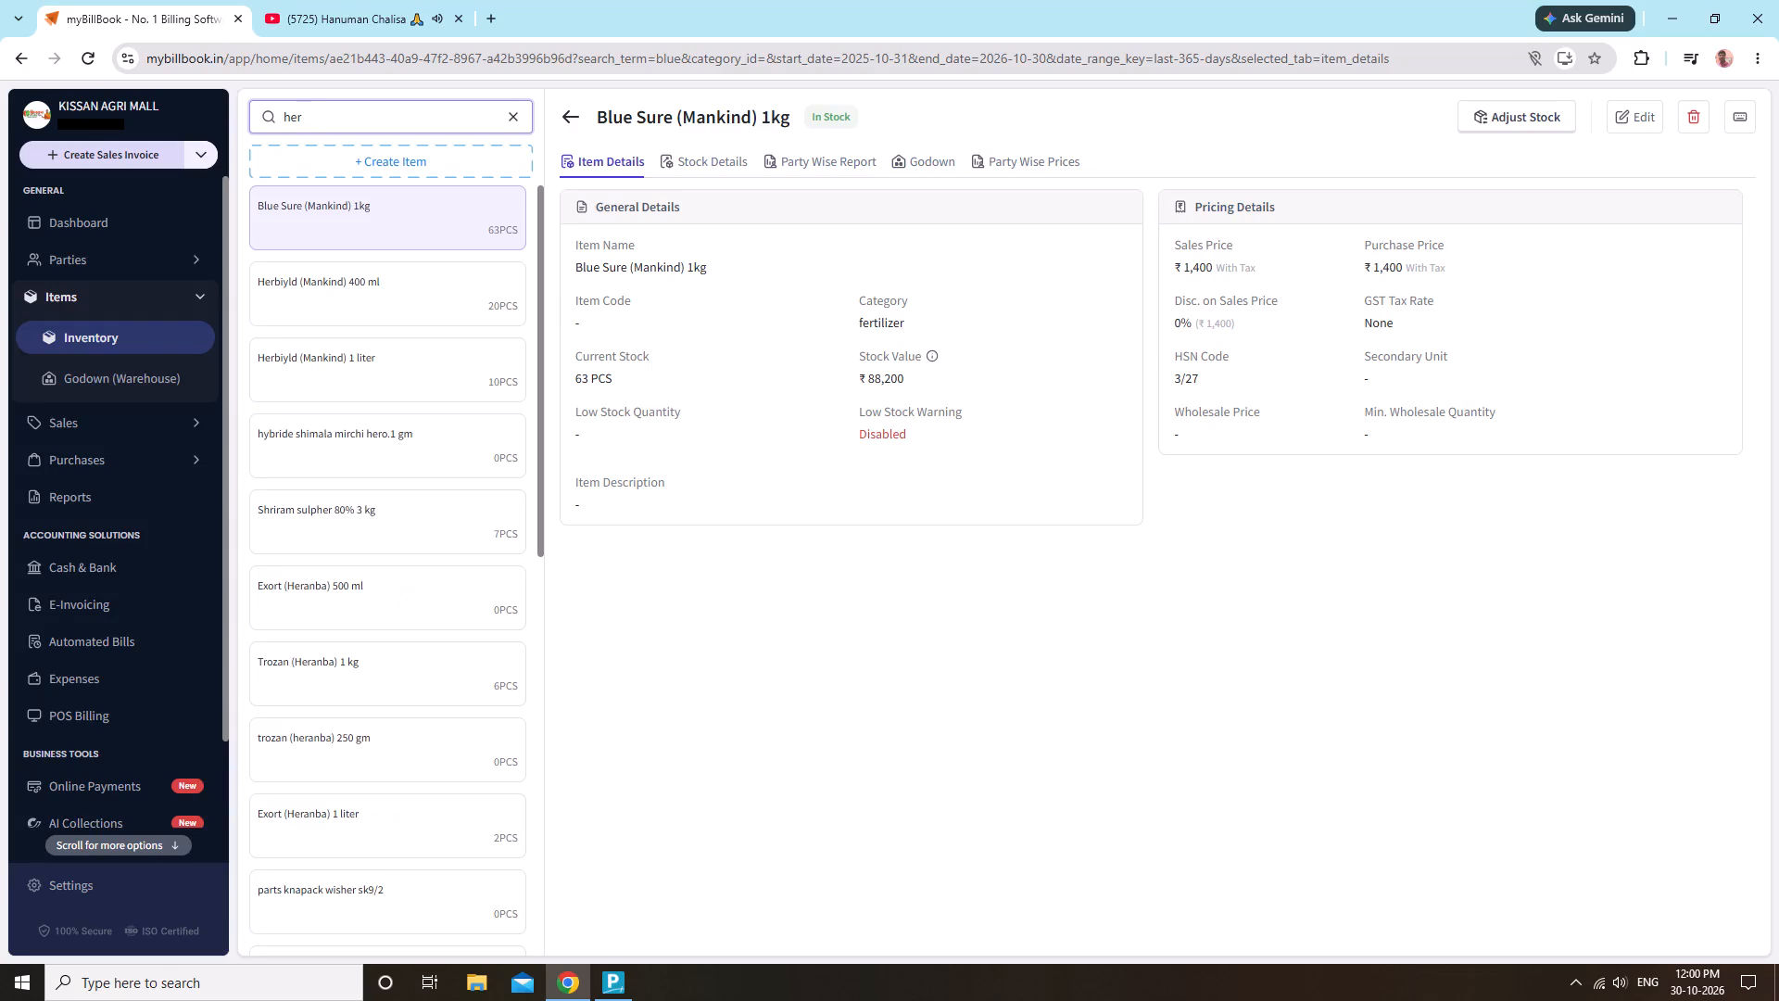
{"action": "key", "text": "b"}
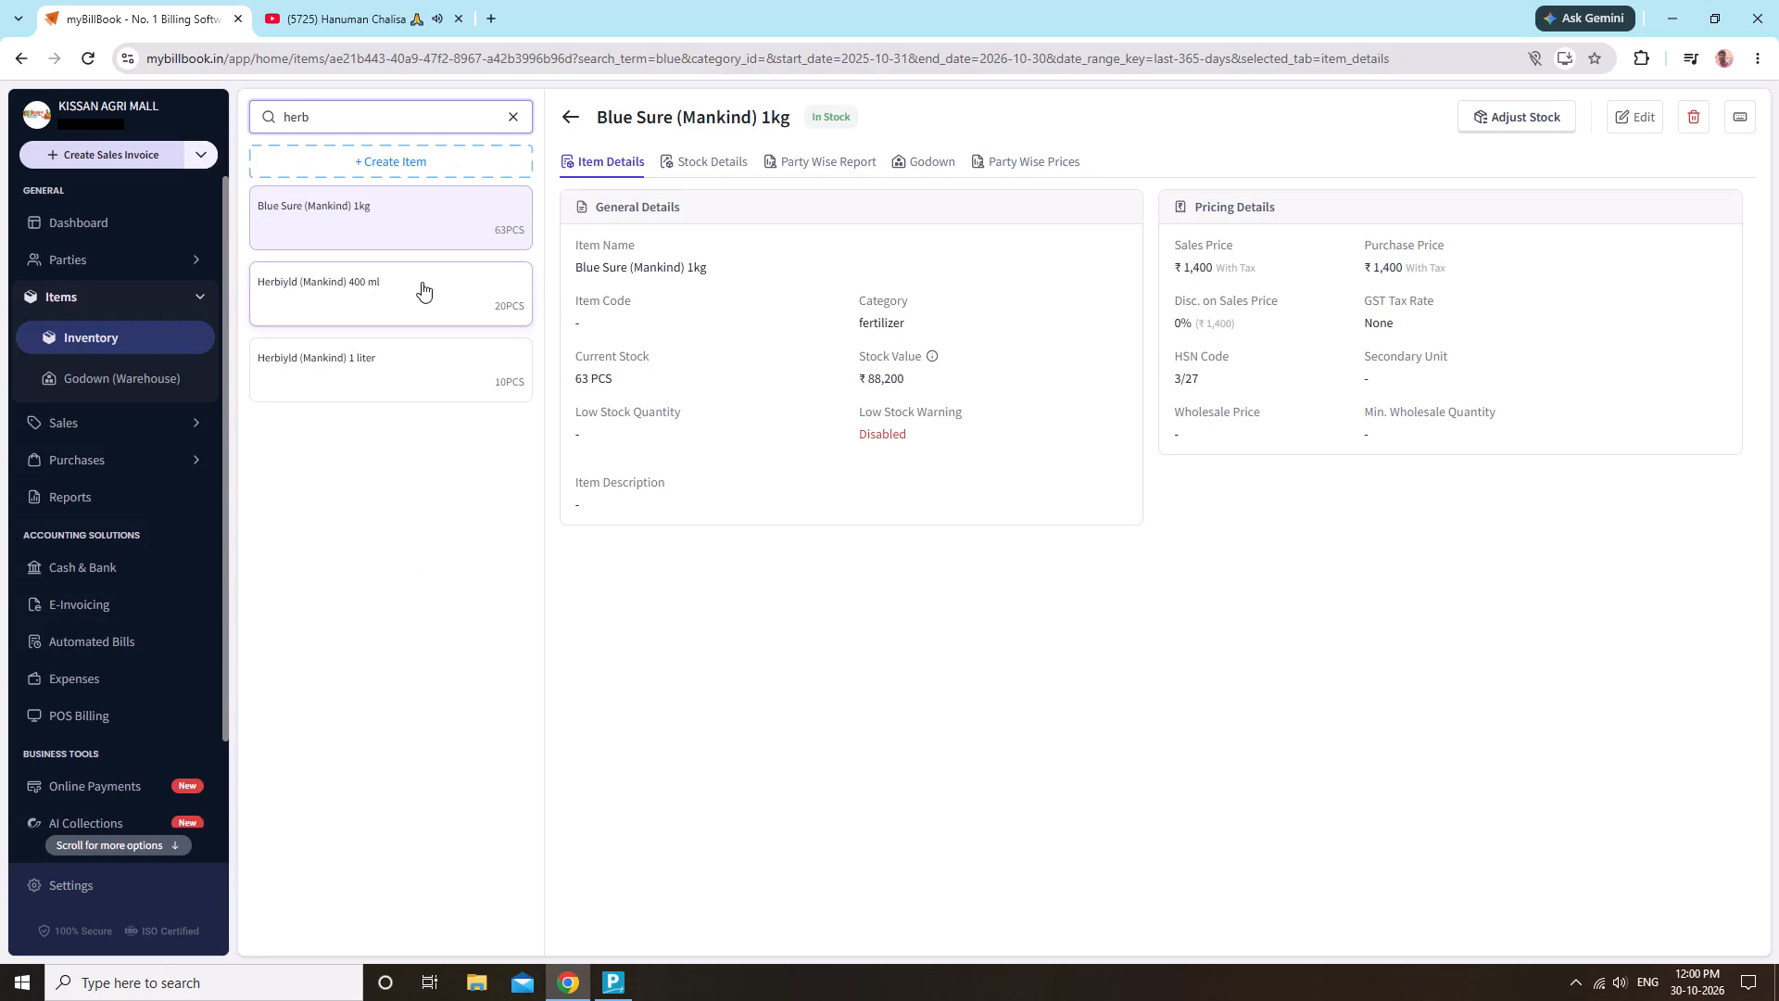
{"action": "left_click", "coordinate": [422, 282]}
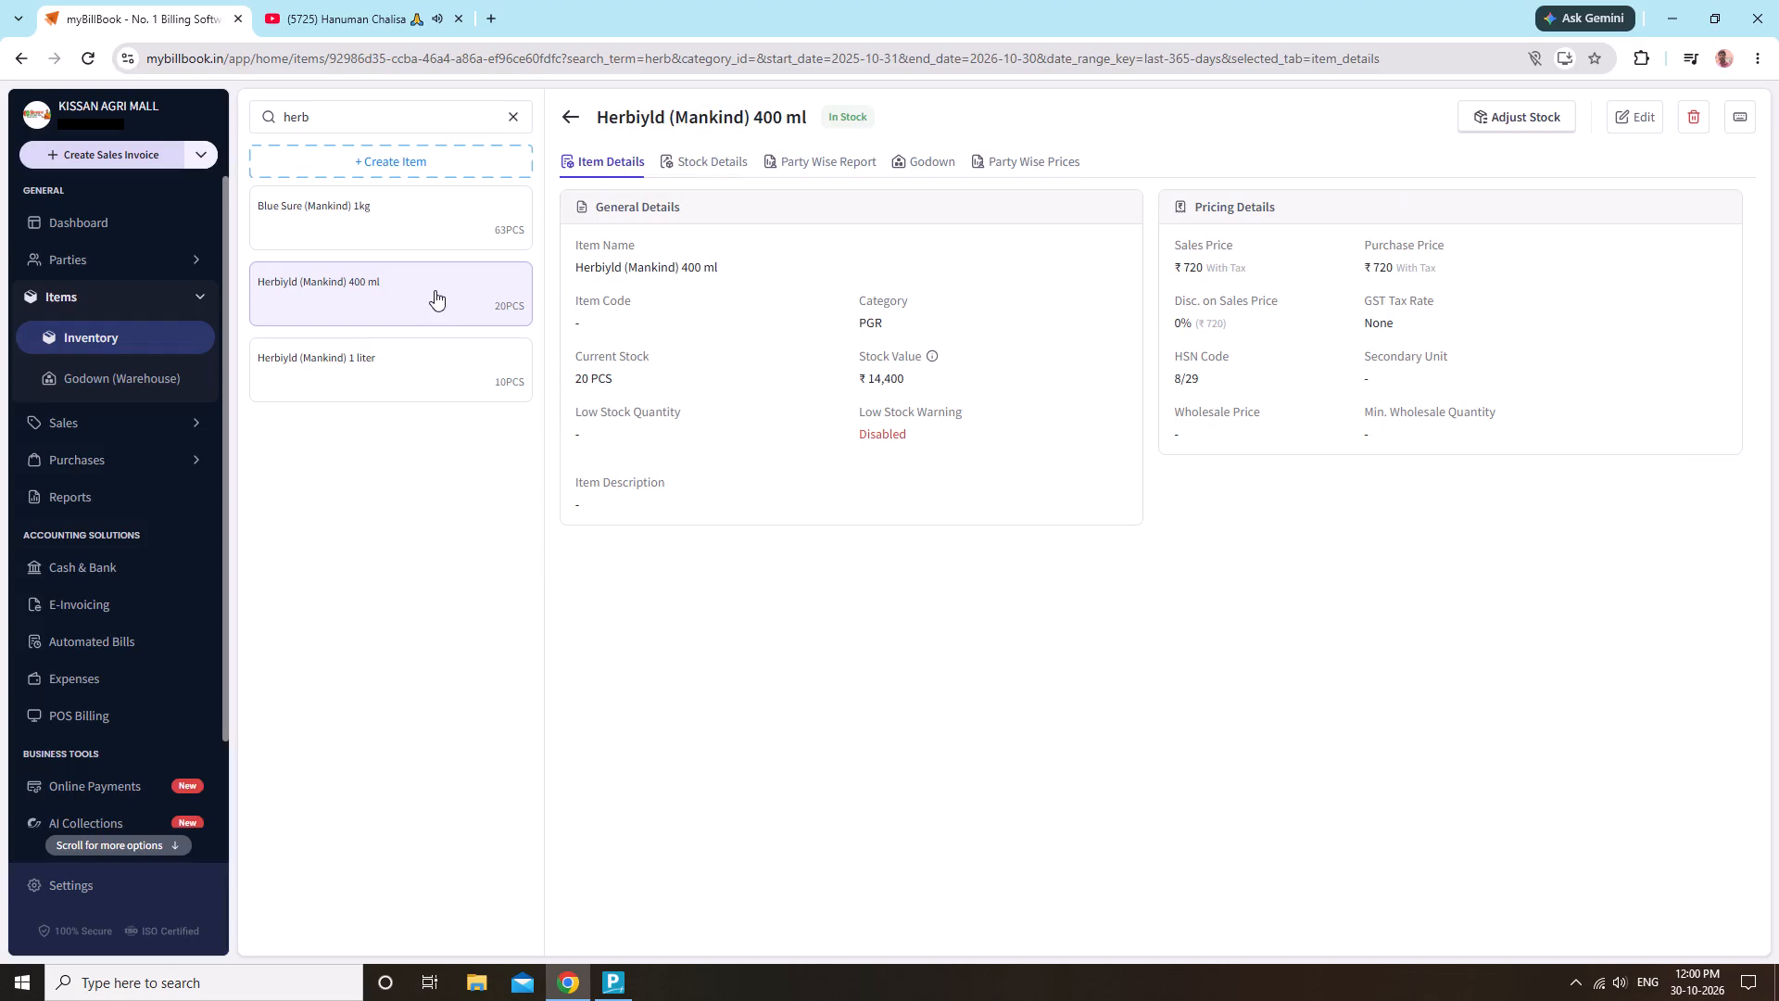
{"action": "left_click", "coordinate": [1528, 113]}
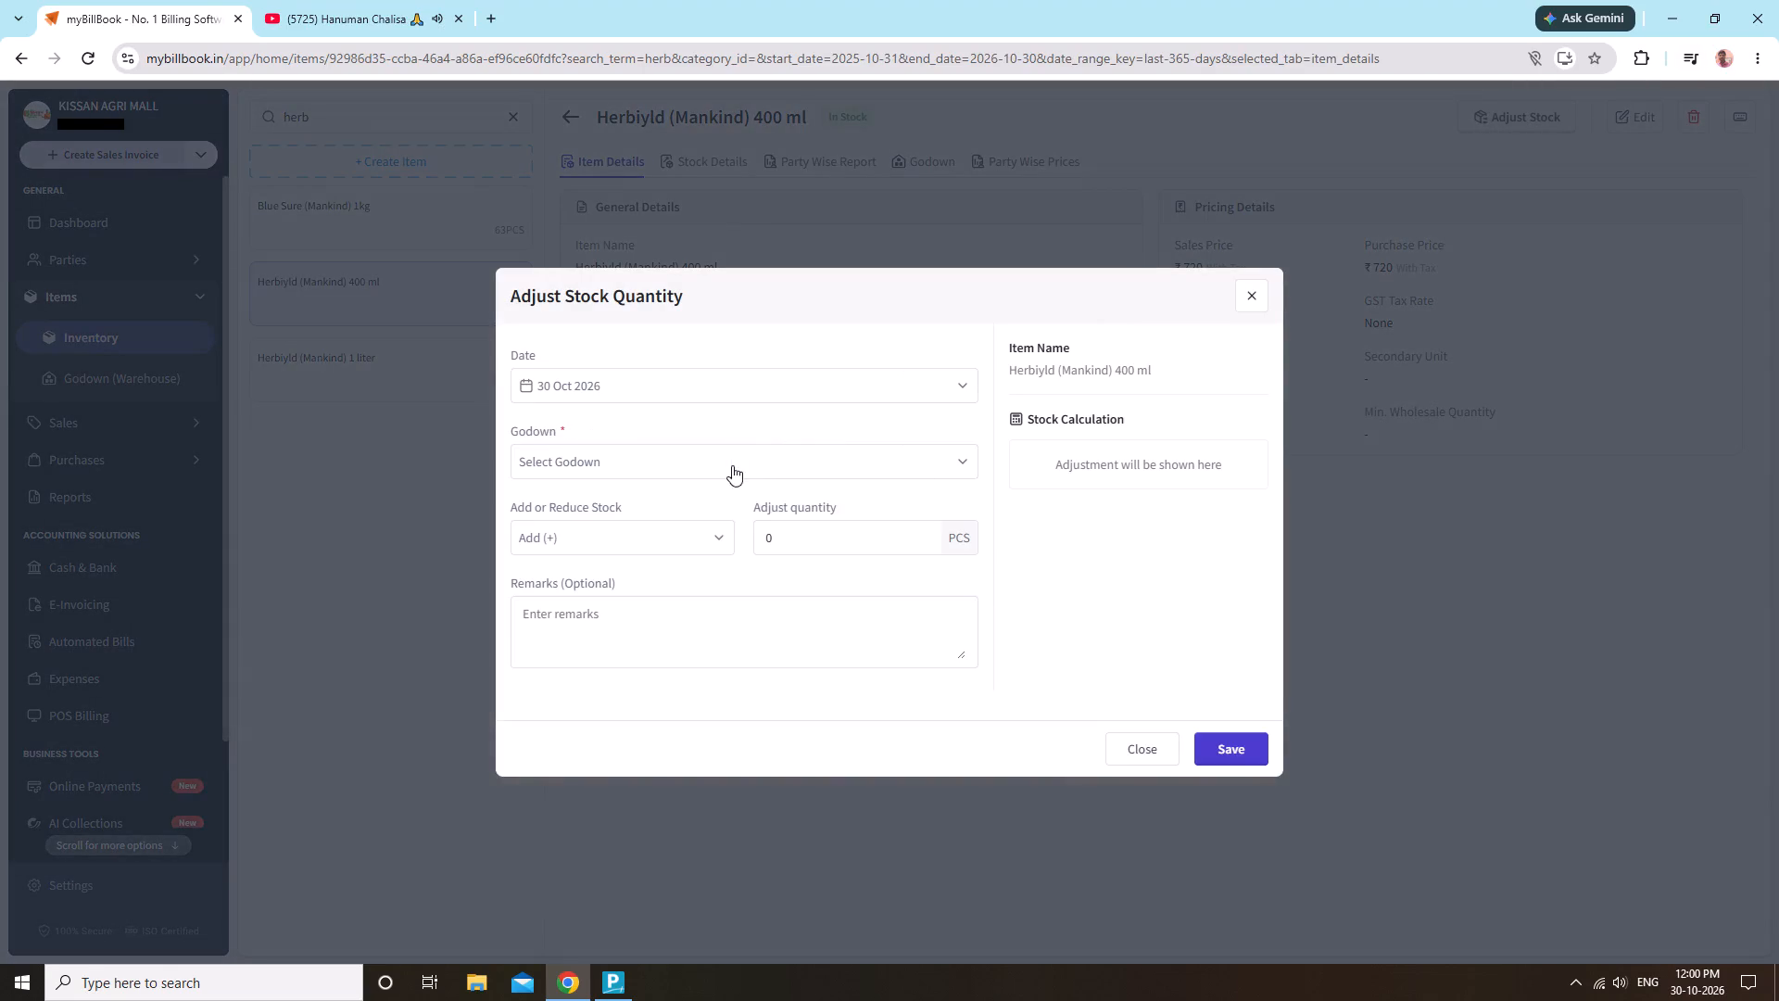
{"action": "left_click", "coordinate": [731, 464]}
{"action": "left_click", "coordinate": [727, 509]}
{"action": "left_click", "coordinate": [820, 536]}
{"action": "type", "text": "80"}
{"action": "left_click", "coordinate": [1253, 737]}
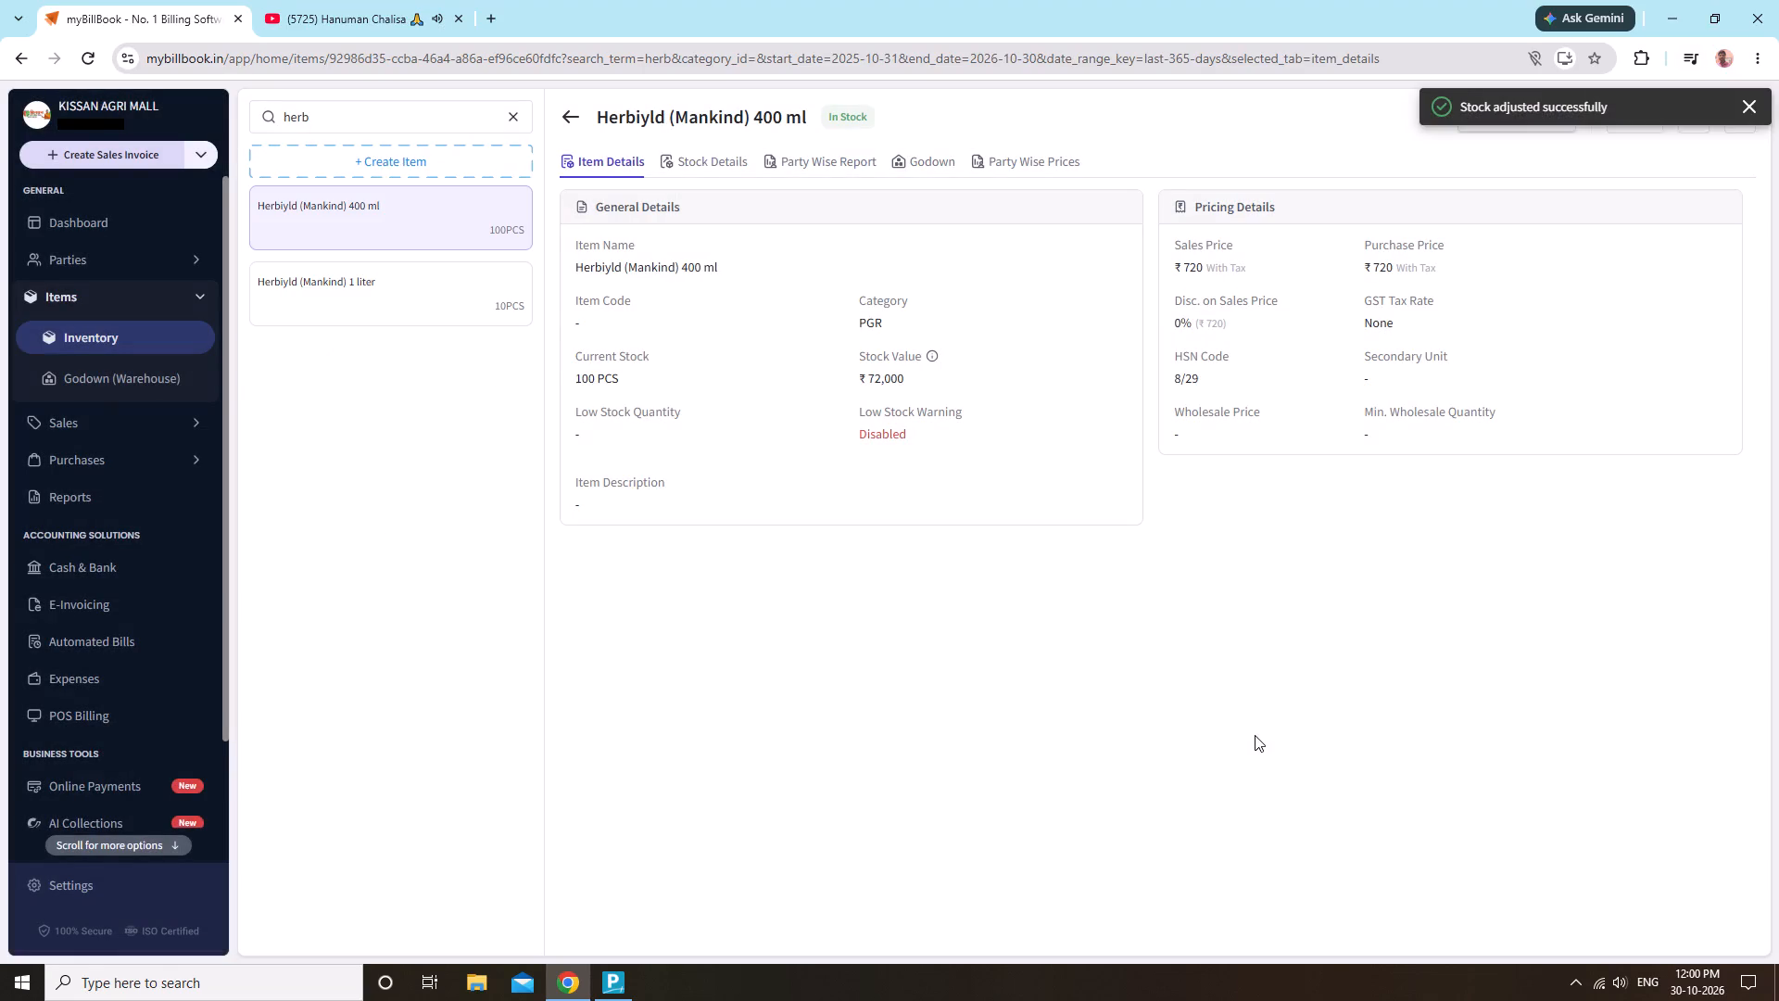
{"action": "left_click", "coordinate": [640, 837]}
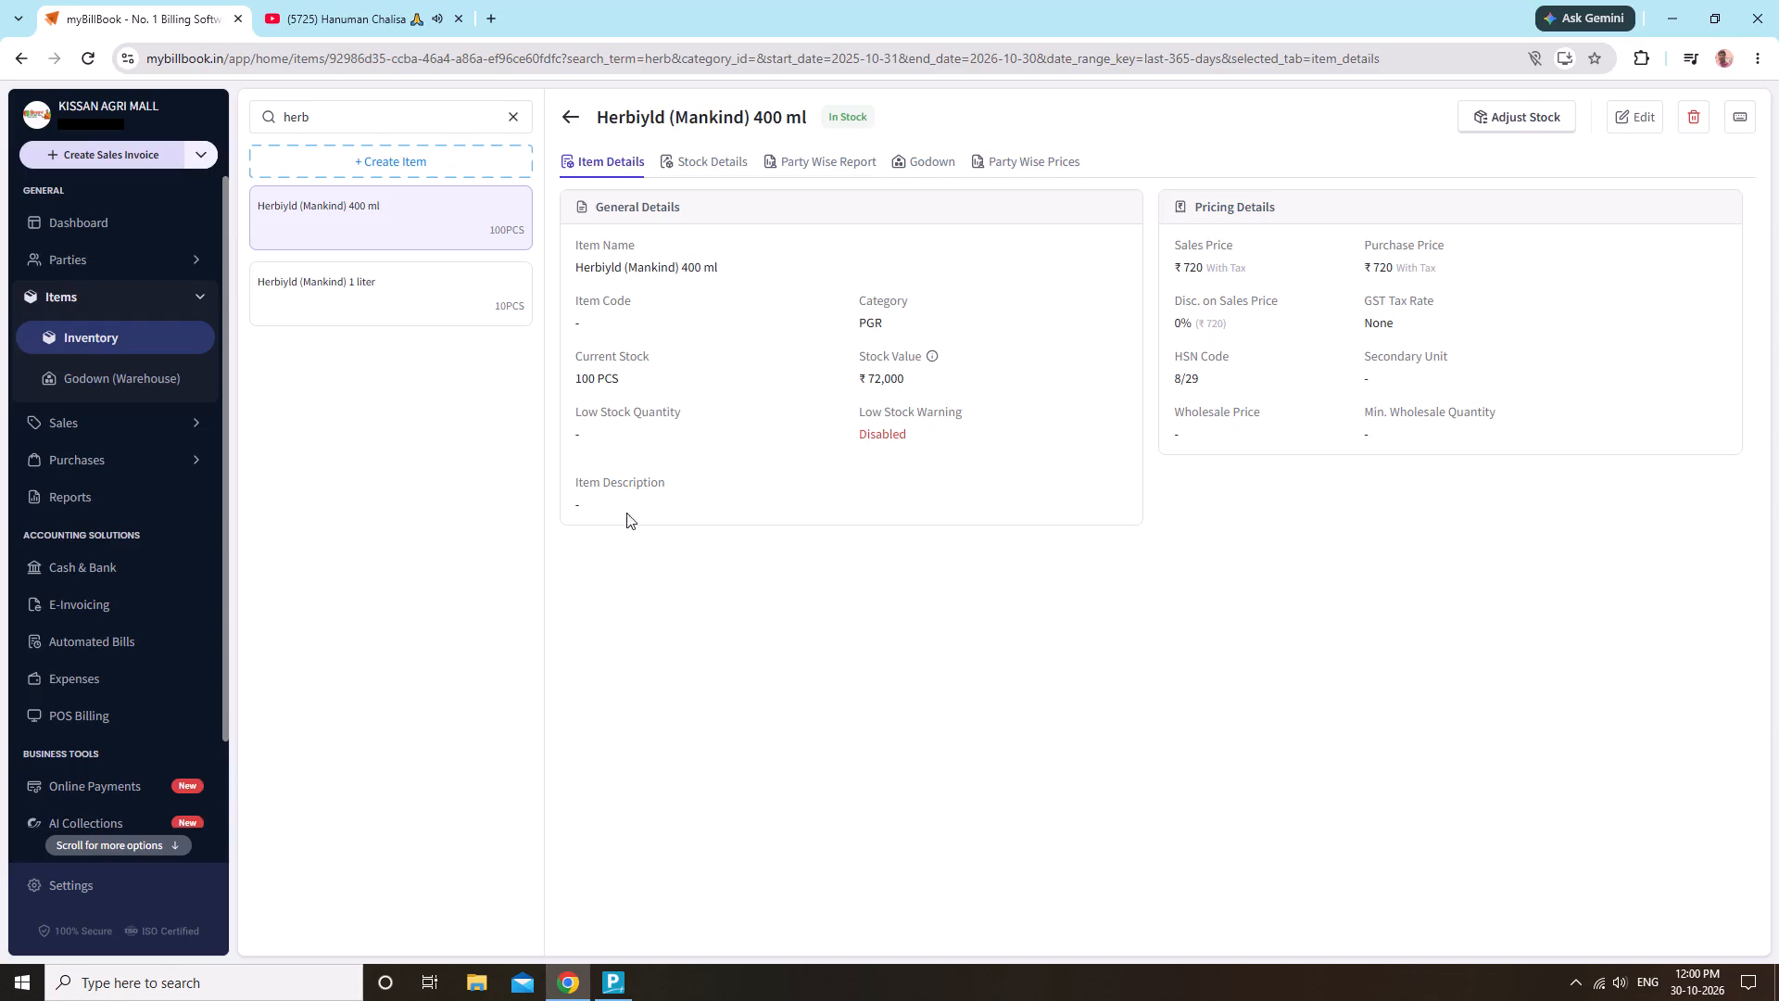
Add 70 PCS of Herbiyld (Mankind) 1 liter to the KISSAN AGRI MALL godown.
{"action": "left_click", "coordinate": [273, 303]}
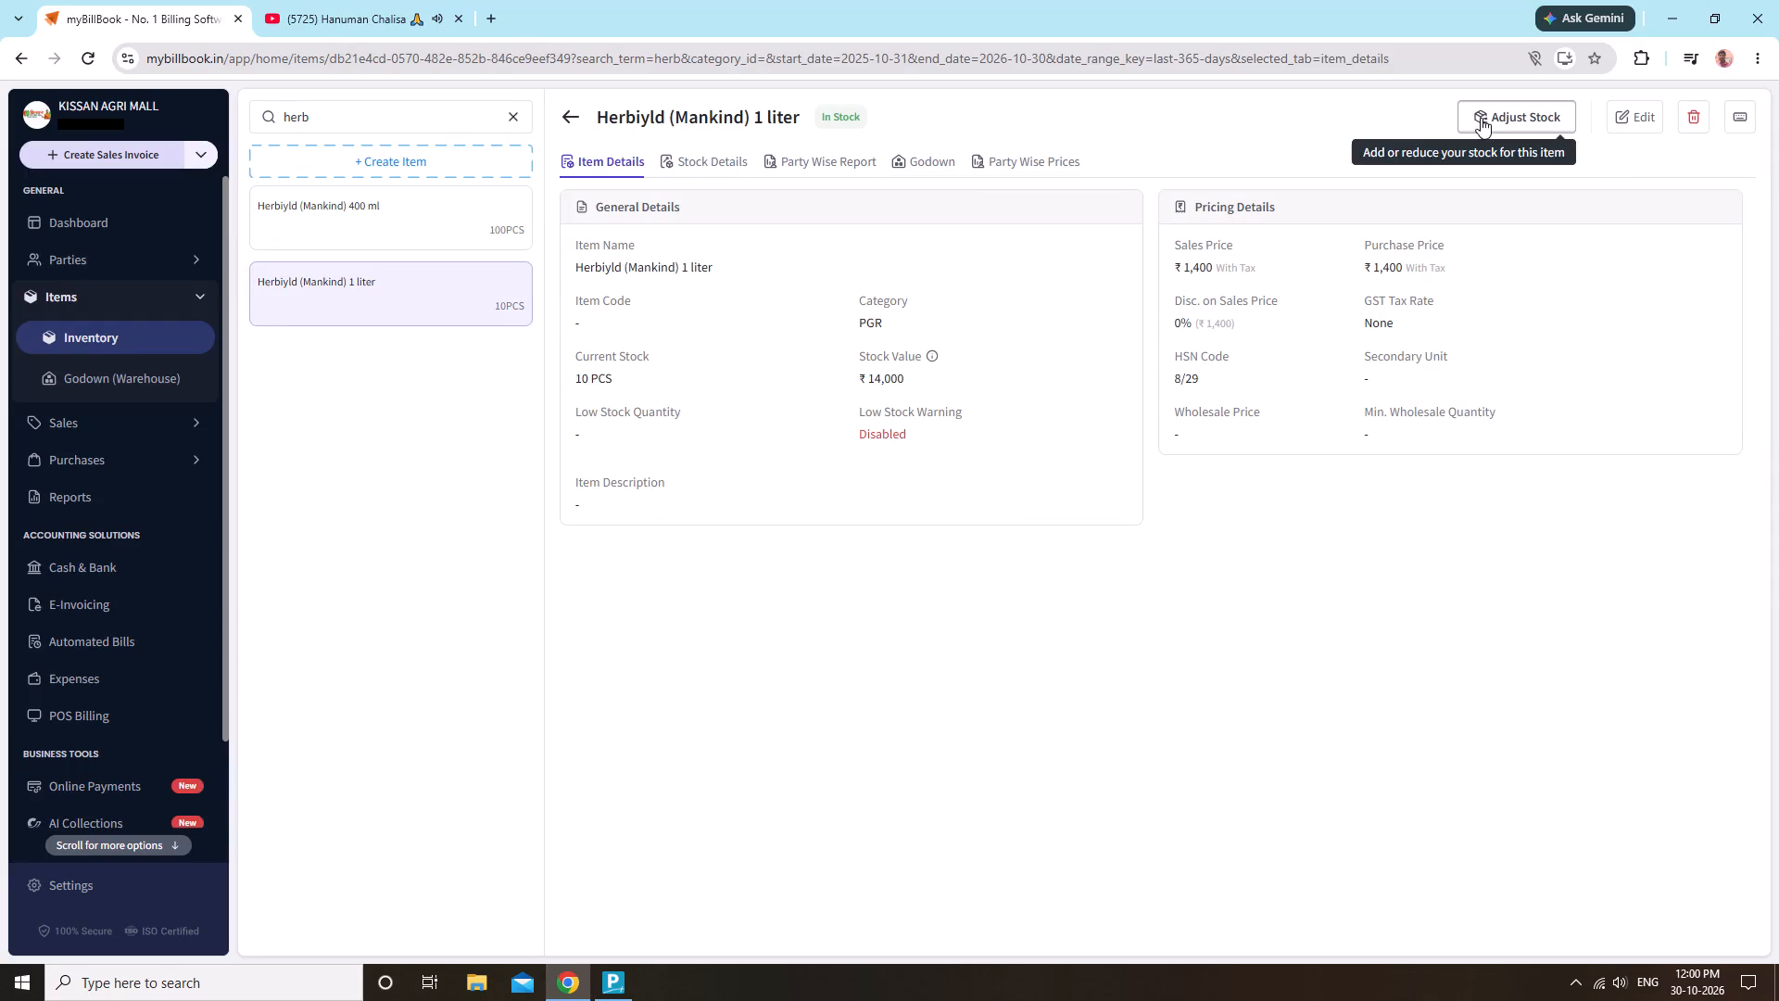
{"action": "left_click", "coordinate": [1481, 118]}
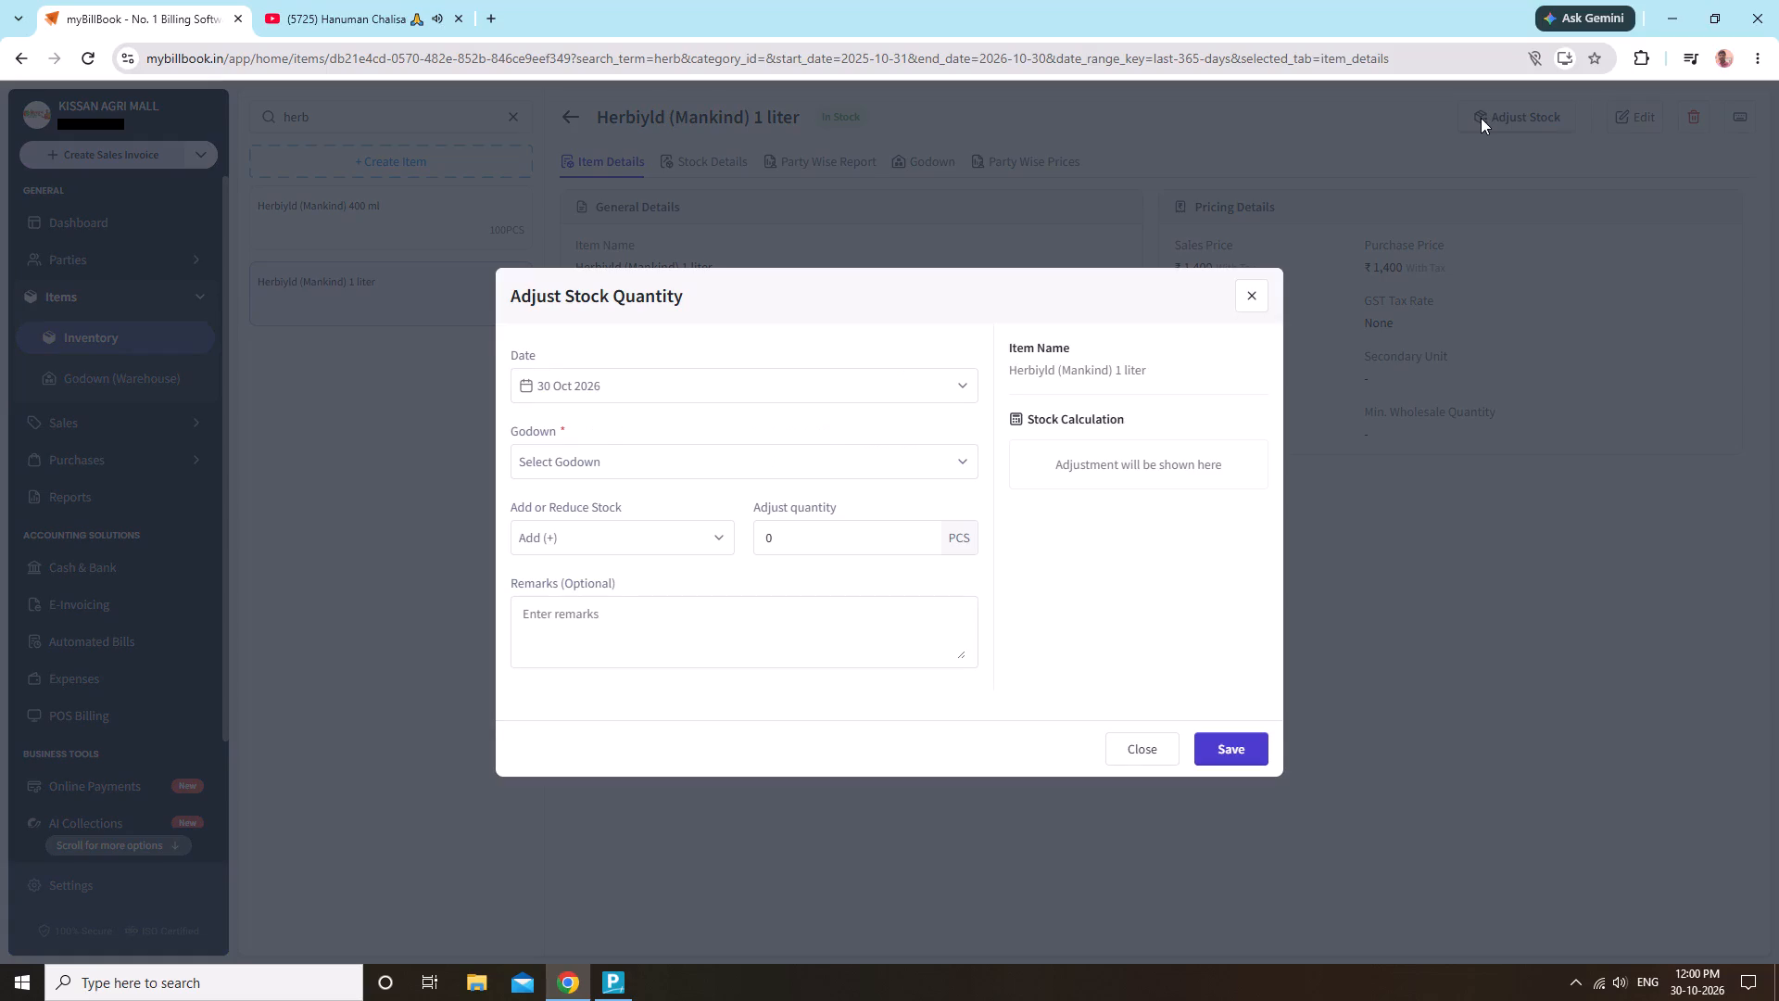
{"action": "left_click", "coordinate": [622, 444]}
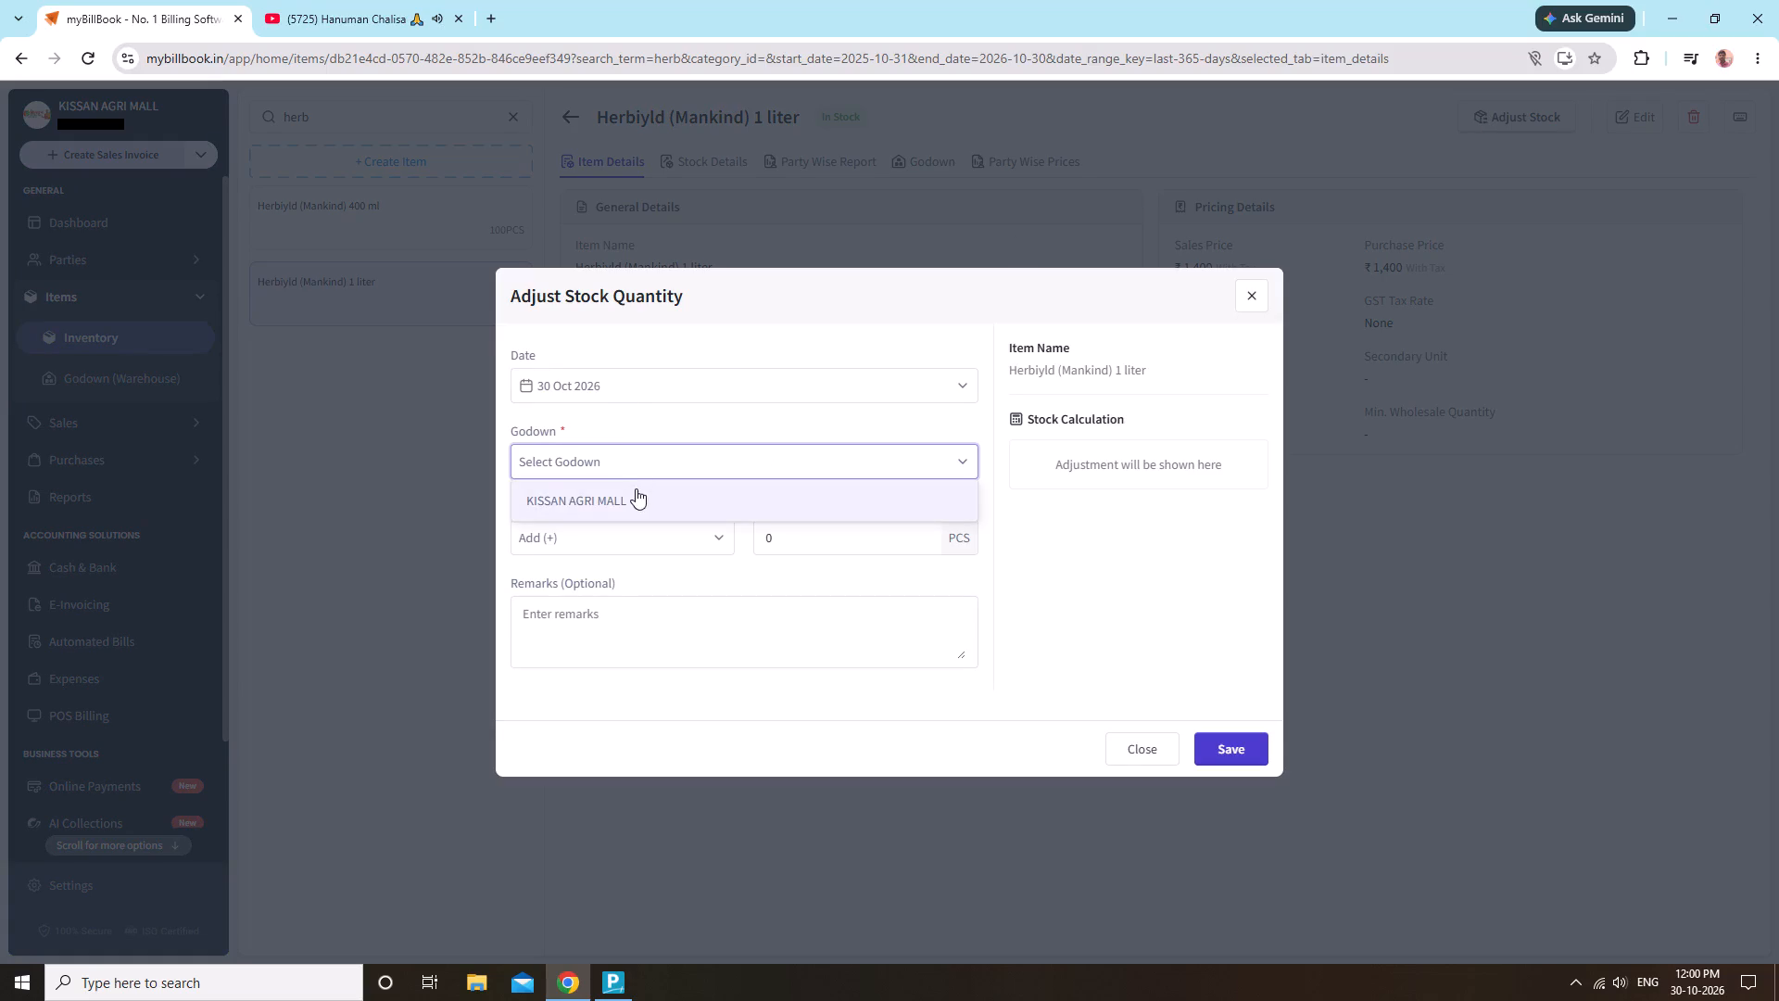
{"action": "left_click", "coordinate": [636, 488]}
{"action": "left_click", "coordinate": [884, 548]}
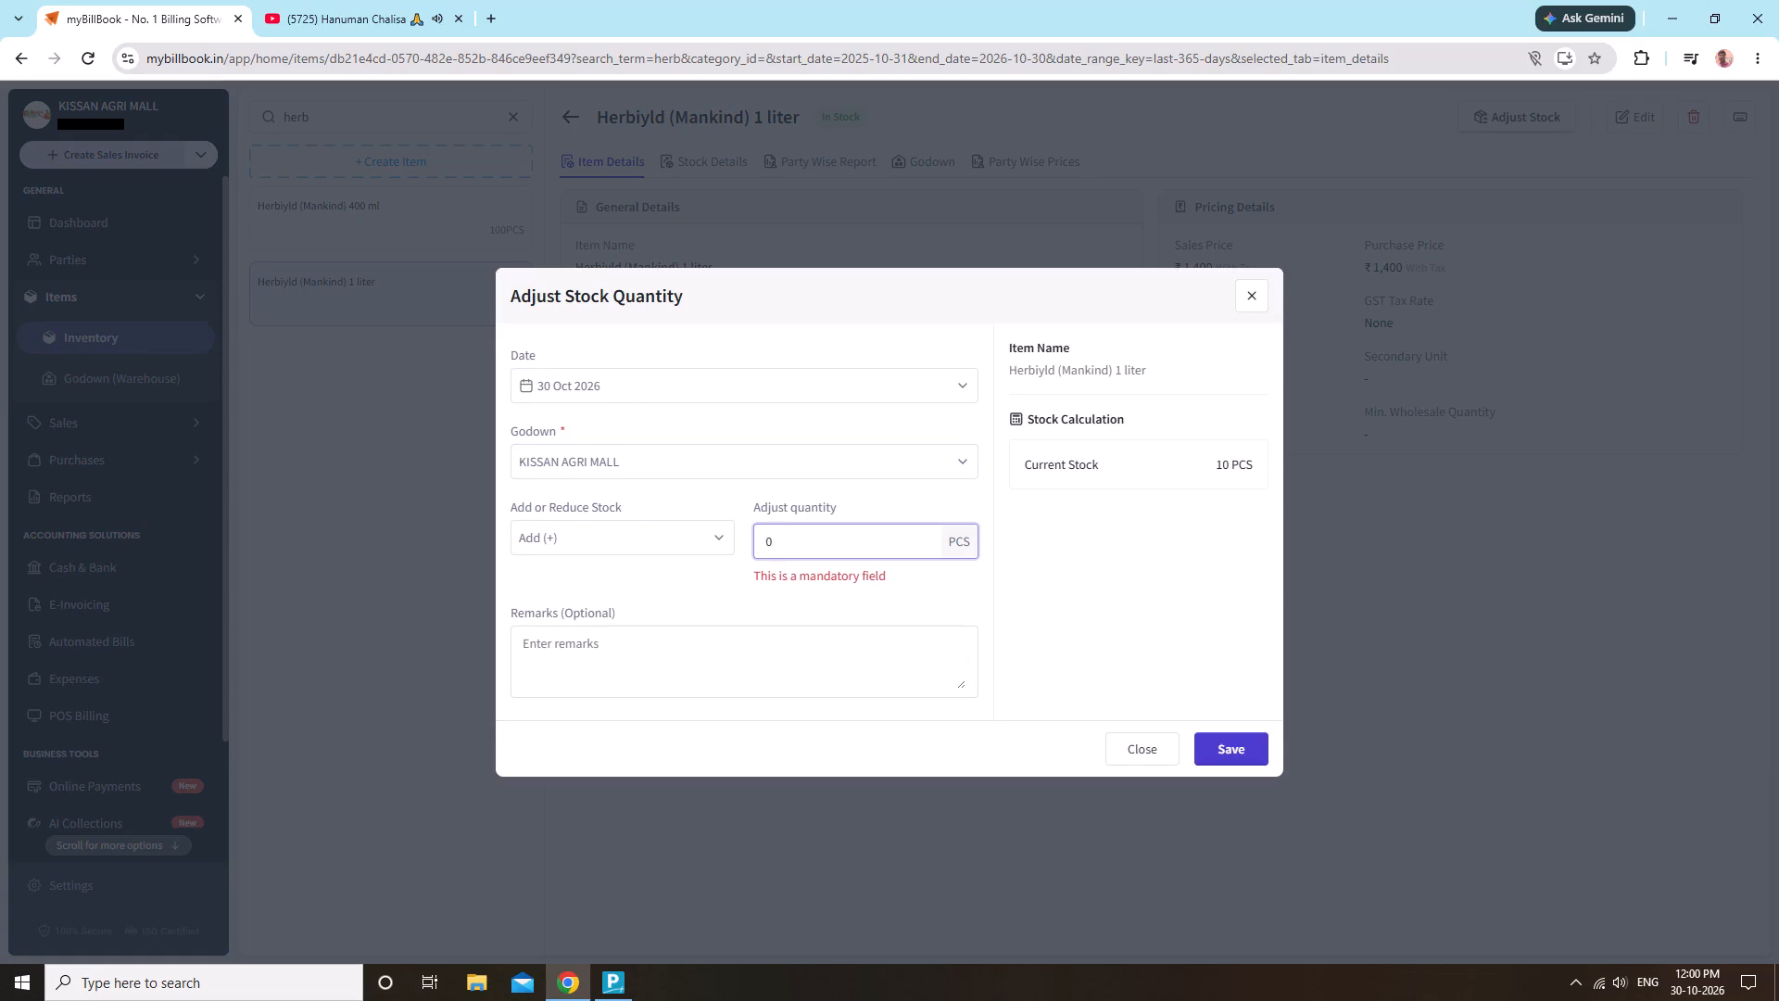
{"action": "key", "text": "7"}
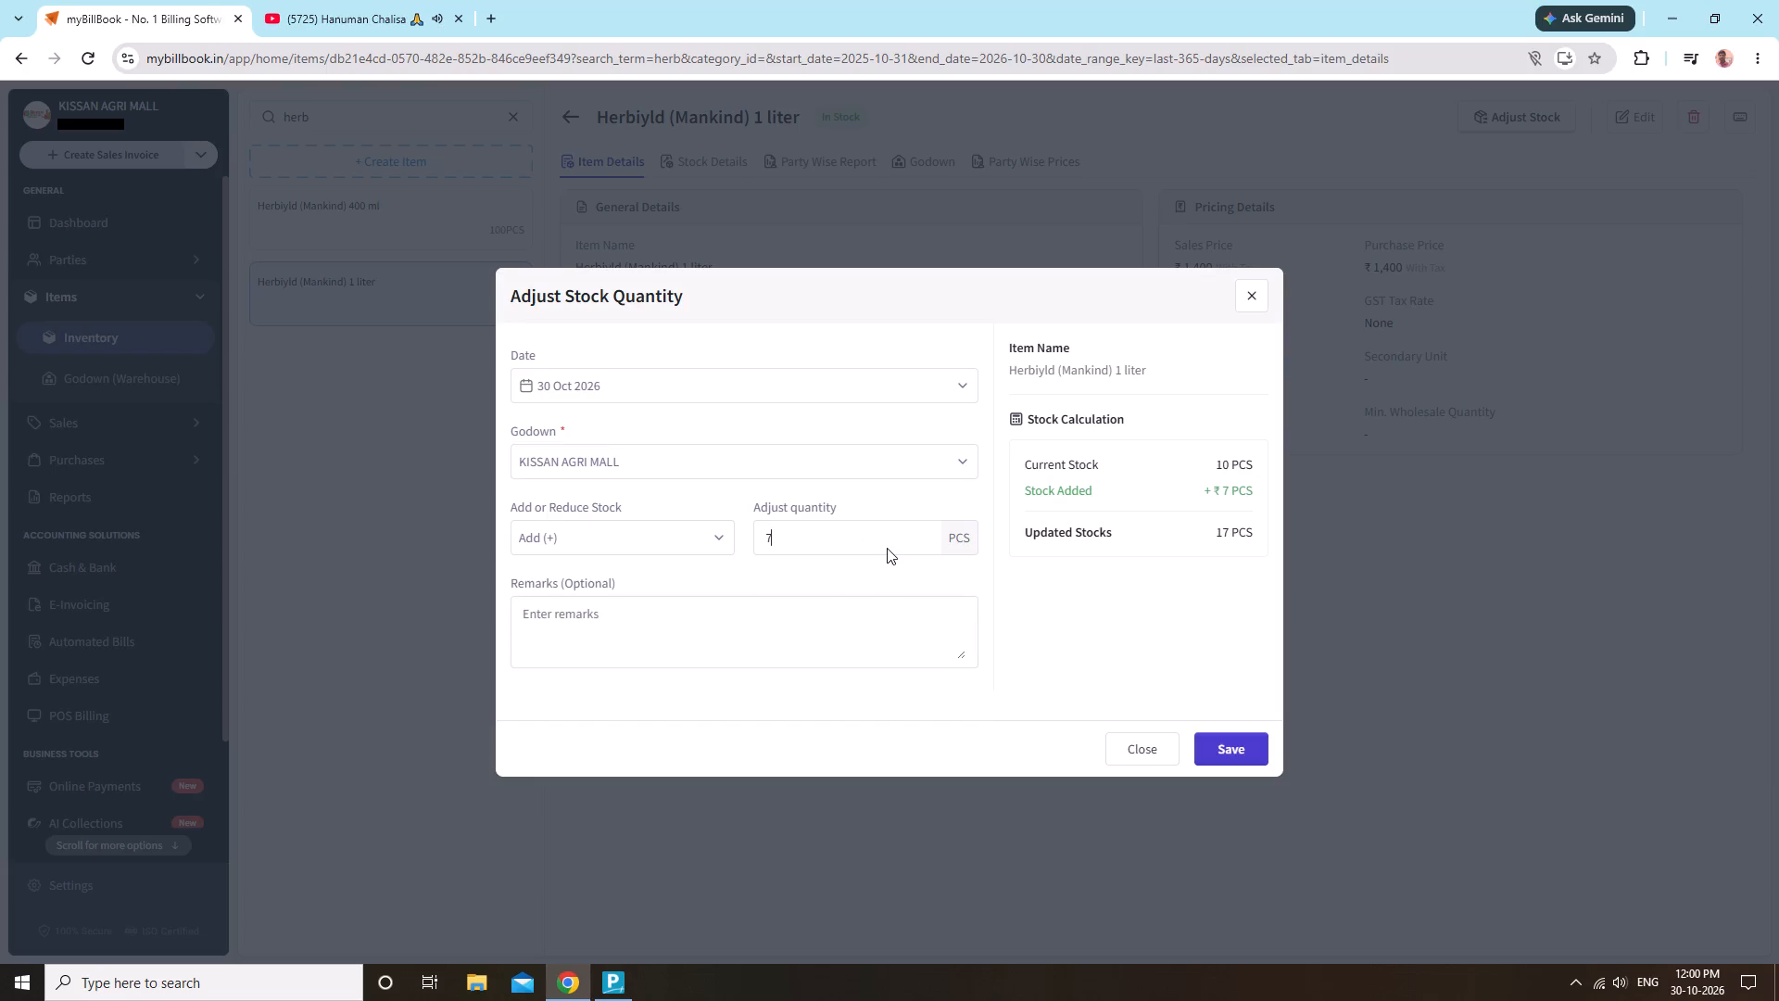
{"action": "key", "text": "0"}
{"action": "left_click", "coordinate": [1257, 751]}
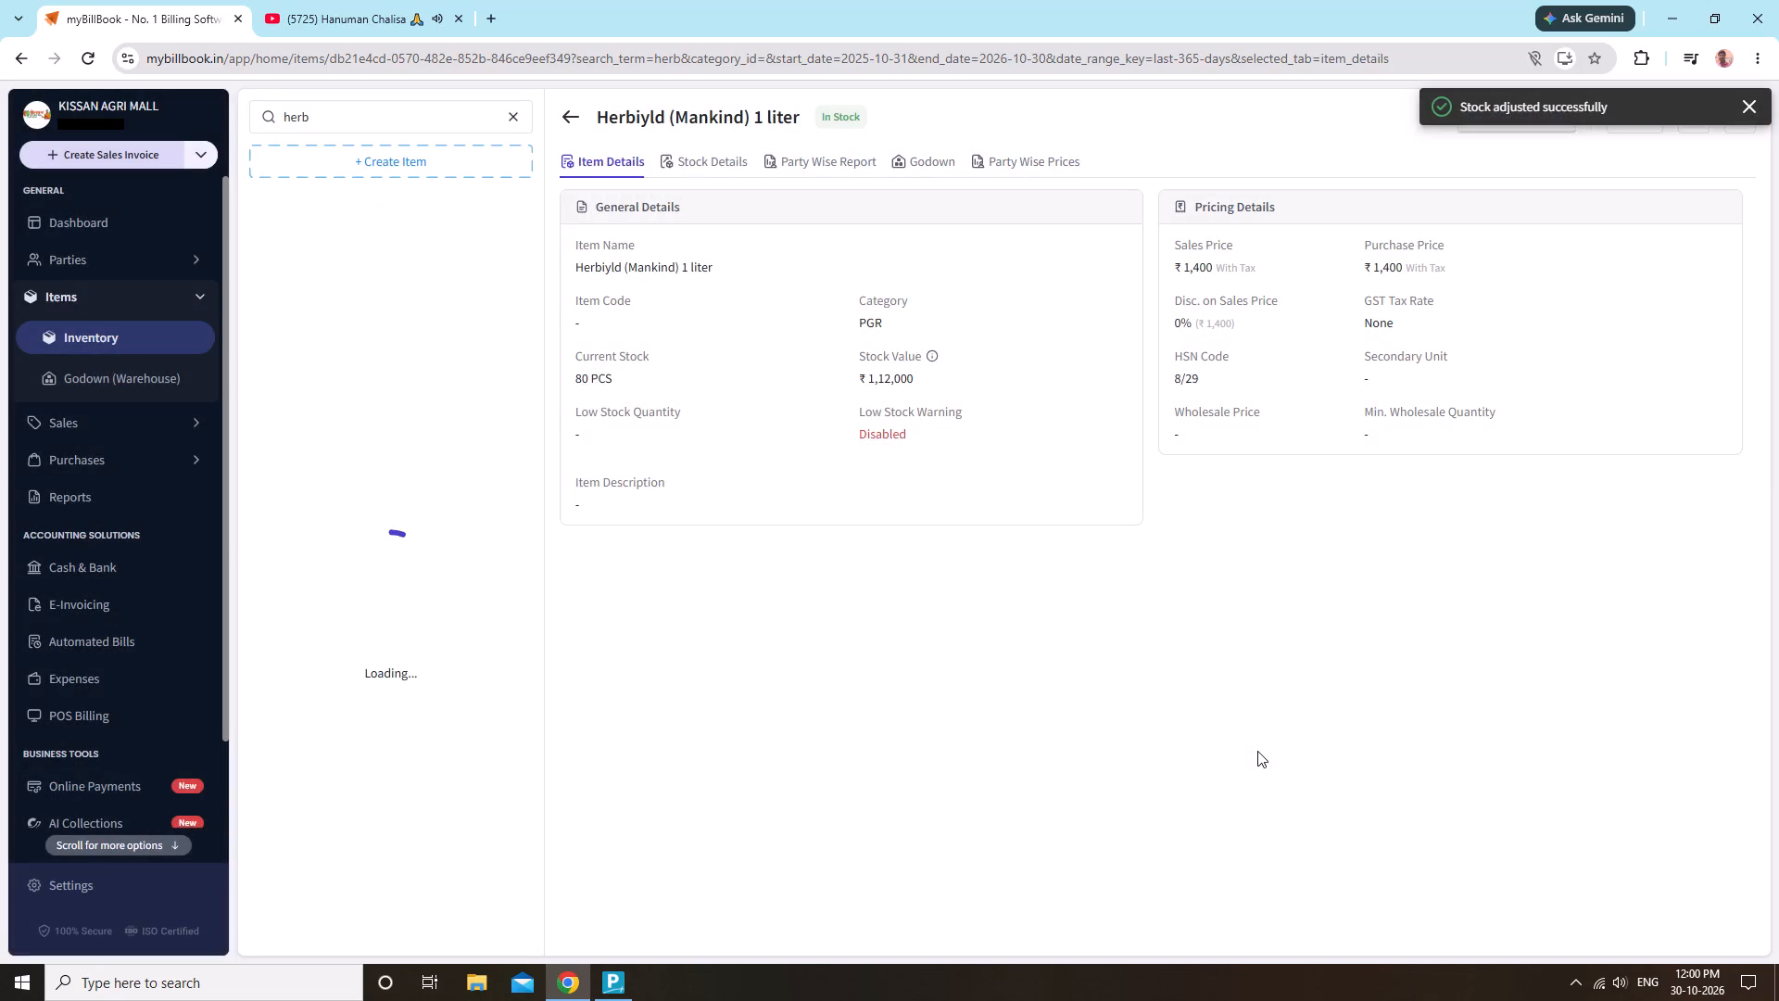
{"action": "left_click", "coordinate": [878, 703]}
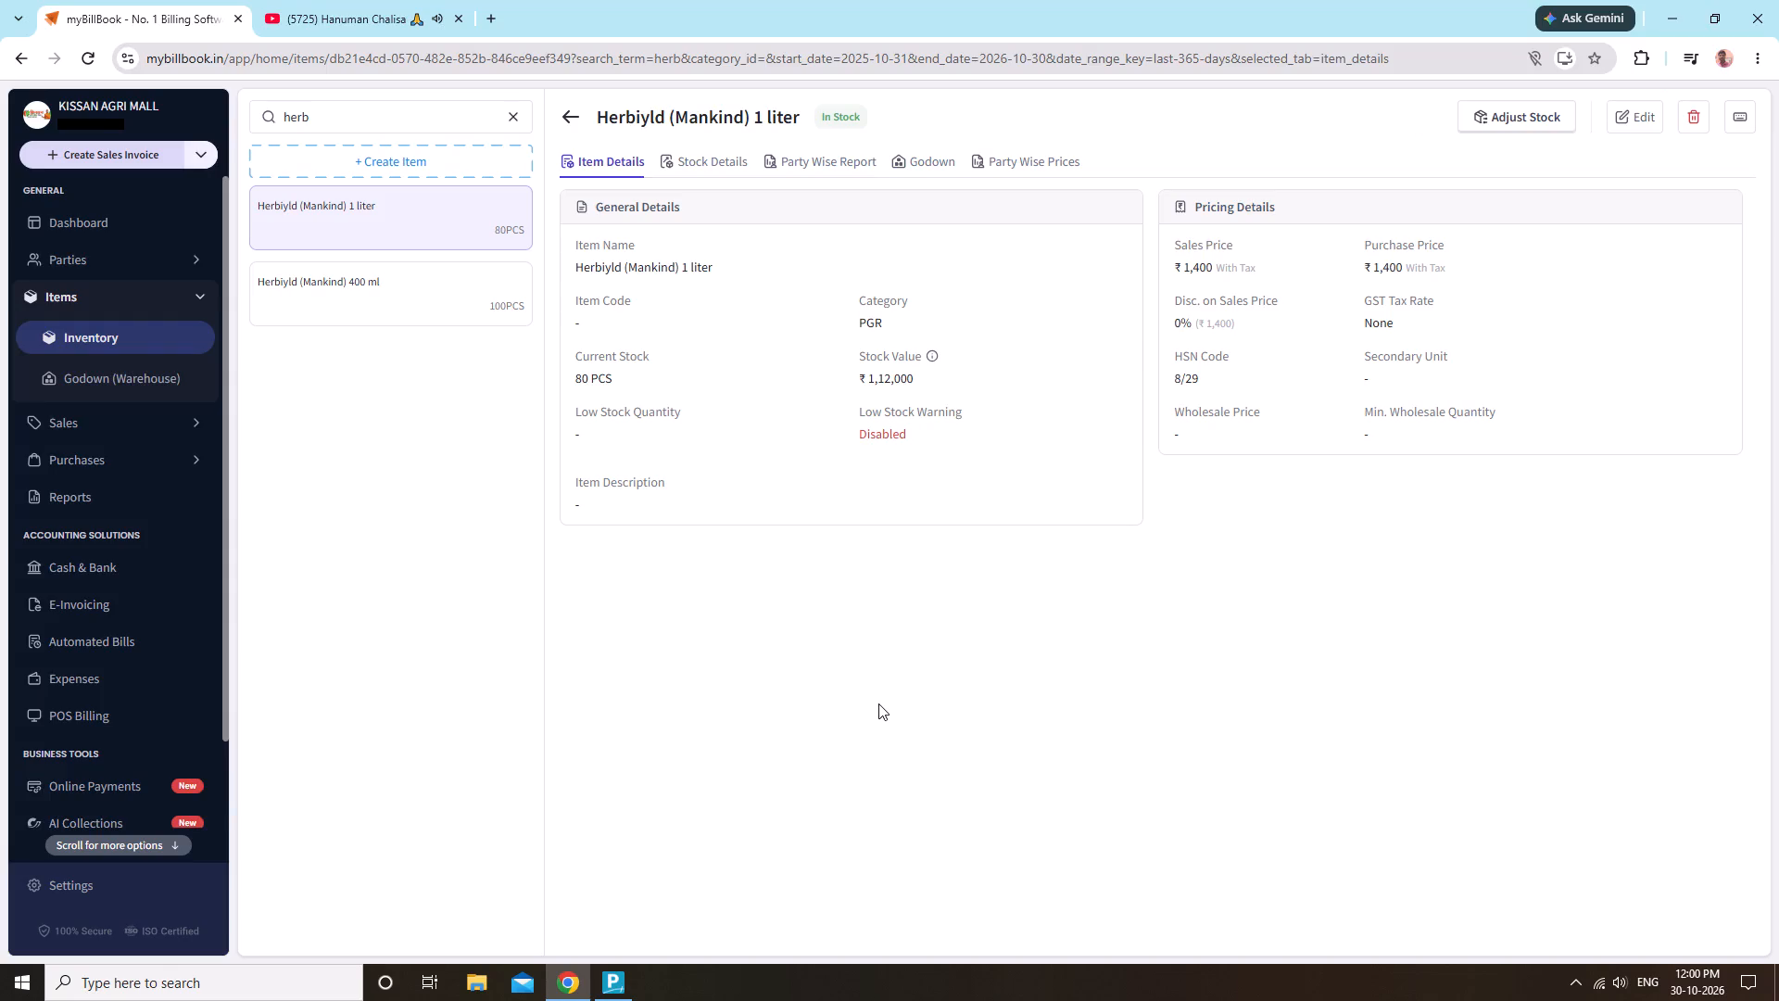
{"action": "left_click", "coordinate": [802, 713]}
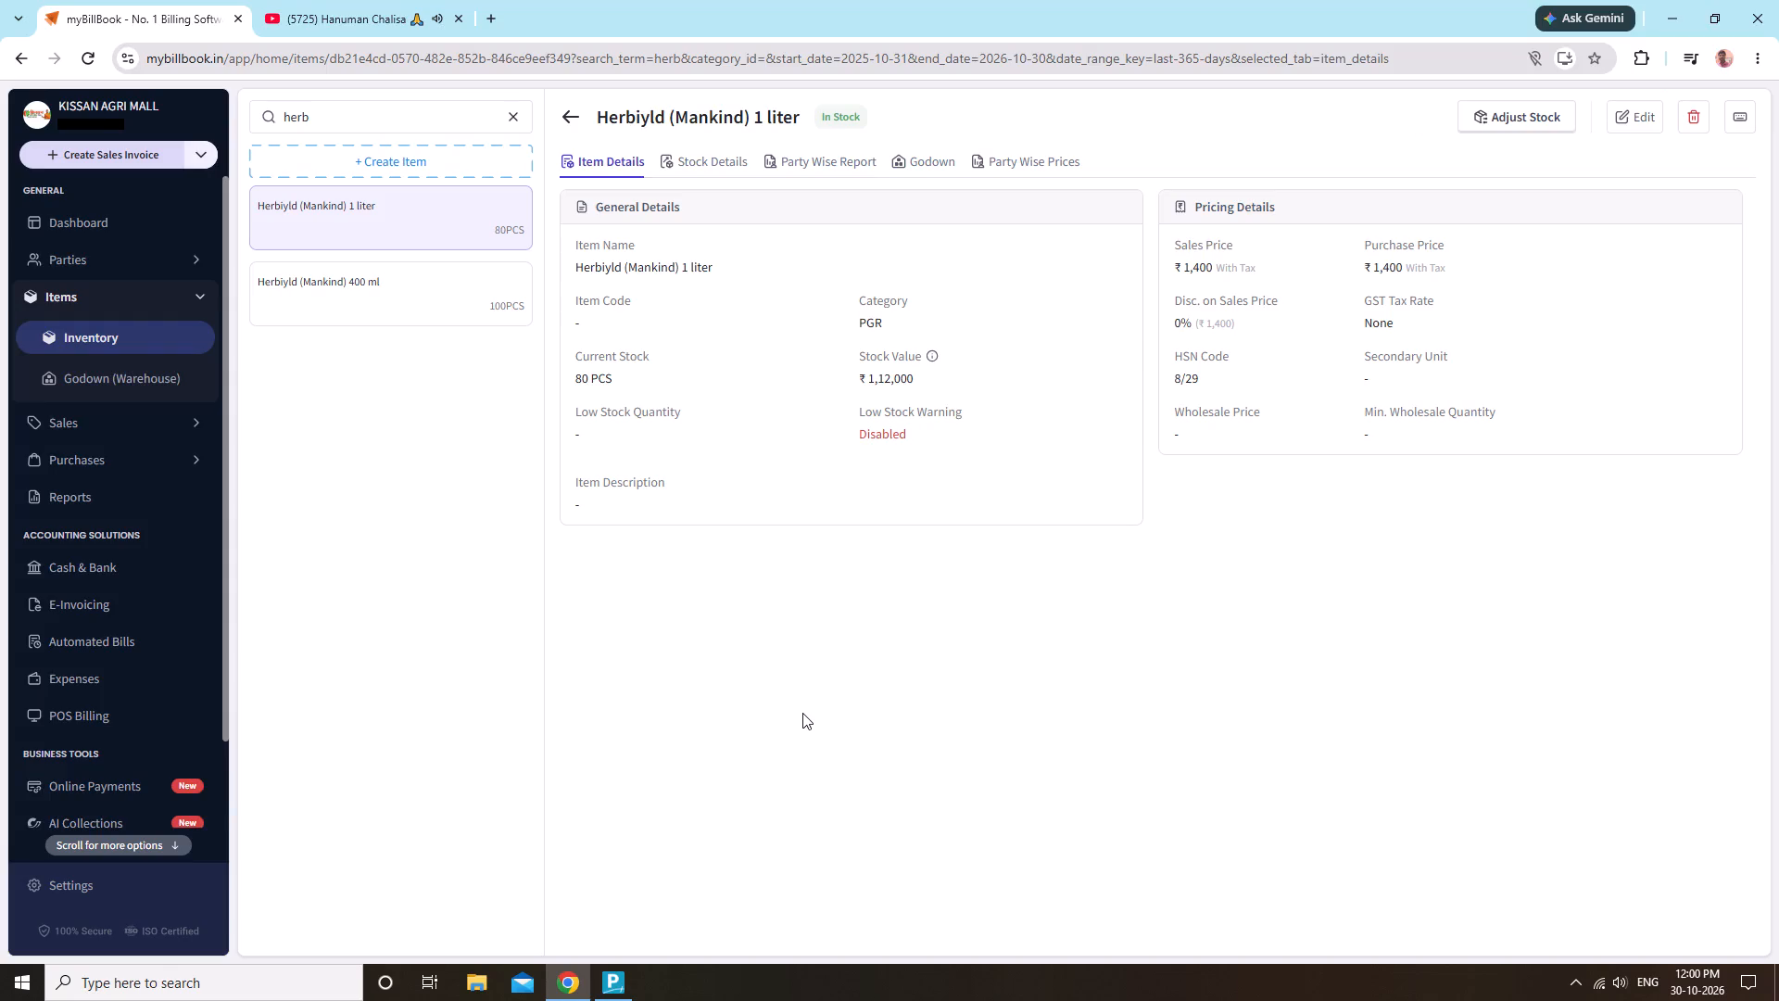